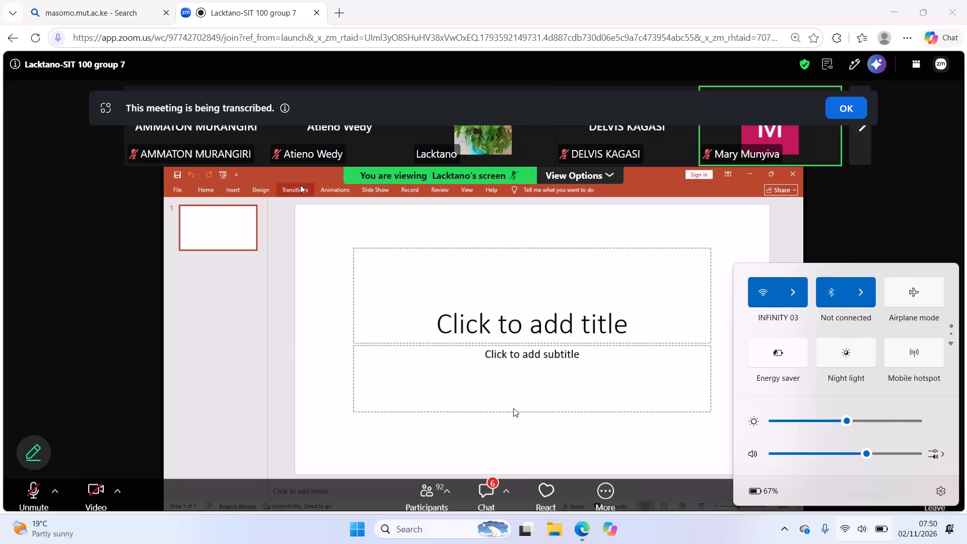
# Launch PowerPoint, maximize its window and create a new blank presentation.
pyautogui.click(358, 534)
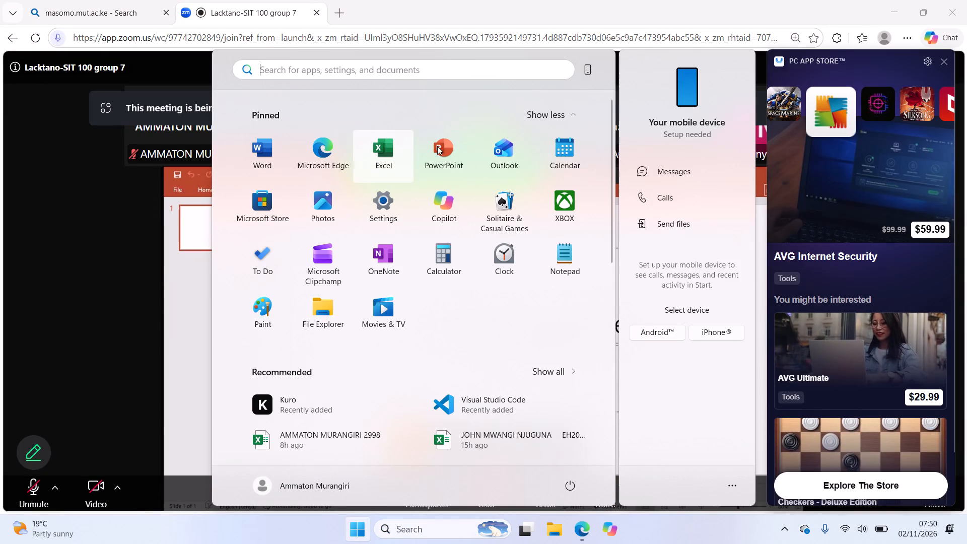
pyautogui.doubleClick(440, 150)
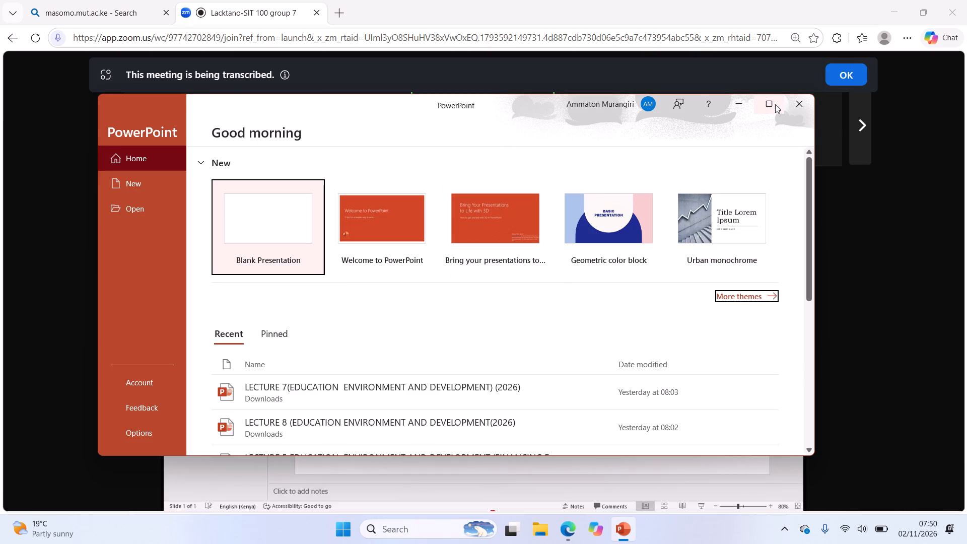
pyautogui.click(775, 104)
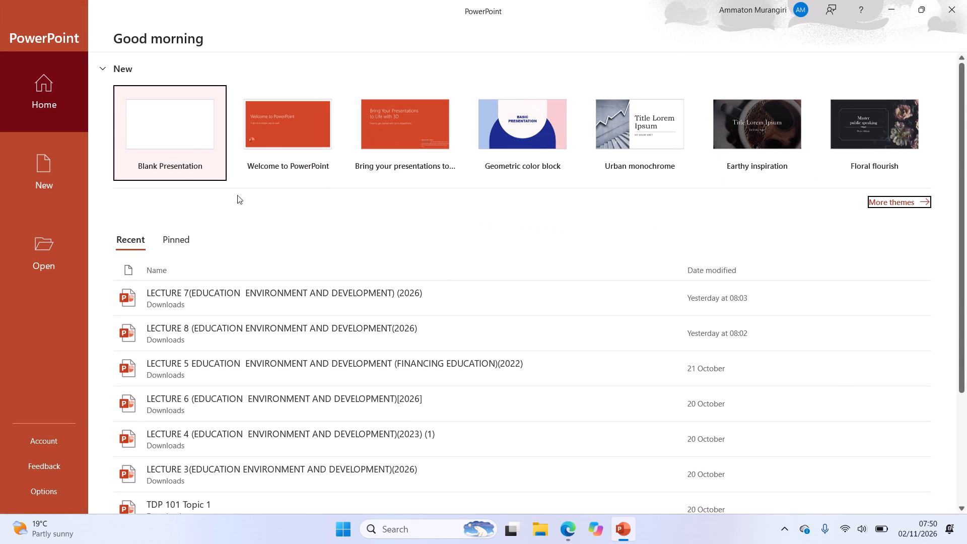
pyautogui.click(187, 143)
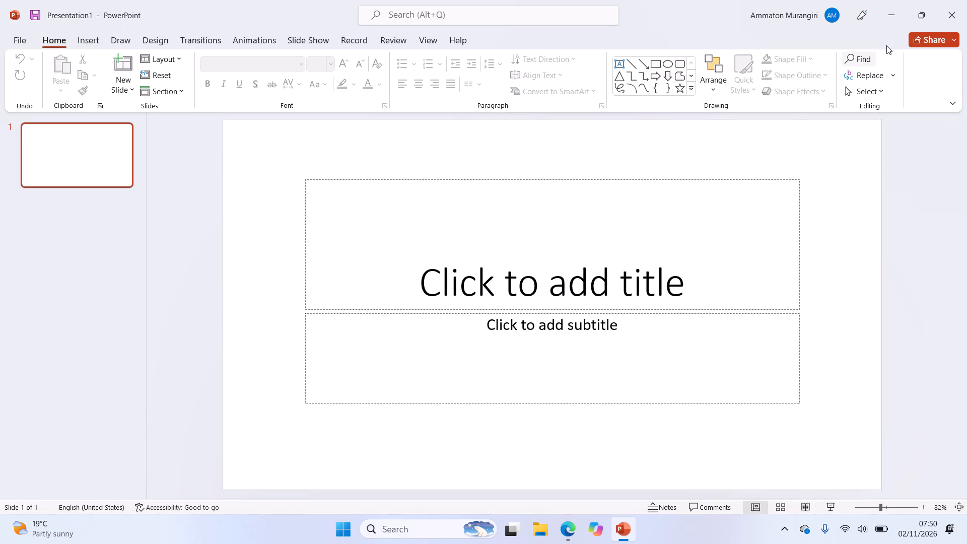
# Minimize the new presentation and return to the Zoom meeting in the browser to view the shared PowerPoint screen.
pyautogui.click(898, 13)
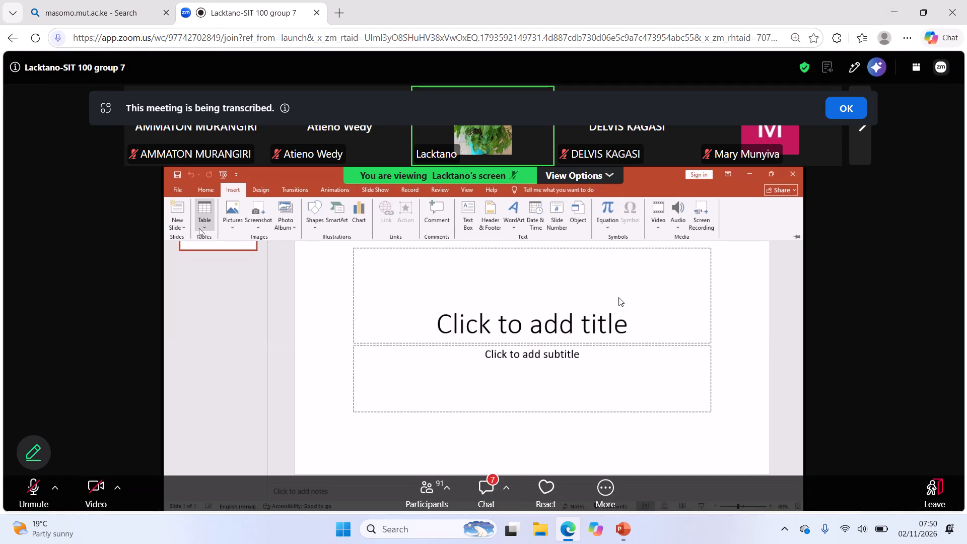
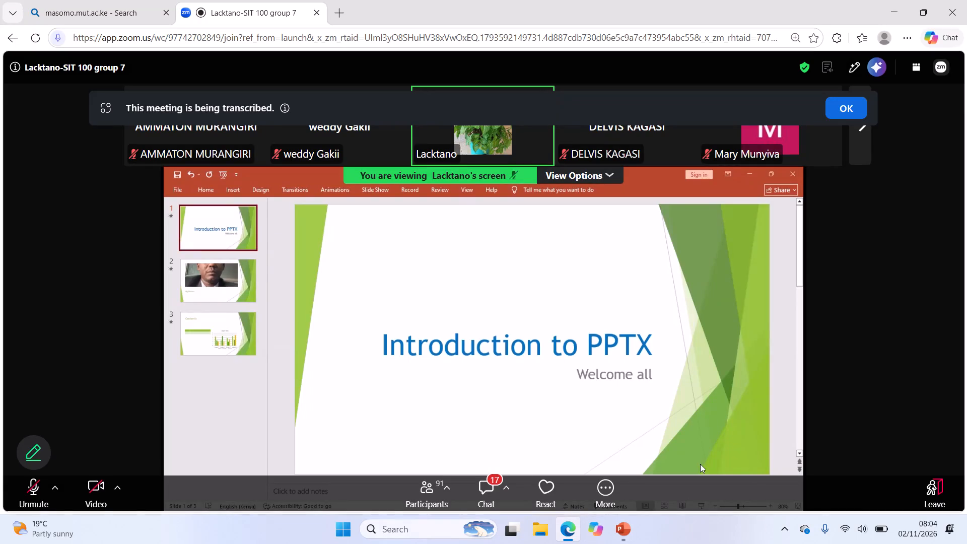
# Set the computer's speaker volume to slightly above half in the Windows quick settings.
pyautogui.click(857, 526)
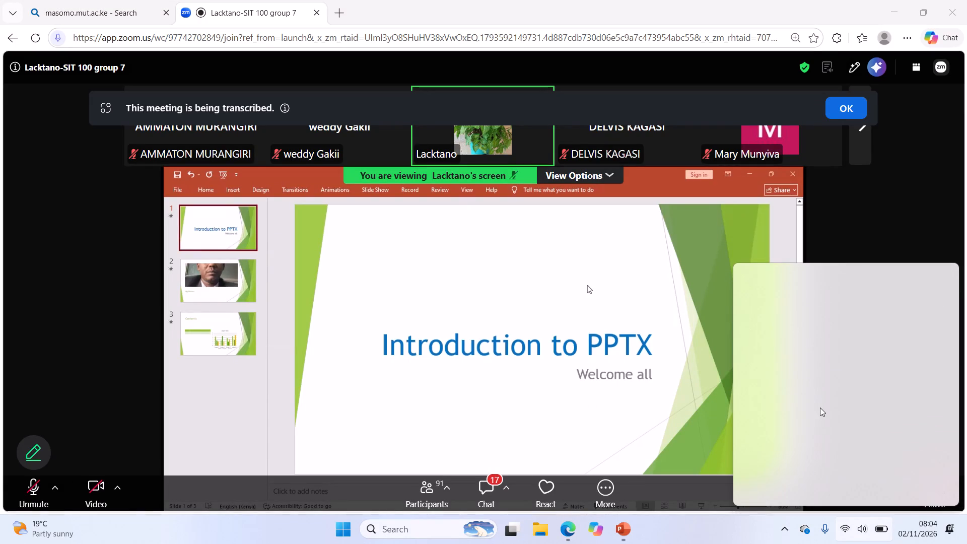
pyautogui.click(850, 454)
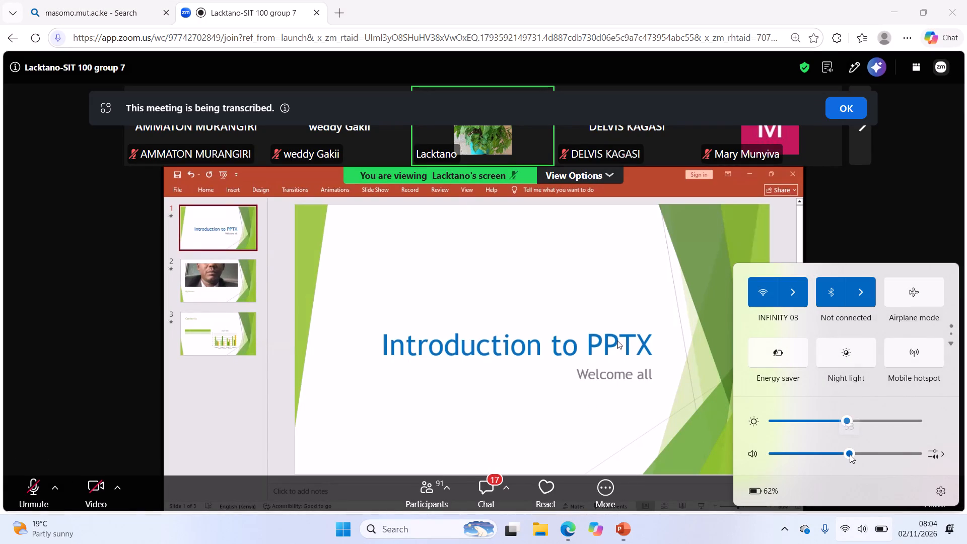
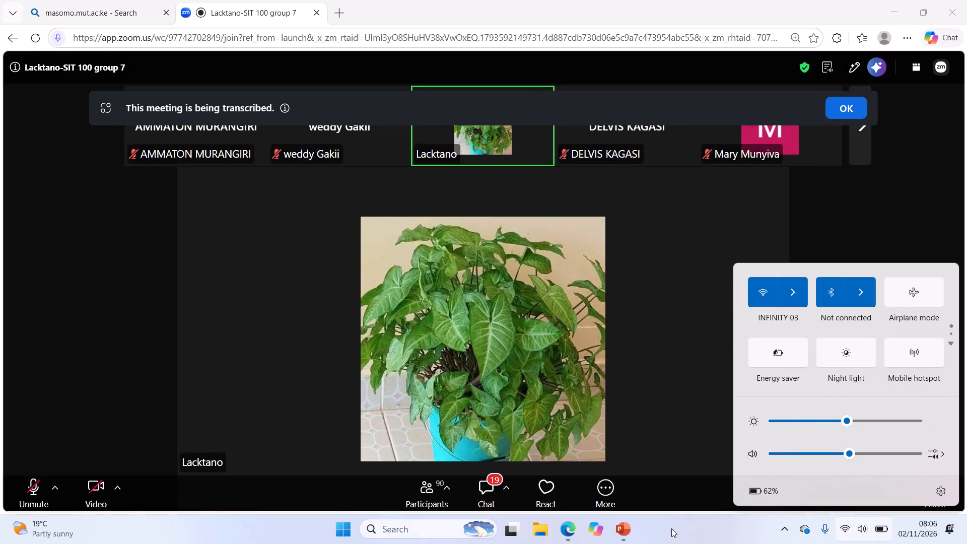
# Switch from the Zoom meeting to the blank PowerPoint presentation, Presentation1.
pyautogui.click(619, 527)
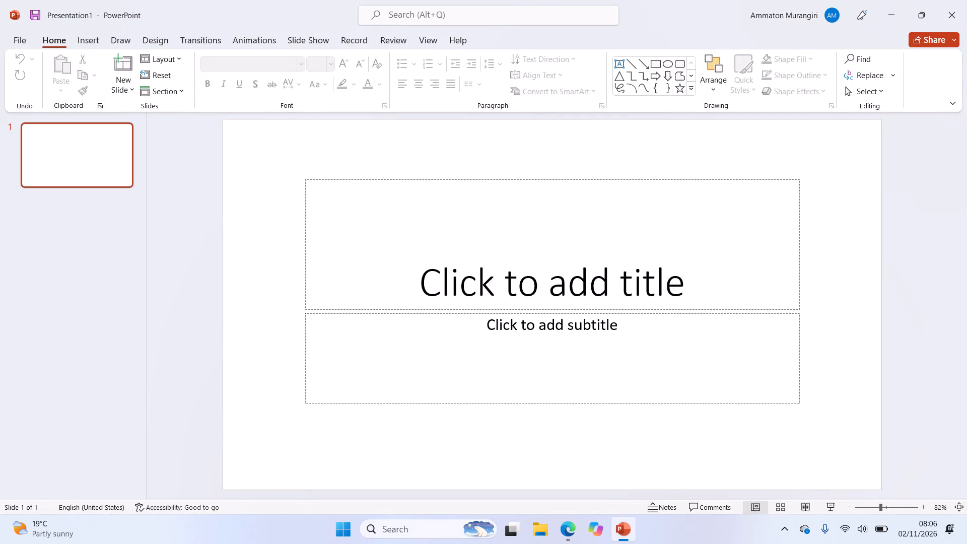
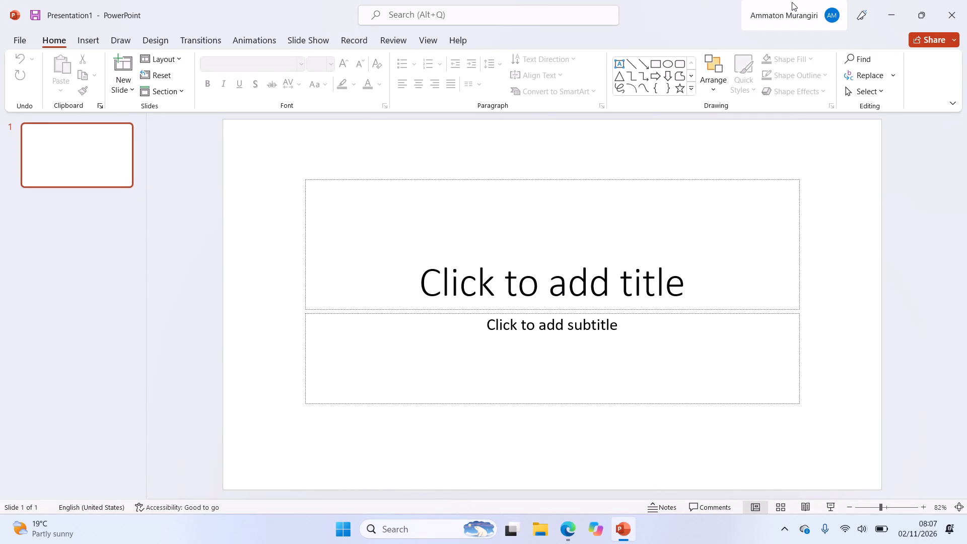
# Switch to the Zoom meeting in Edge and look through the meeting group chat for recent messages.
pyautogui.click(882, 5)
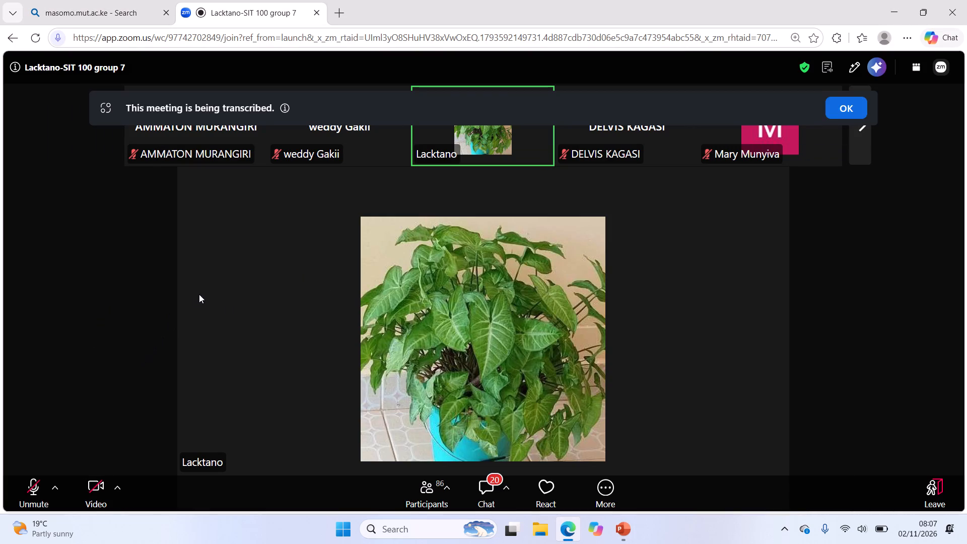
pyautogui.click(480, 486)
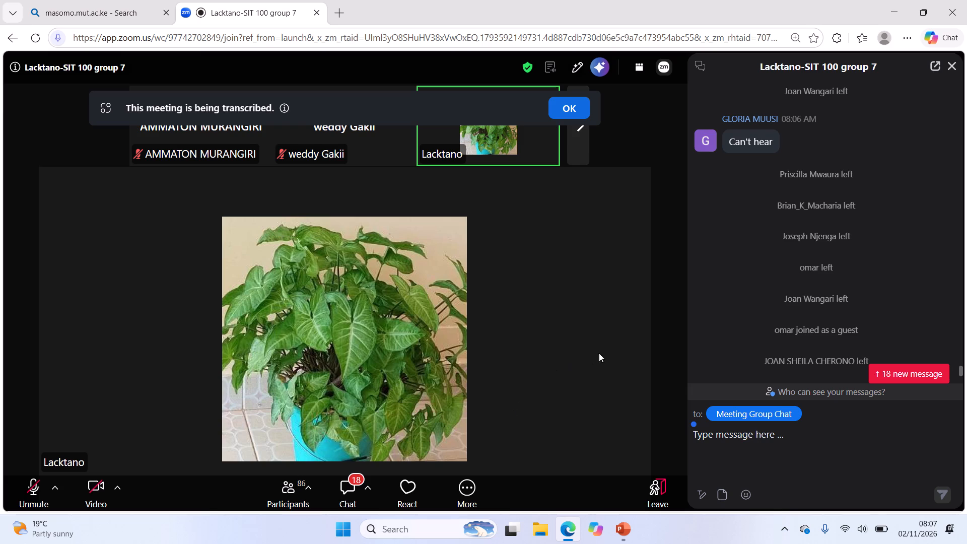
pyautogui.scroll(-7, 853, 253)
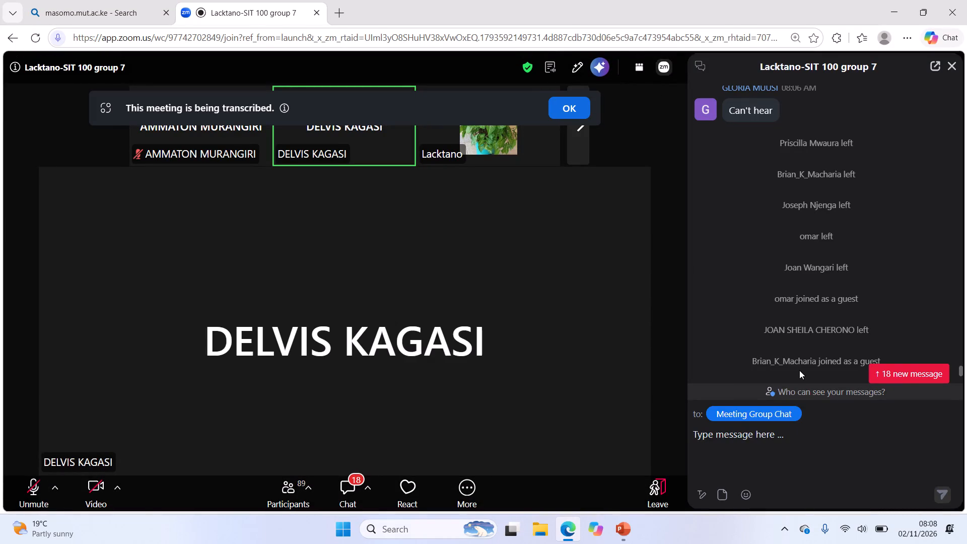
pyautogui.click(346, 496)
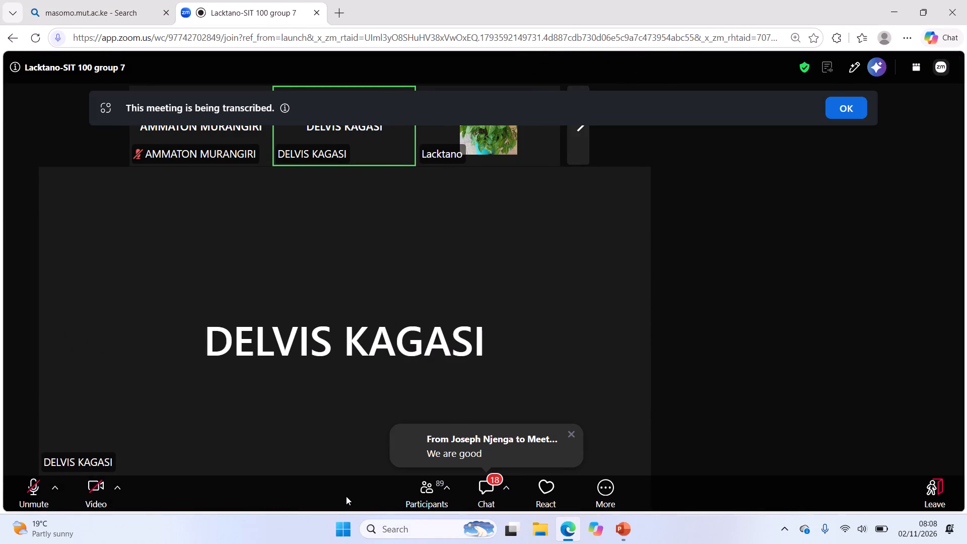
pyautogui.click(493, 485)
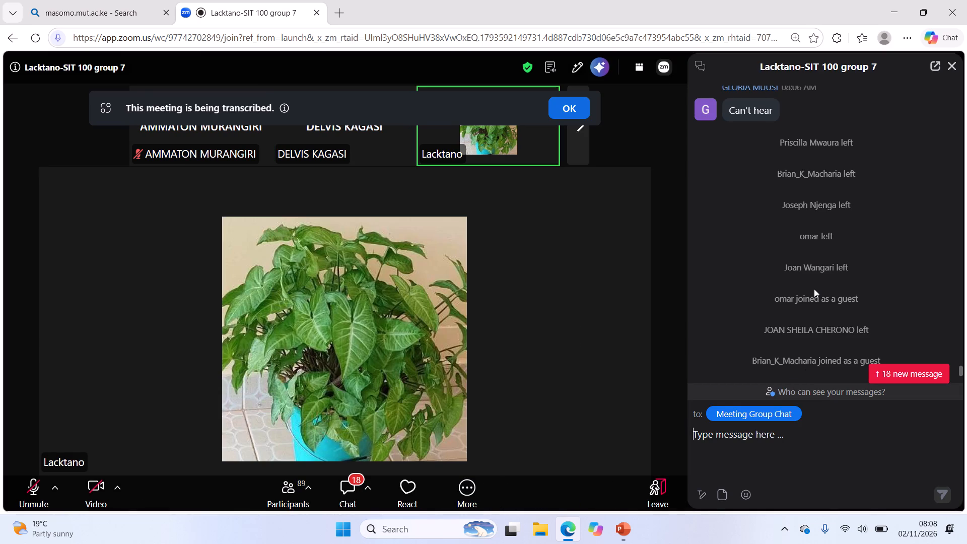
pyautogui.scroll(1, 814, 289)
pyautogui.scroll(-5, 814, 289)
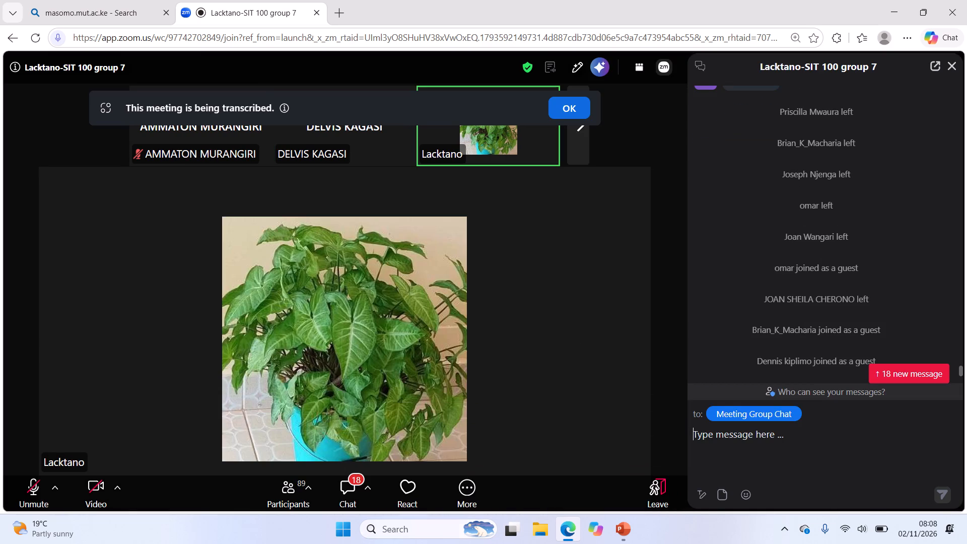
# Open another PowerPoint start window, look through its recent presentations, minimise it, and close the Presentation2 window.
pyautogui.click(336, 537)
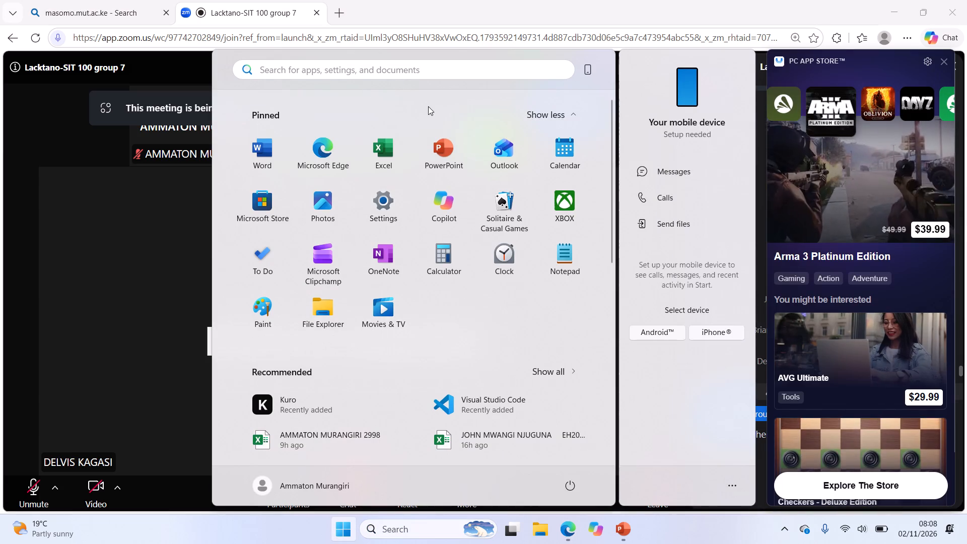
pyautogui.doubleClick(438, 148)
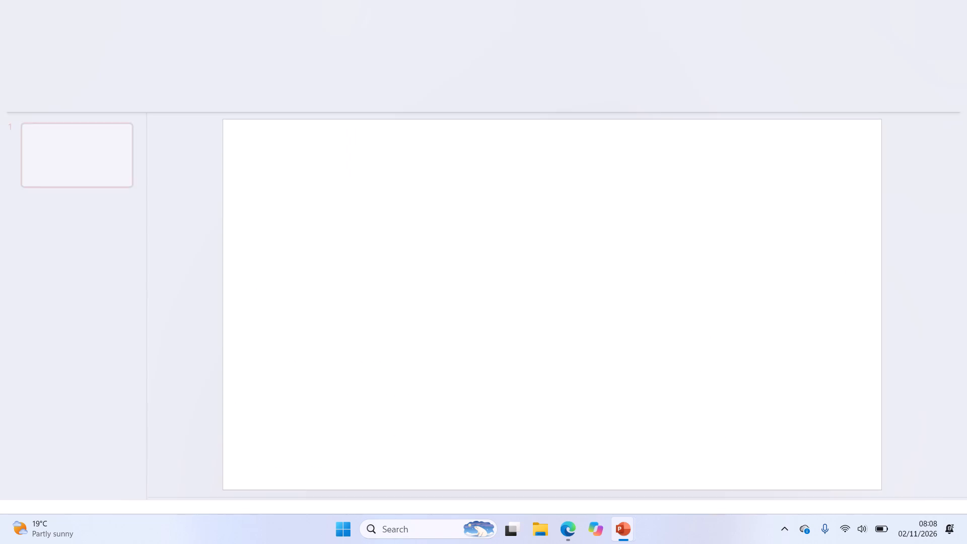
pyautogui.scroll(1, 318, 366)
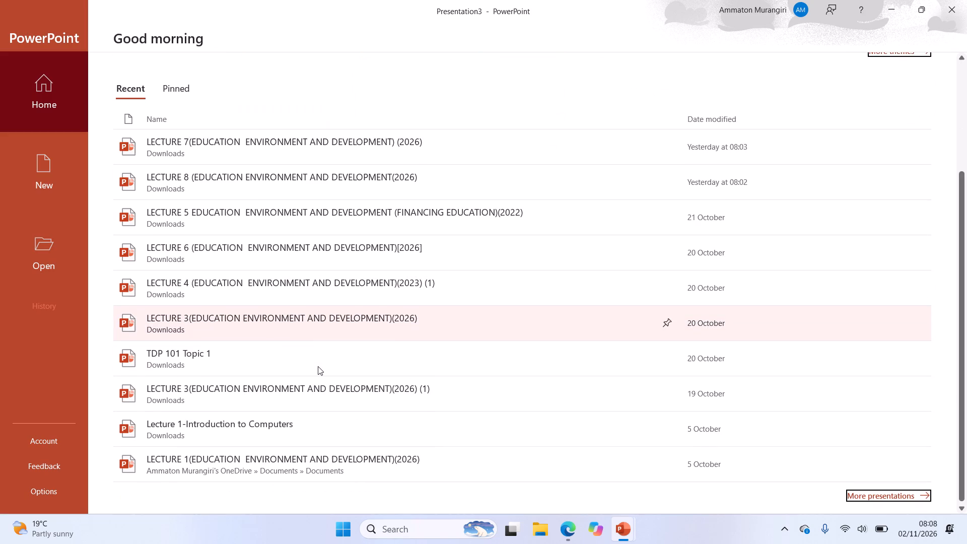
pyautogui.scroll(2, 318, 366)
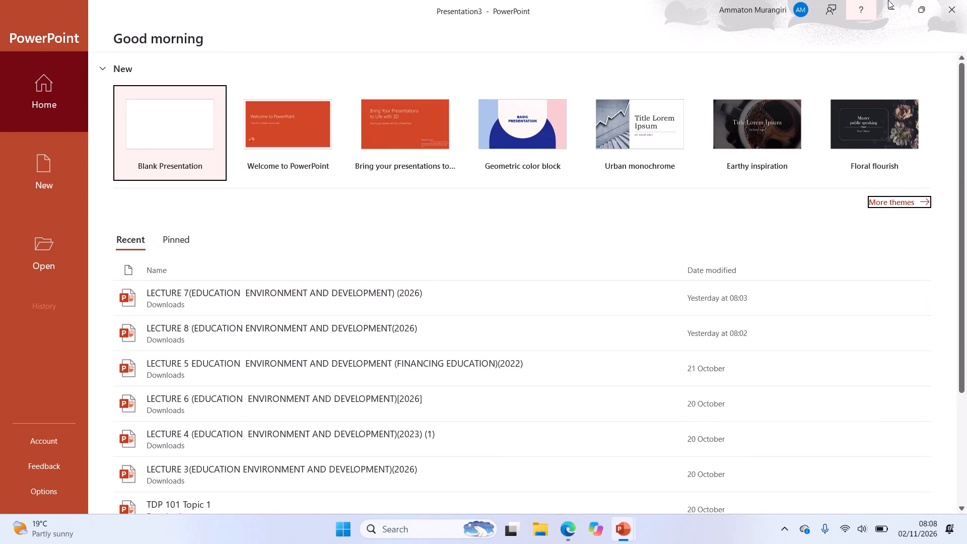
pyautogui.click(893, 6)
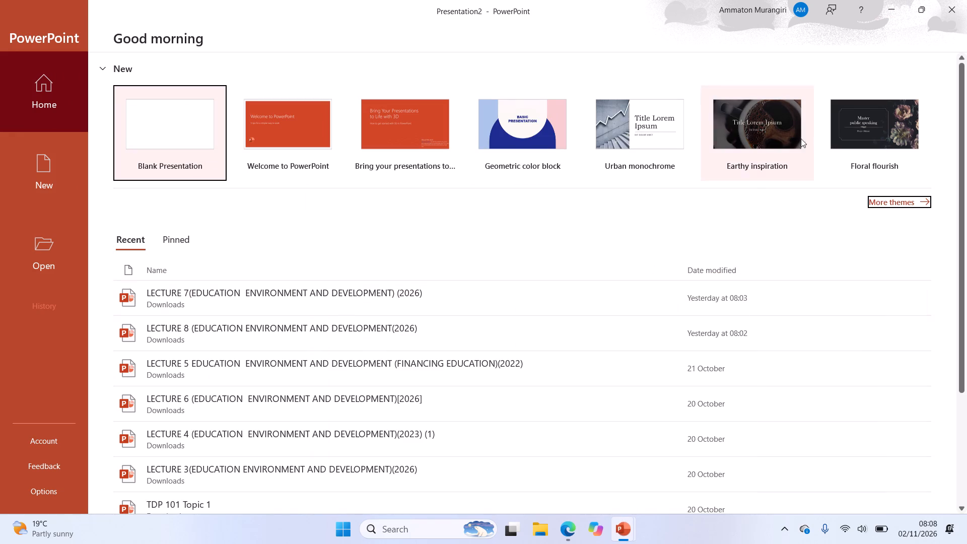
pyautogui.click(948, 4)
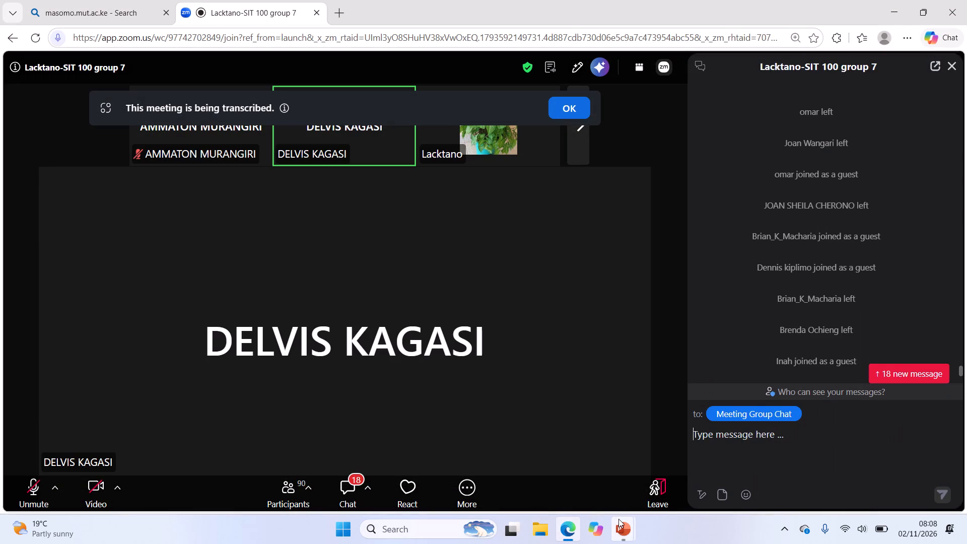
# Bring up the blank Presentation1 in PowerPoint for a check and return to the Zoom meeting.
pyautogui.click(619, 519)
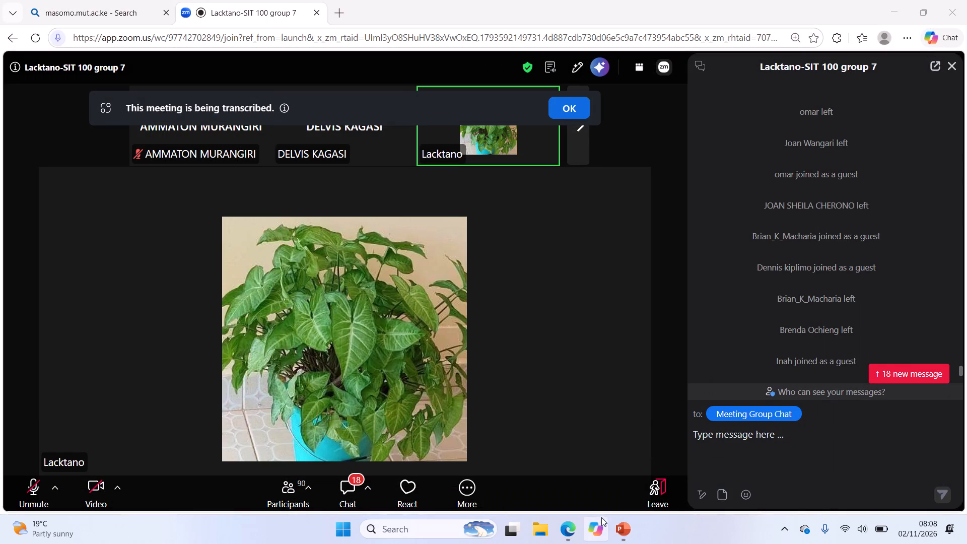
pyautogui.click(622, 531)
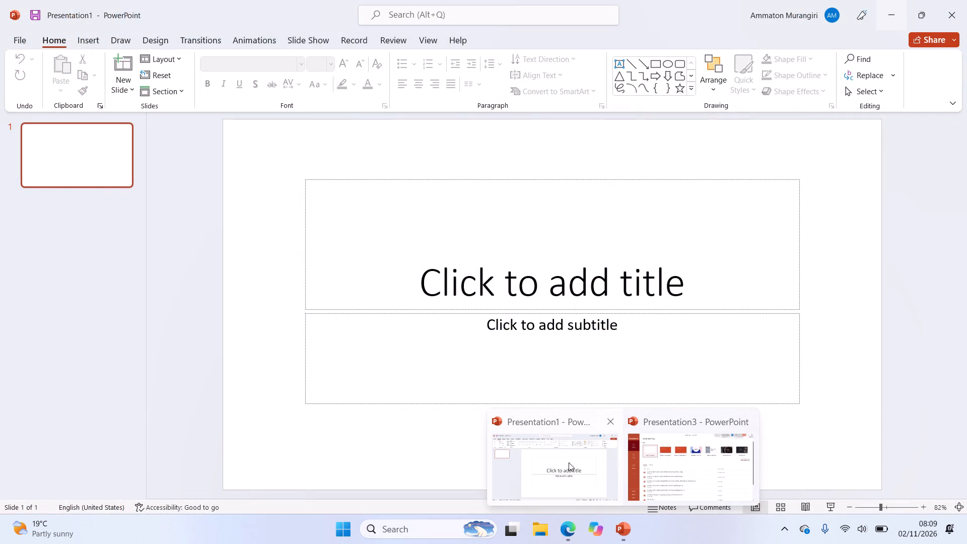
pyautogui.click(569, 462)
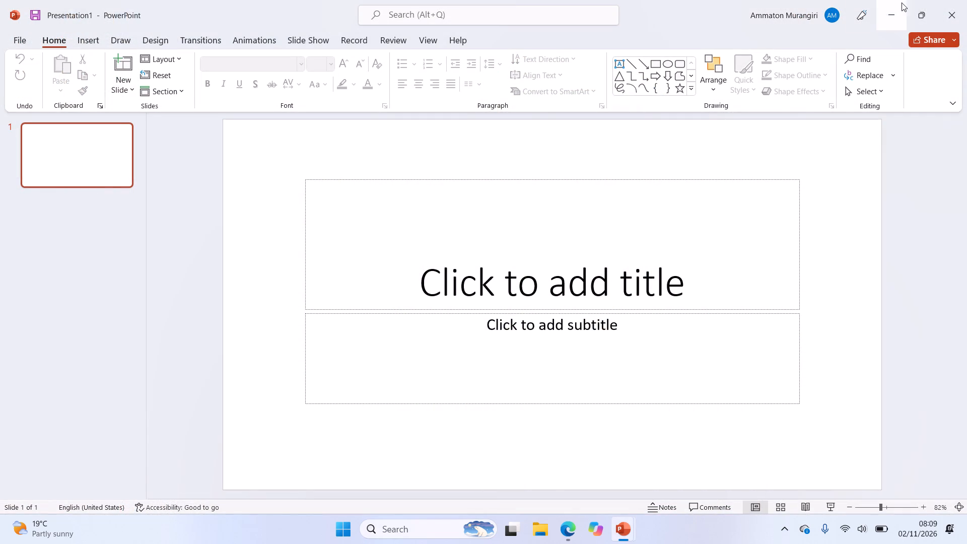
pyautogui.click(890, 13)
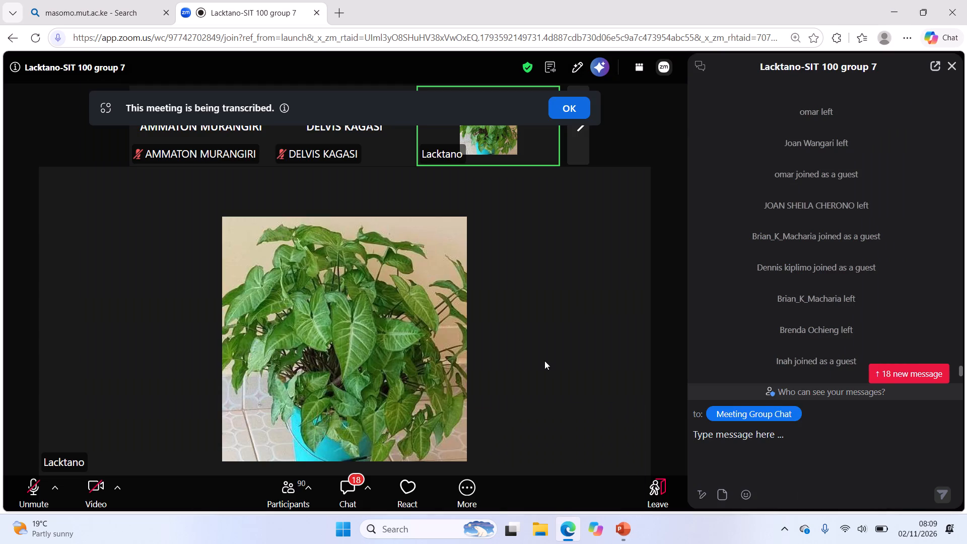
# Open Word and look through its recent documents, including the university admission letter files.
pyautogui.click(346, 523)
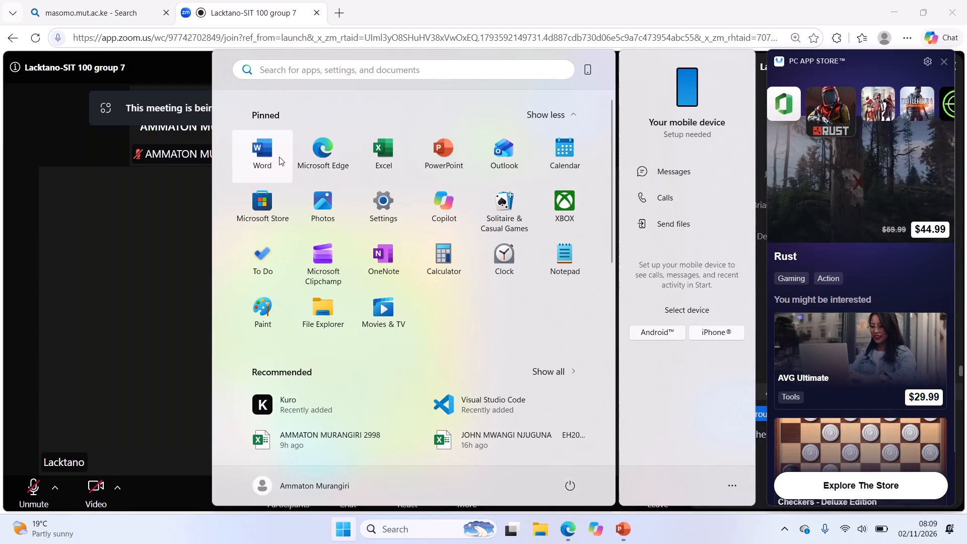
pyautogui.doubleClick(279, 157)
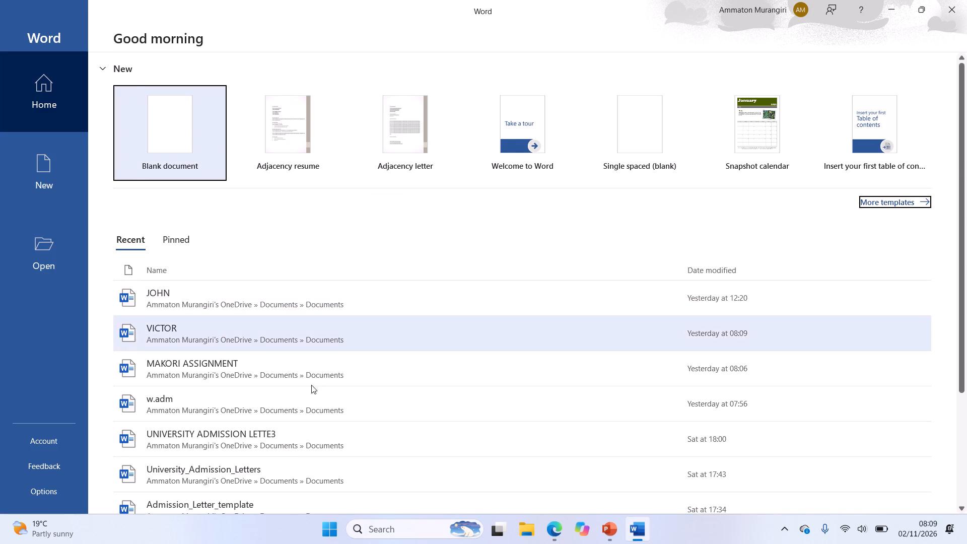
pyautogui.scroll(-4, 308, 403)
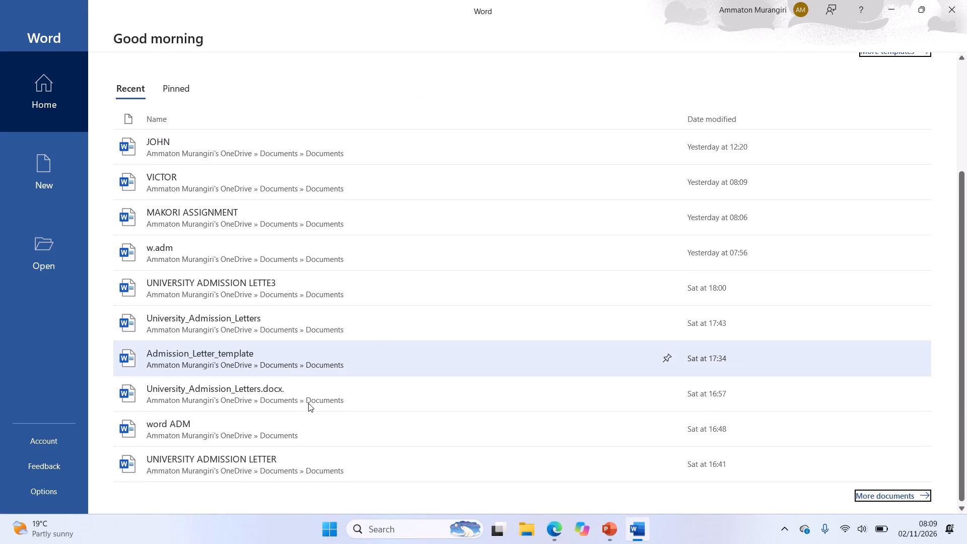
pyautogui.scroll(1, 315, 332)
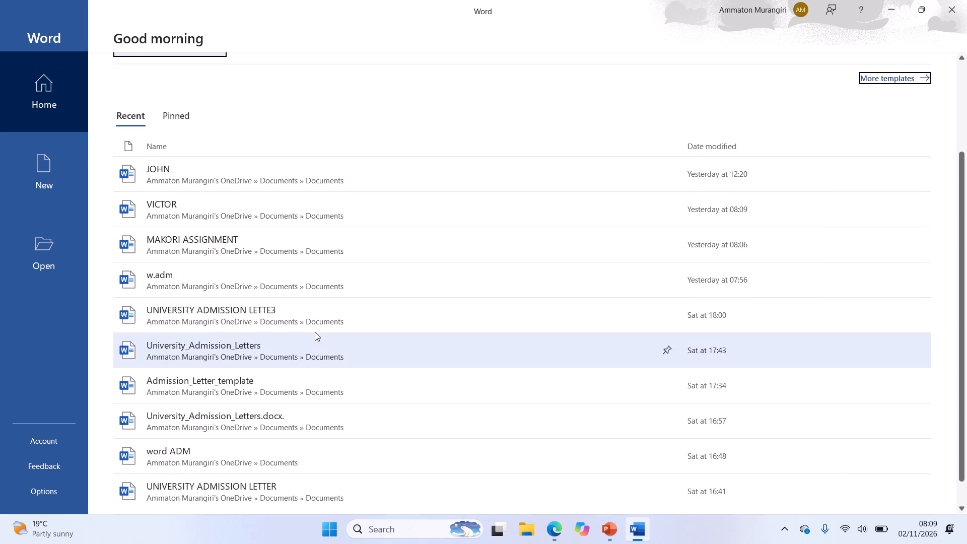
pyautogui.scroll(1, 315, 332)
pyautogui.scroll(-3, 315, 332)
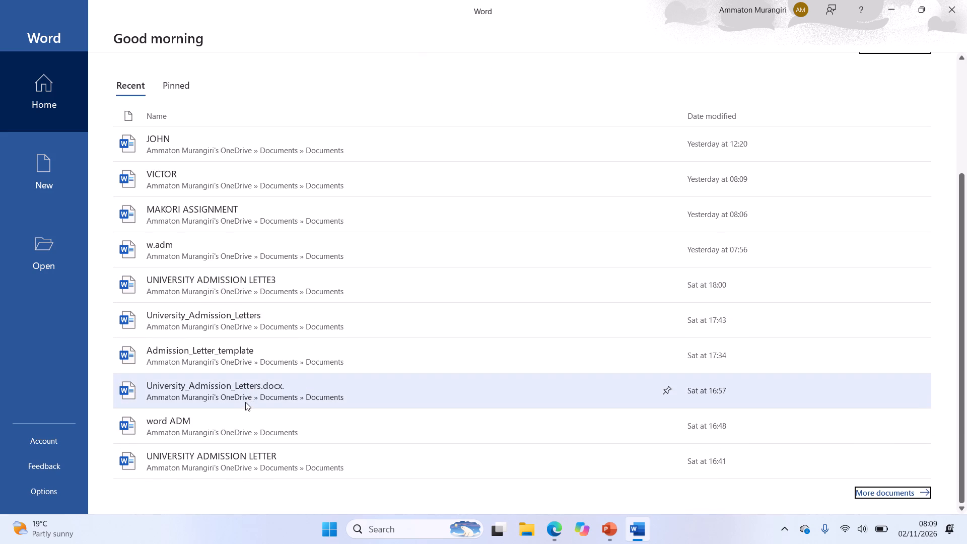
pyautogui.scroll(1, 241, 446)
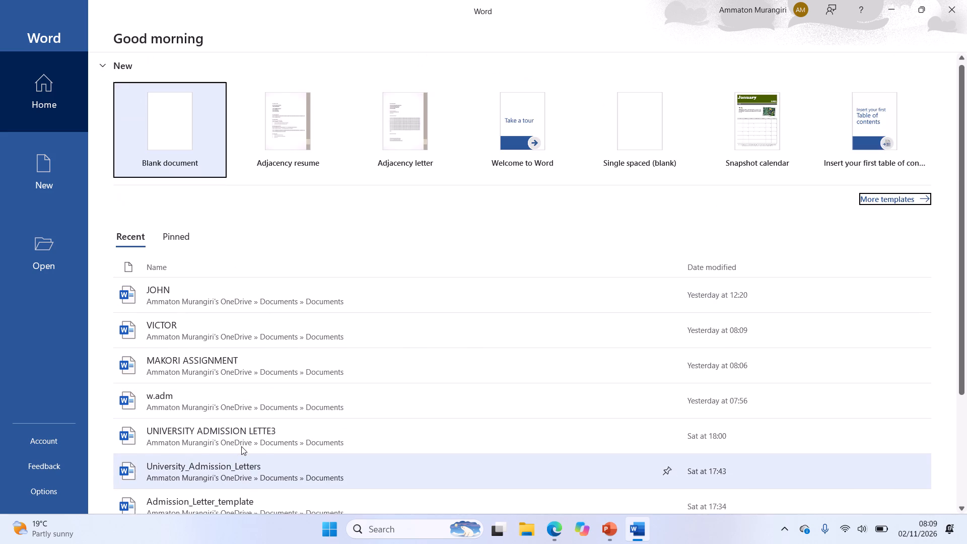
pyautogui.scroll(1, 241, 446)
pyautogui.scroll(-4, 241, 446)
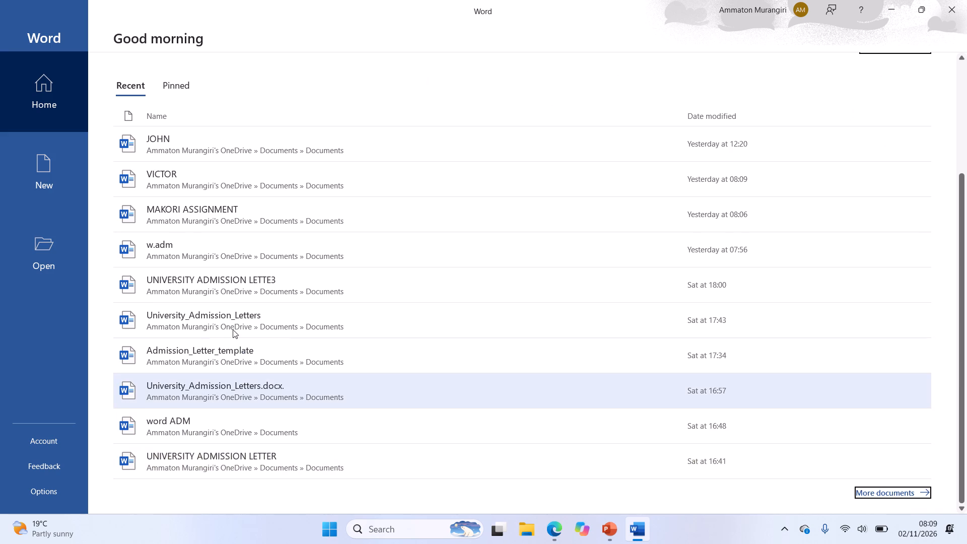
# Open the Documents folder in File Explorer, look through its saved files from beginning to end, and close the folder window.
pyautogui.click(531, 530)
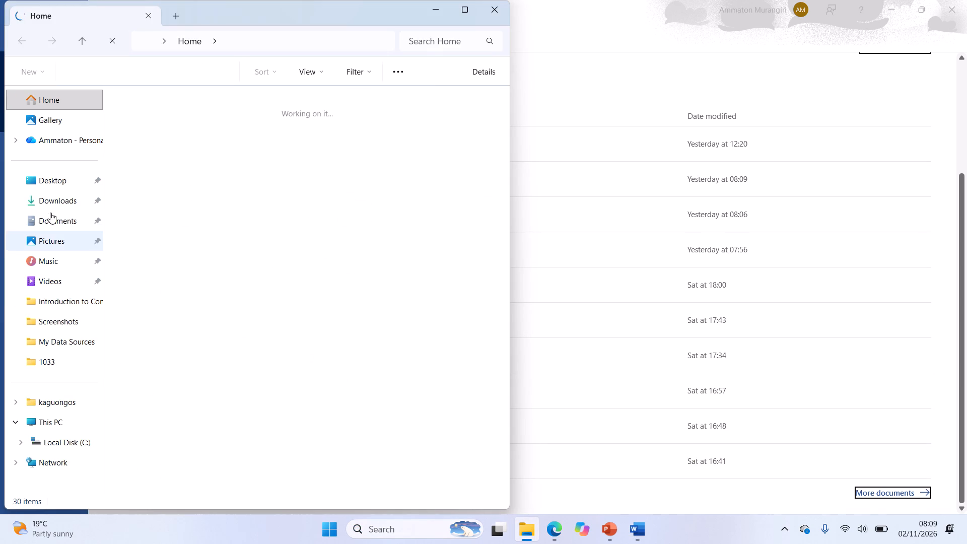
pyautogui.click(52, 226)
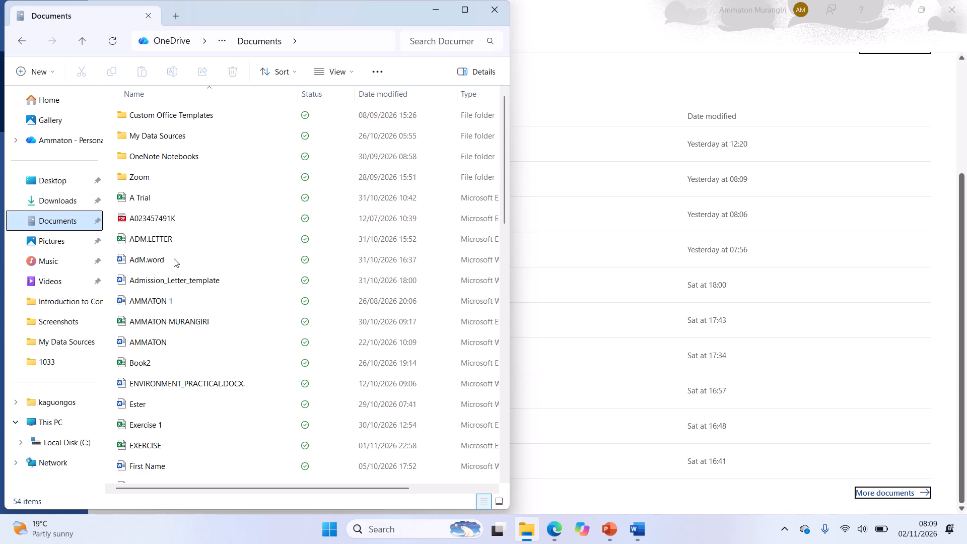
pyautogui.scroll(-5, 171, 364)
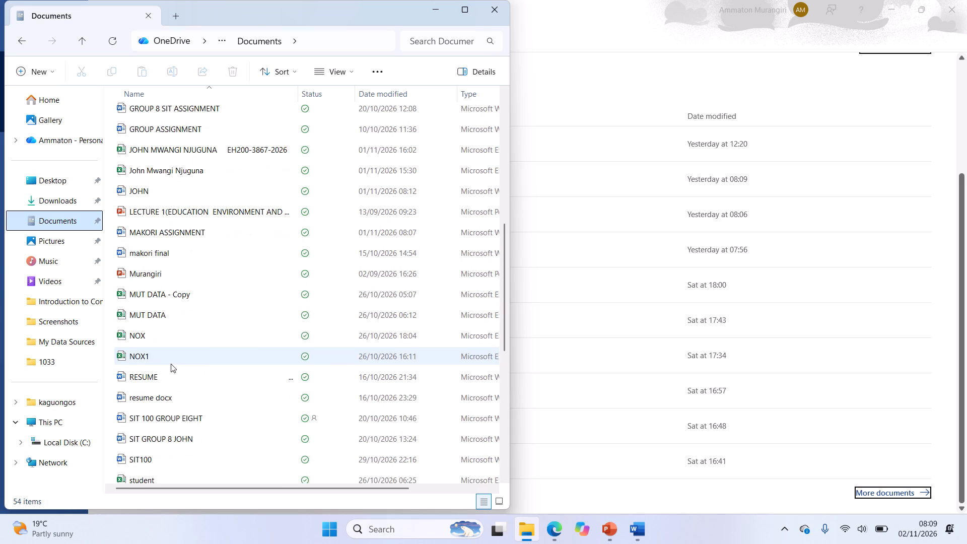
pyautogui.scroll(-12, 171, 364)
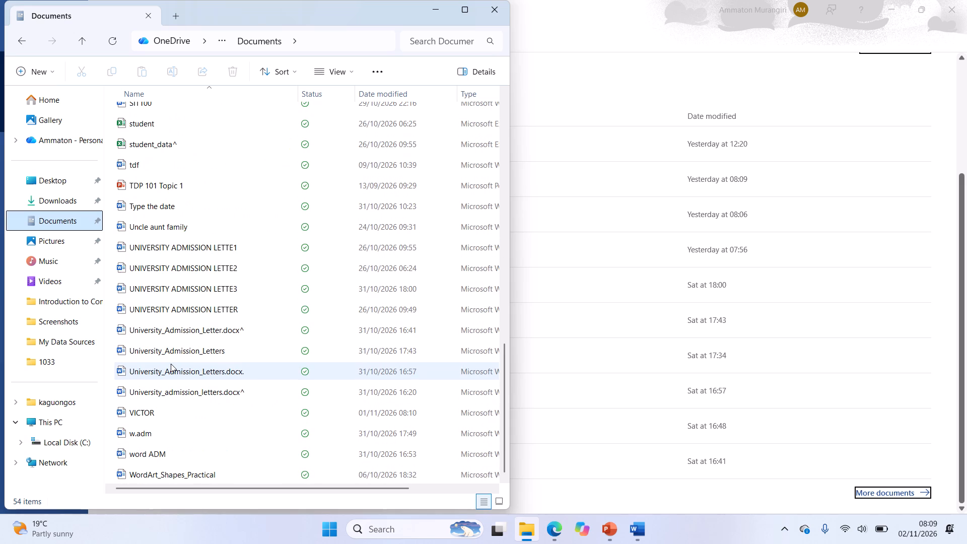
pyautogui.scroll(-4, 171, 364)
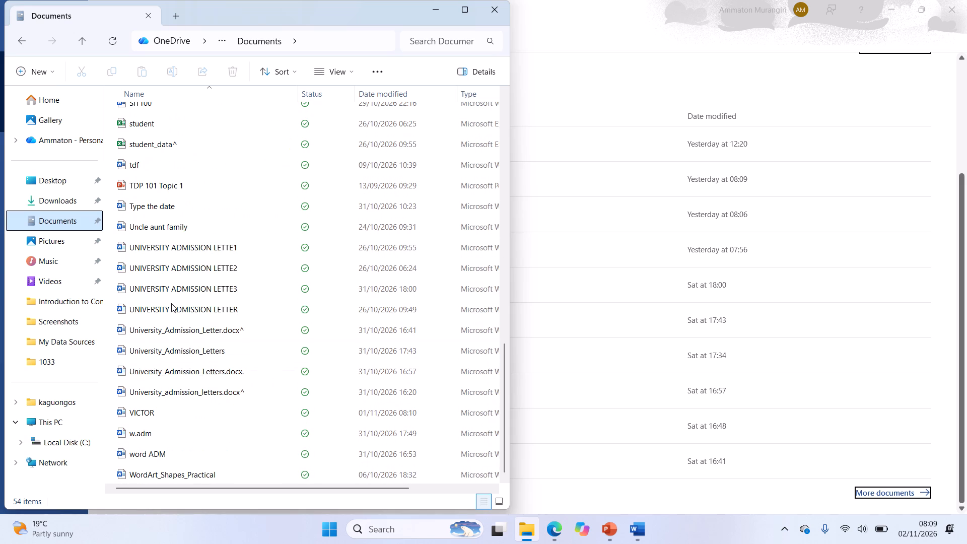
pyautogui.rightClick(171, 303)
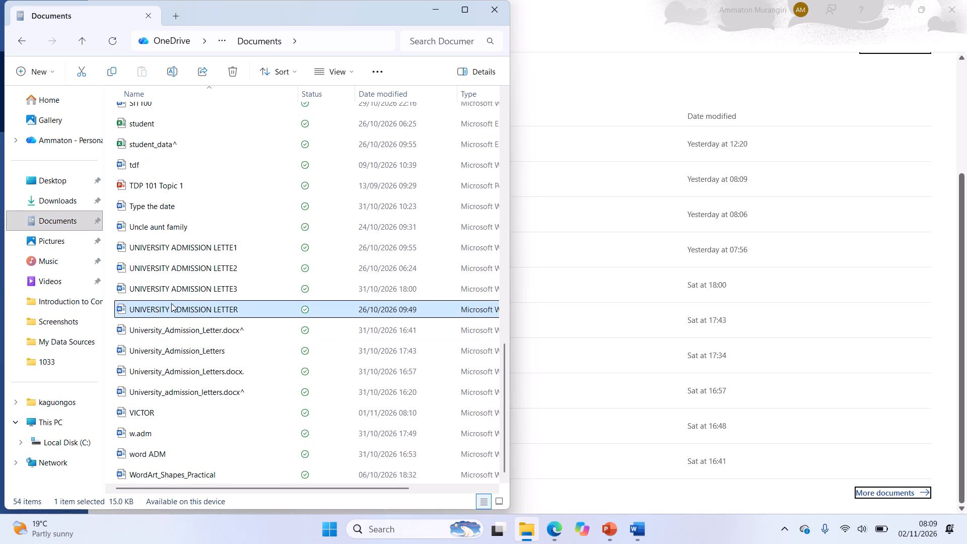
pyautogui.click(239, 460)
pyautogui.scroll(-3, 239, 460)
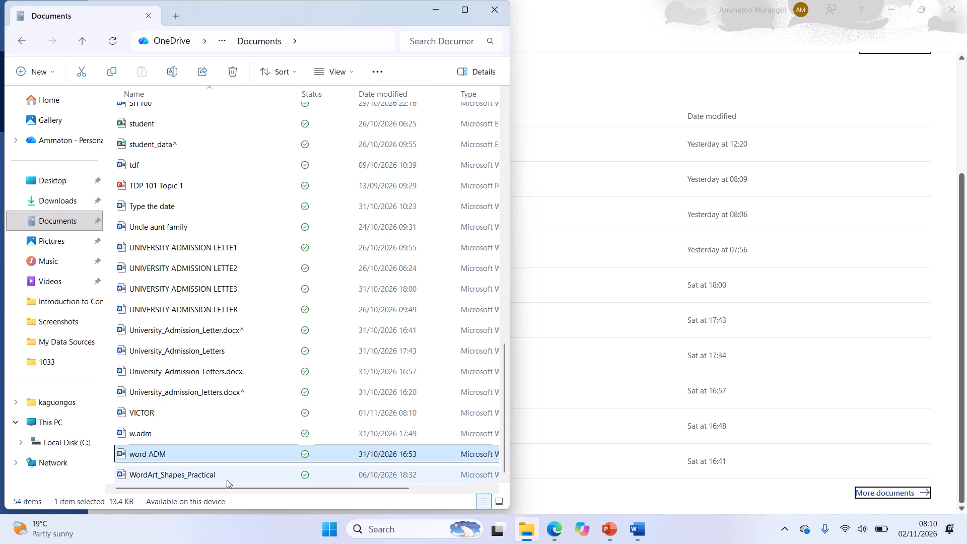
pyautogui.click(224, 443)
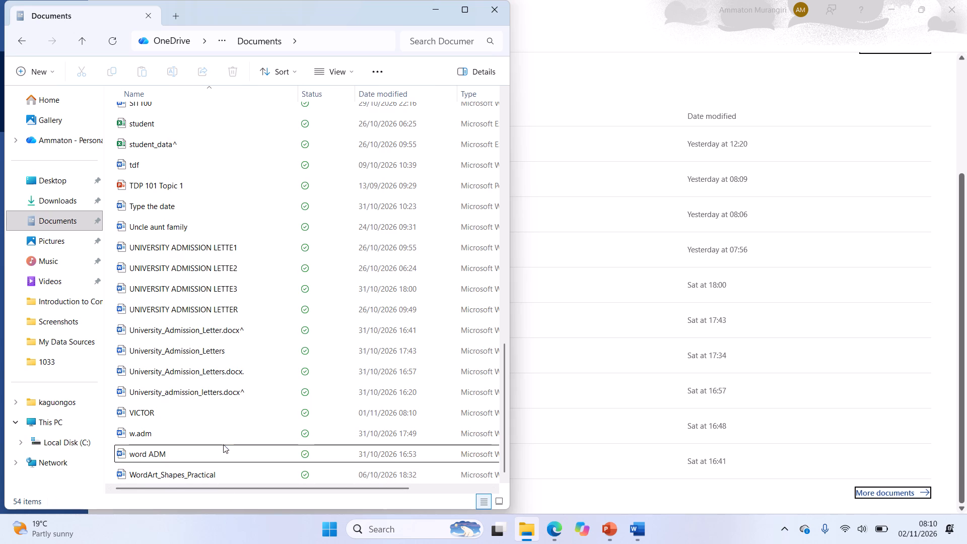
pyautogui.click(231, 416)
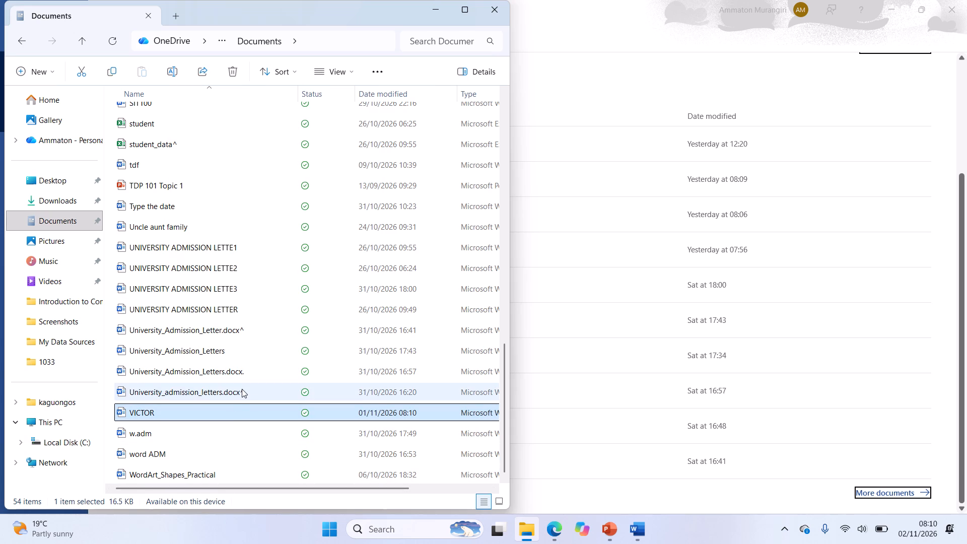
pyautogui.scroll(1, 229, 261)
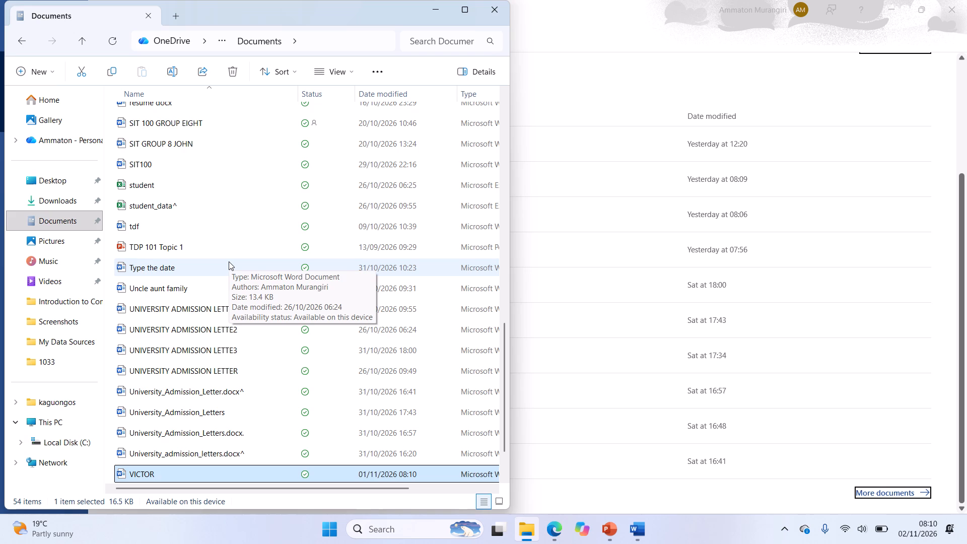
pyautogui.scroll(3, 229, 261)
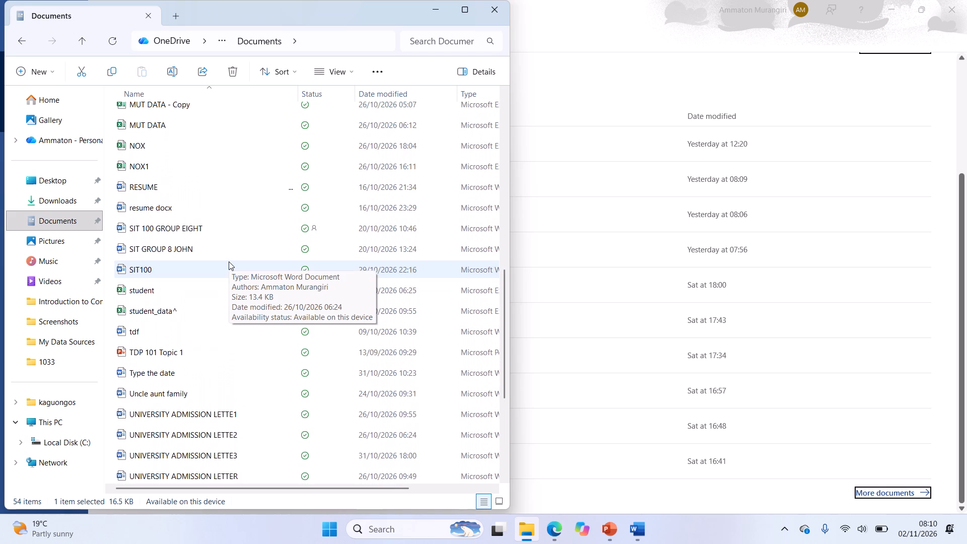
pyautogui.scroll(4, 229, 261)
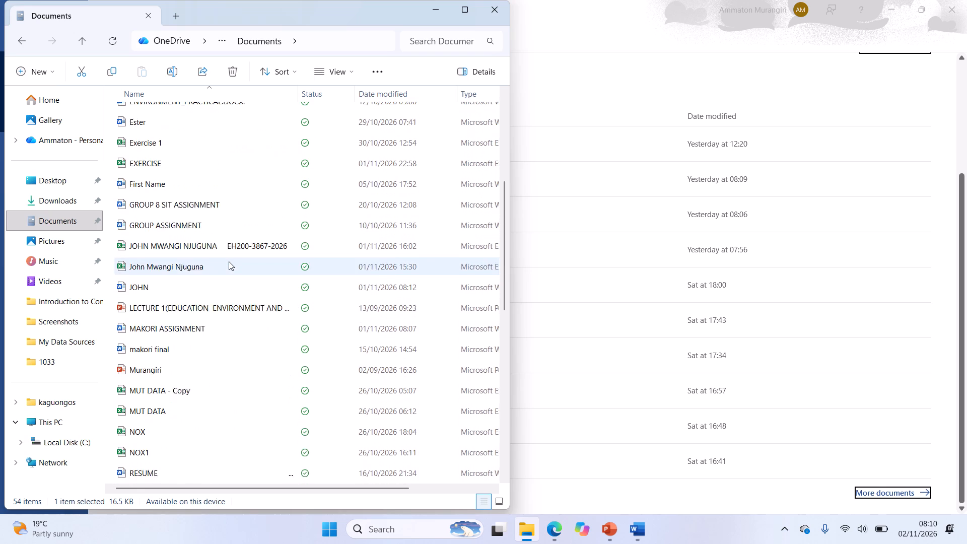
pyautogui.scroll(8, 229, 261)
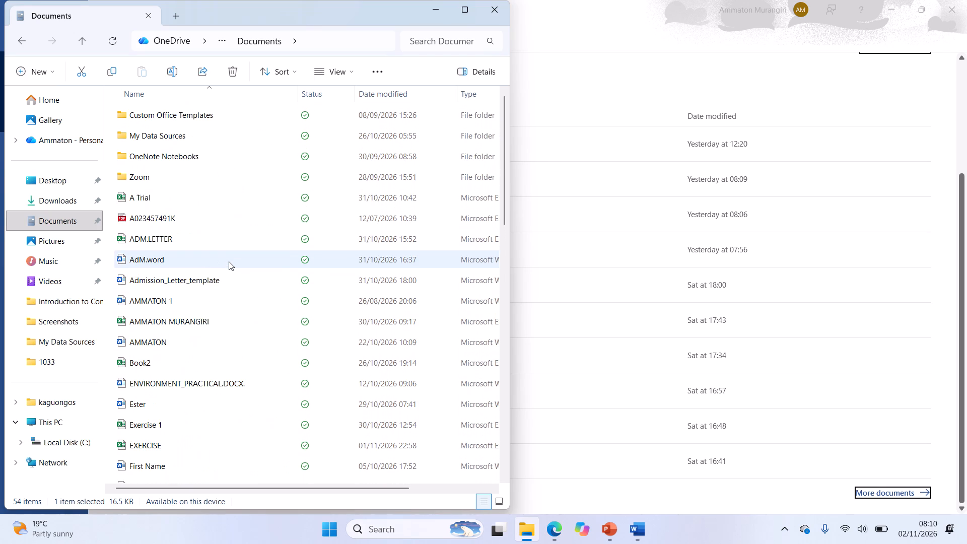
pyautogui.scroll(4, 229, 261)
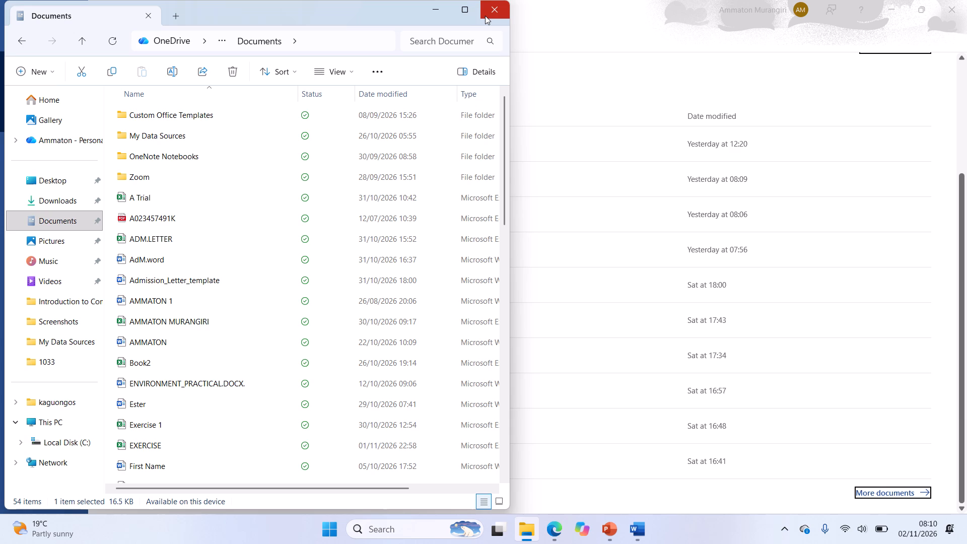
pyautogui.click(494, 10)
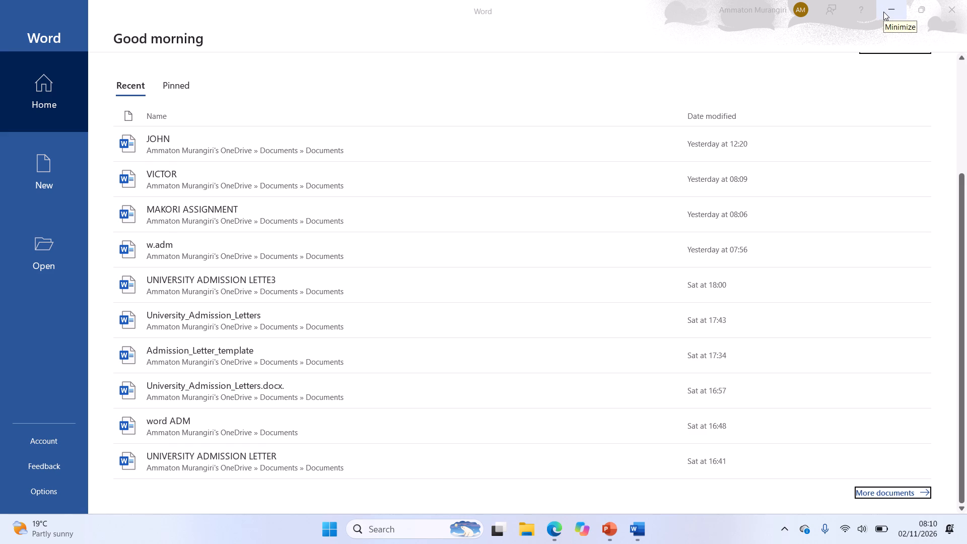
# Close the Word start window and switch to the blank Presentation1 in PowerPoint.
pyautogui.click(955, 9)
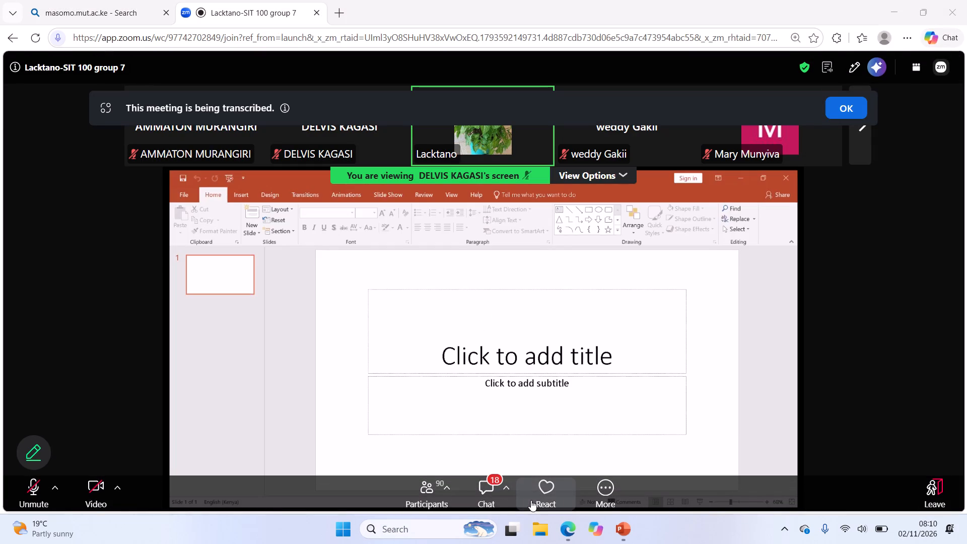
pyautogui.click(624, 528)
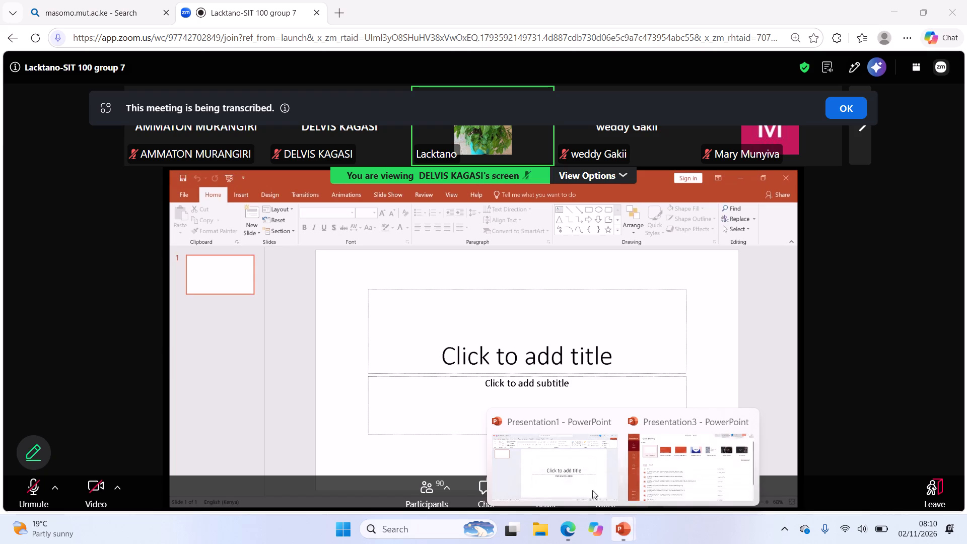
pyautogui.click(624, 543)
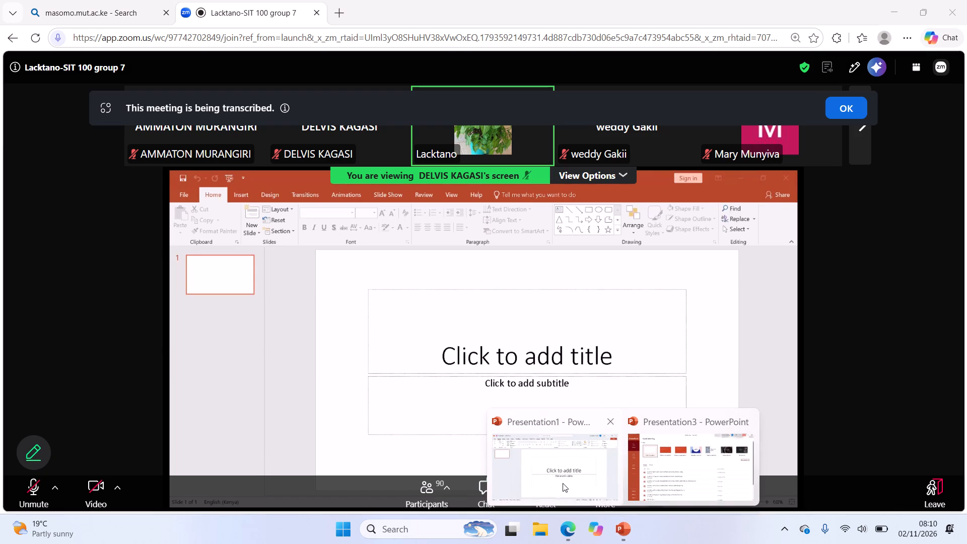
pyautogui.click(562, 482)
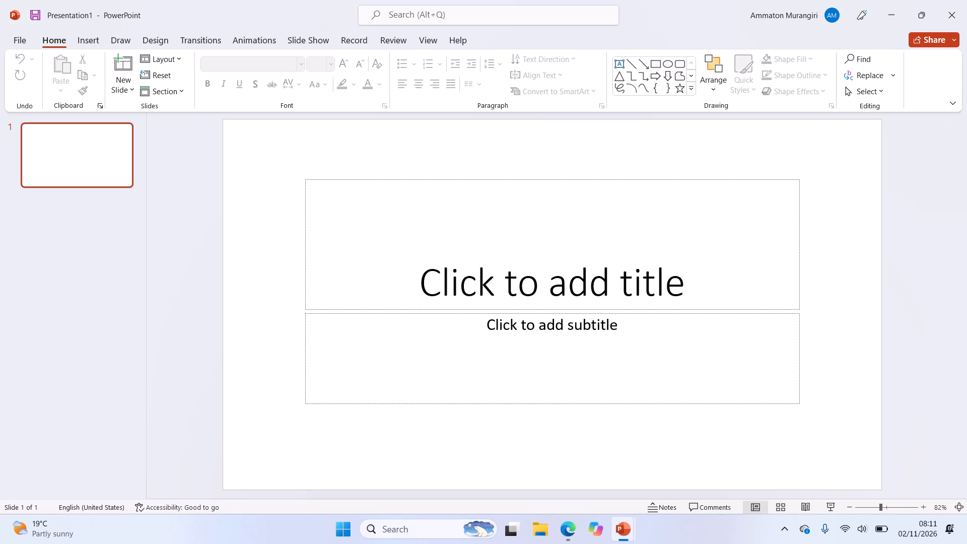
# Set the empty title placeholder's text on slide 1 to Times New Roman, size 12.
pyautogui.click(385, 292)
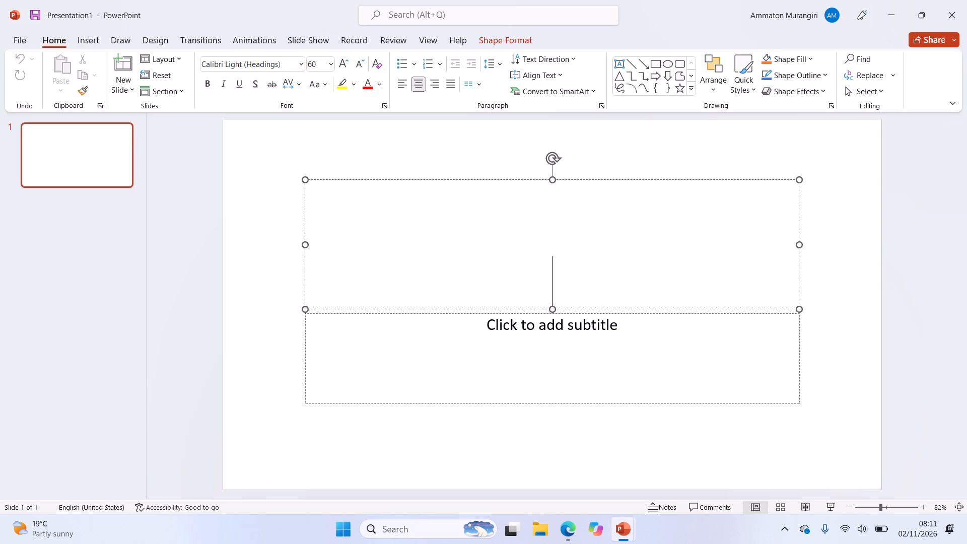
pyautogui.click(298, 66)
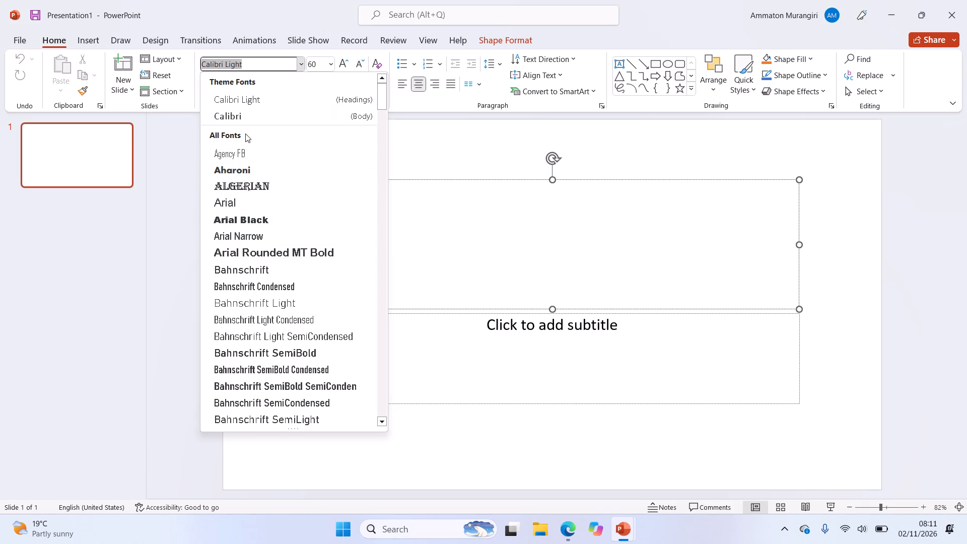
pyautogui.click(299, 65)
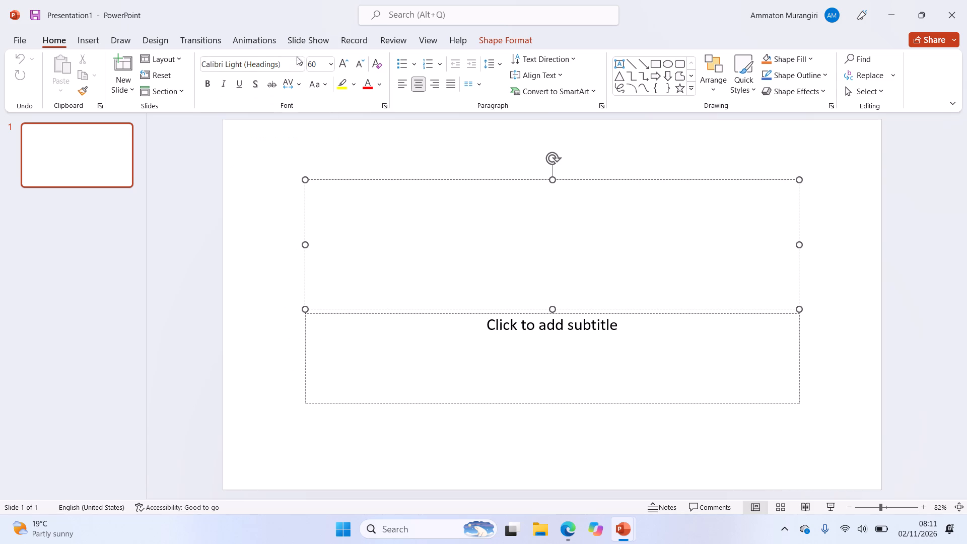
pyautogui.click(300, 64)
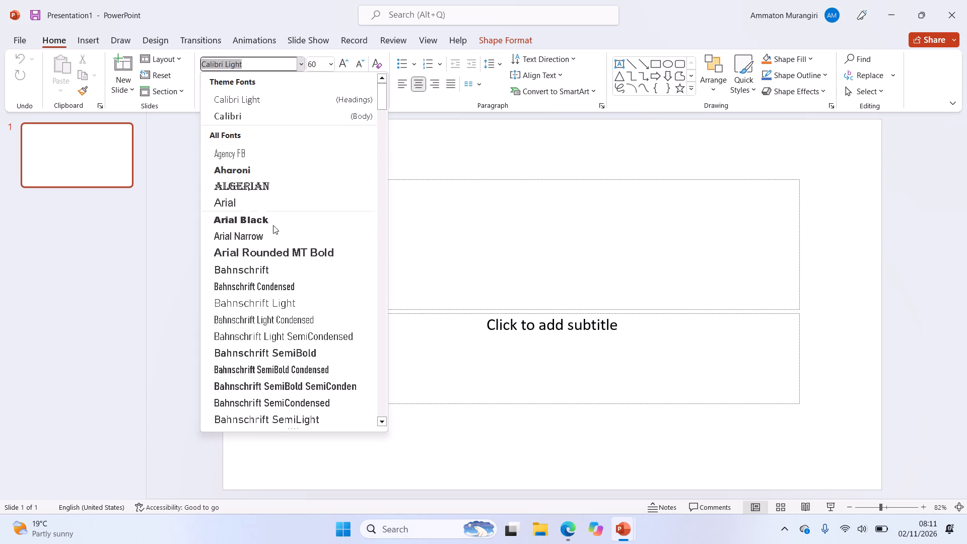
pyautogui.scroll(-20, 269, 246)
pyautogui.scroll(-20, 269, 246)
pyautogui.scroll(-20, 269, 246)
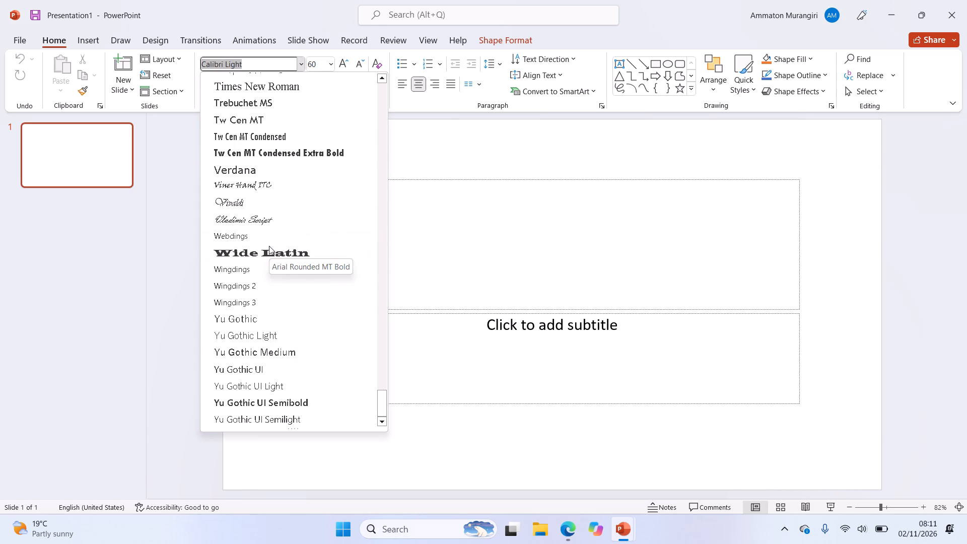
pyautogui.scroll(1, 269, 246)
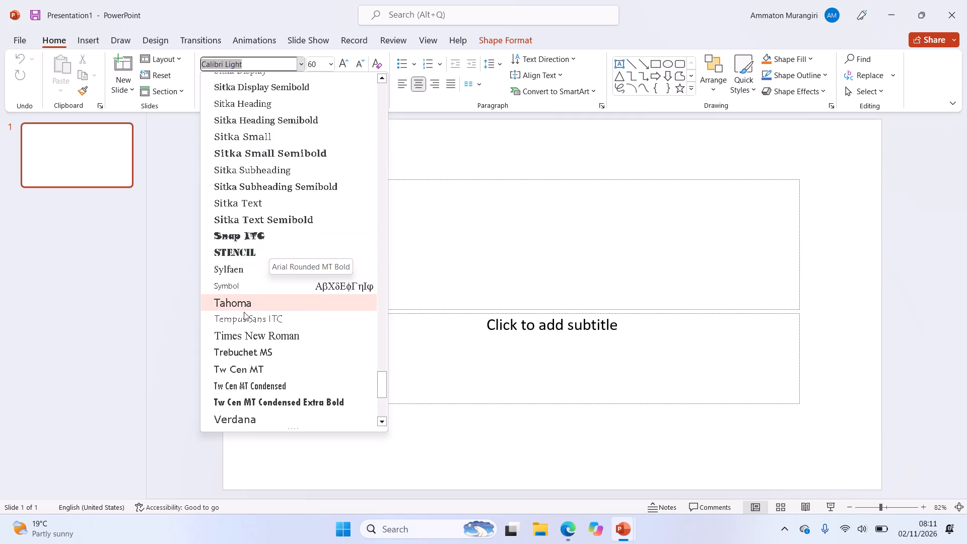
pyautogui.click(247, 333)
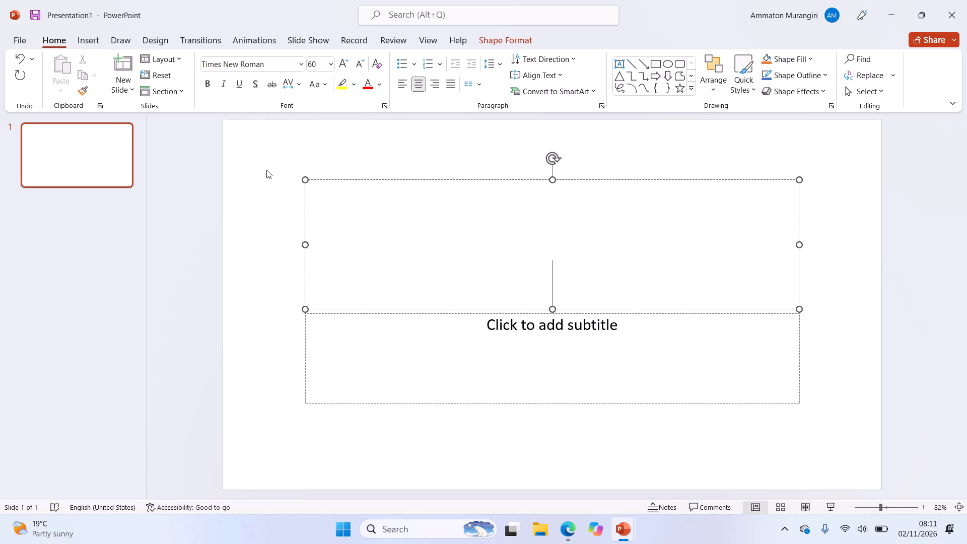
pyautogui.click(329, 65)
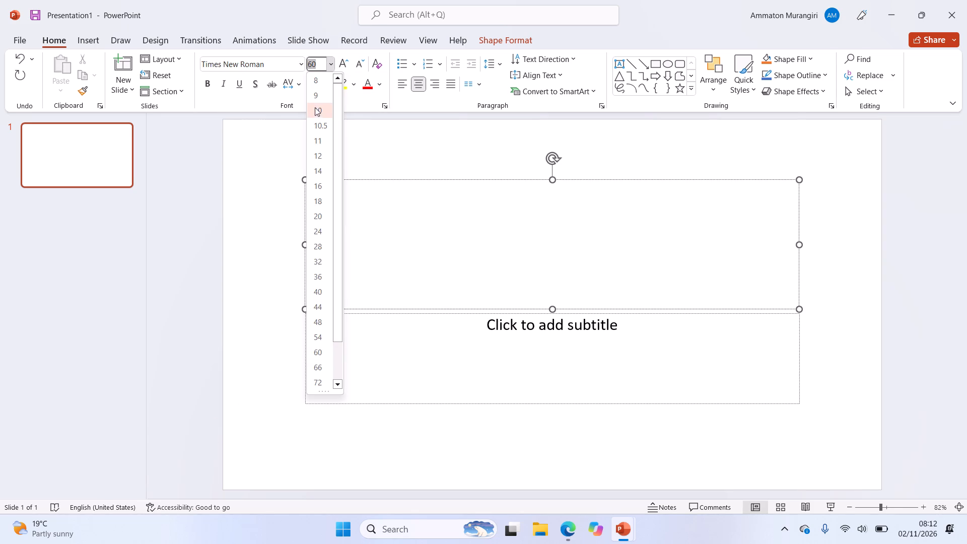
pyautogui.click(323, 156)
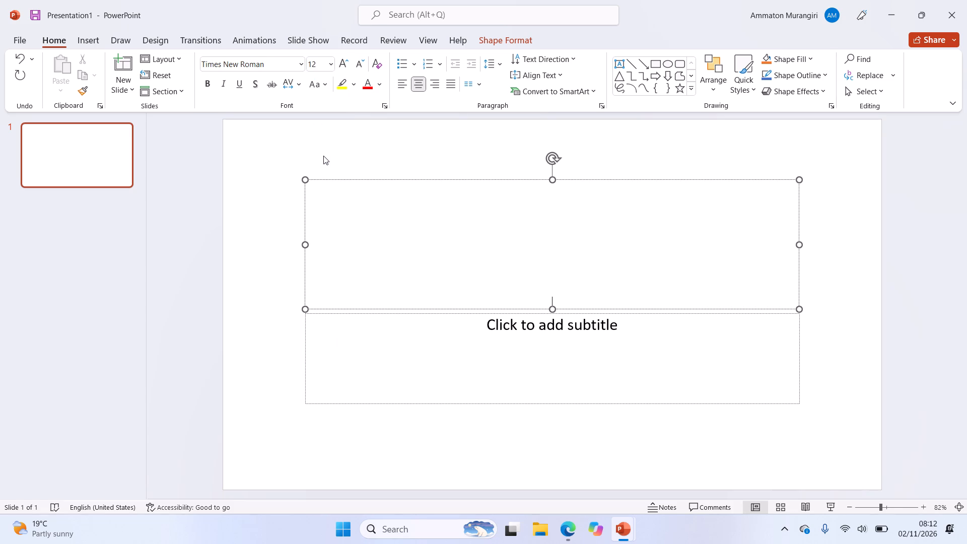
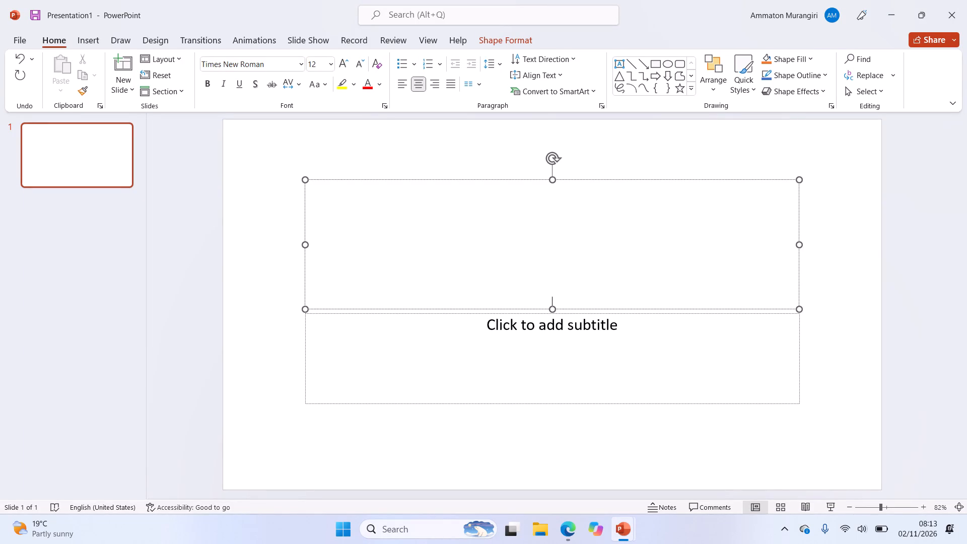
# Switch to the Zoom meeting in Edge, unmute the microphone briefly, and mute it again.
pyautogui.click(562, 525)
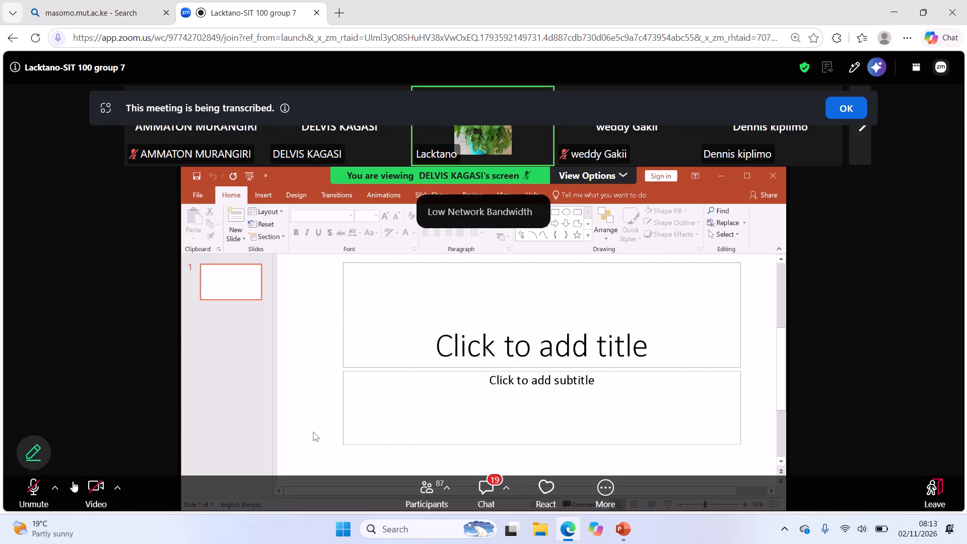
pyautogui.click(27, 489)
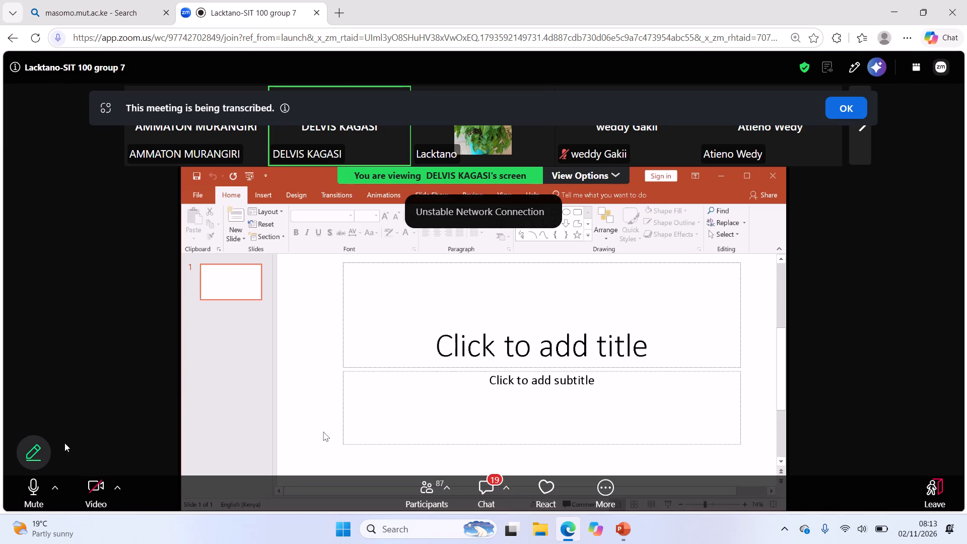
pyautogui.click(37, 495)
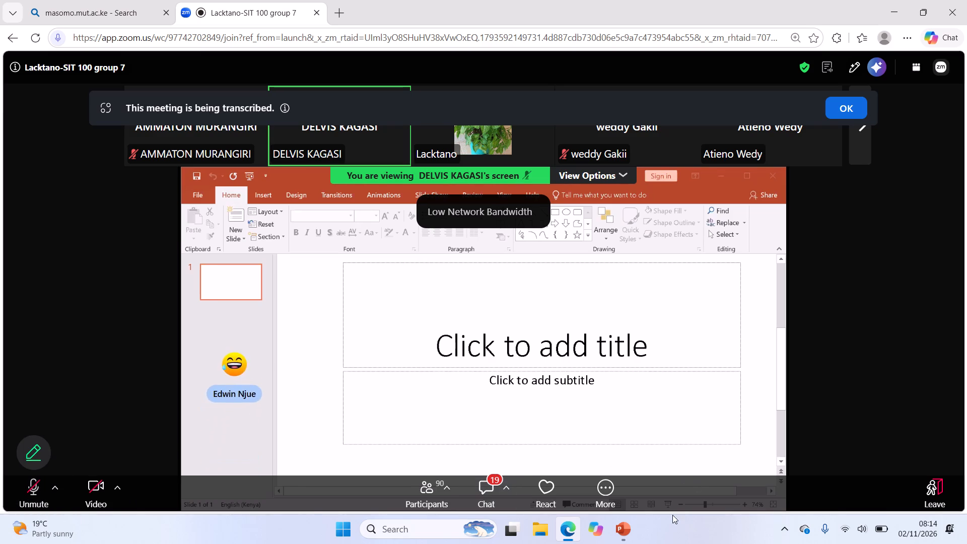
# Switch from the meeting to Presentation1 in PowerPoint and place the text cursor in slide 1's empty title placeholder.
pyautogui.click(624, 526)
pyautogui.click(591, 481)
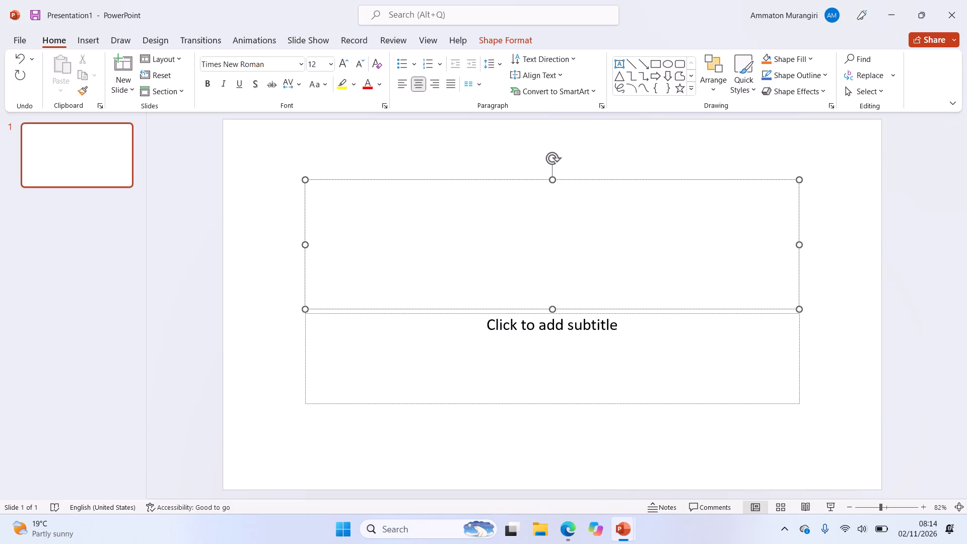
pyautogui.click(428, 252)
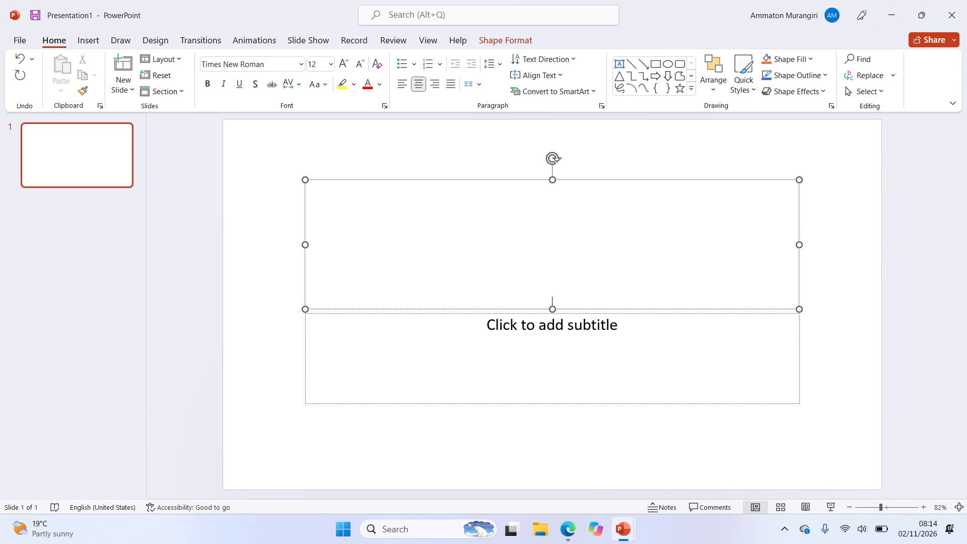
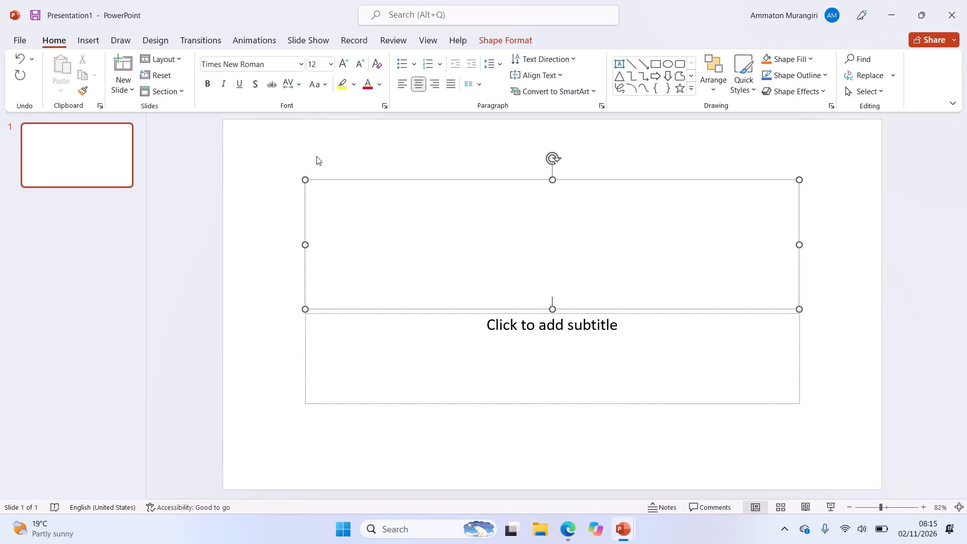
# Enter "THE ROLE OF" in capitals in slide 1's title placeholder.
pyautogui.click(316, 156)
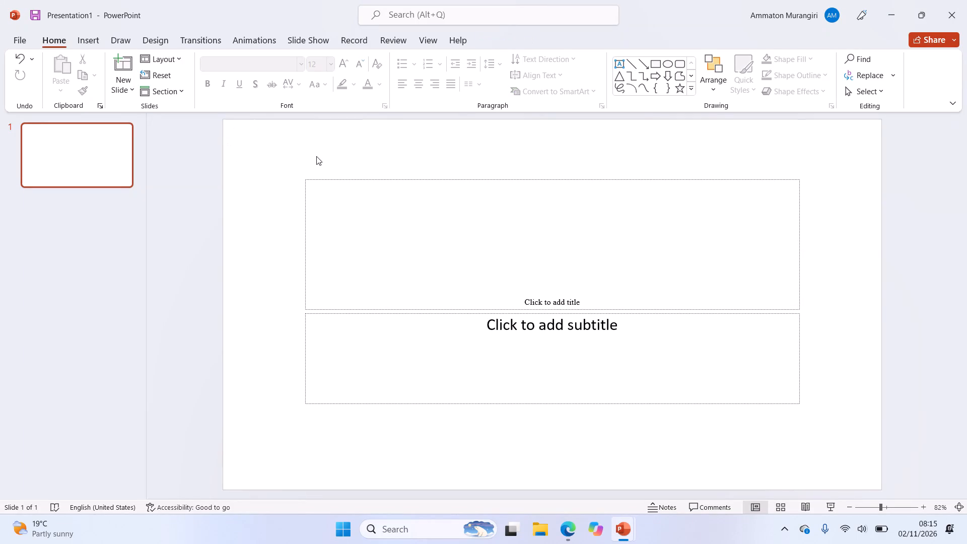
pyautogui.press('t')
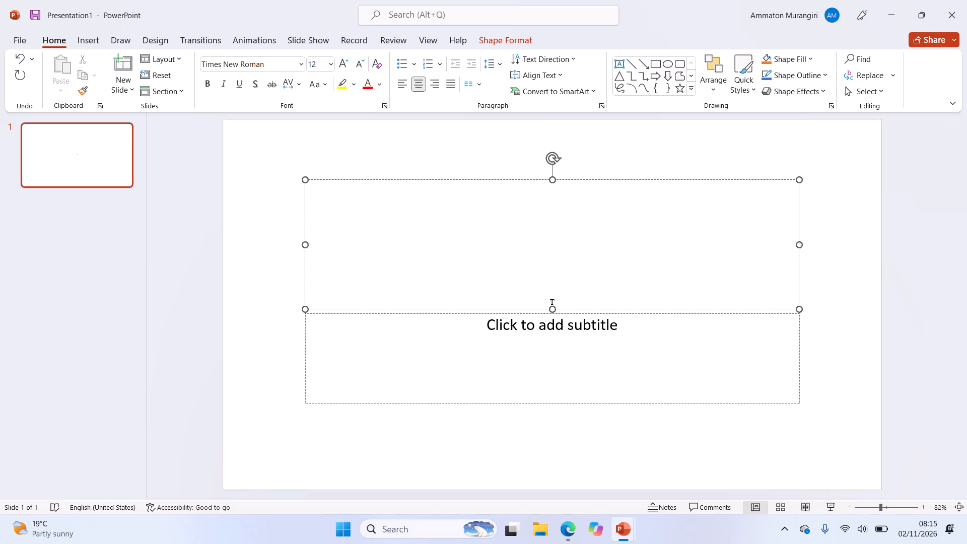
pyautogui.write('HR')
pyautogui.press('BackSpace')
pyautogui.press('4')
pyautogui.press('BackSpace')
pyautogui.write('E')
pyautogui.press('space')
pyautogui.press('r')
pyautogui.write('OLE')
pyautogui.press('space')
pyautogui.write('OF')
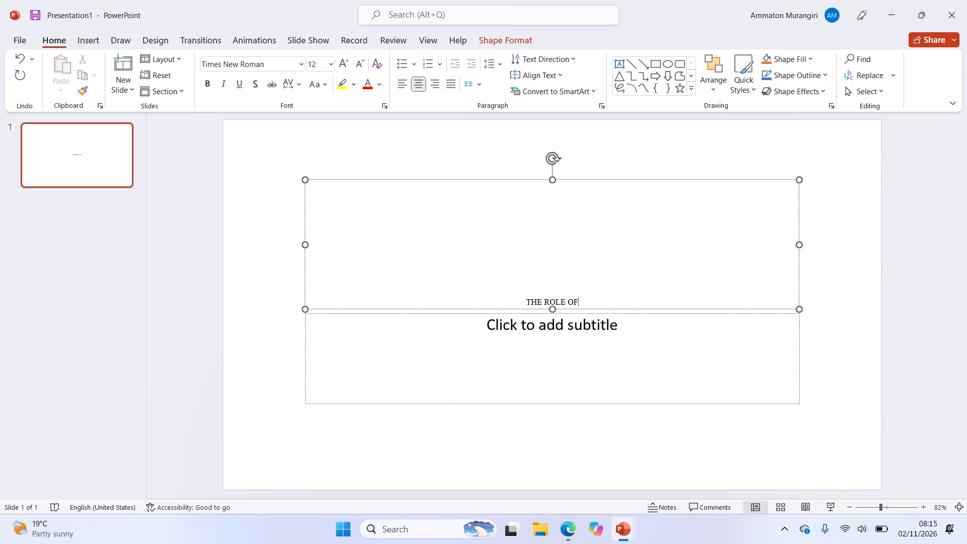
# Rewrite the capitalised title text in title case so it reads "The Role of".
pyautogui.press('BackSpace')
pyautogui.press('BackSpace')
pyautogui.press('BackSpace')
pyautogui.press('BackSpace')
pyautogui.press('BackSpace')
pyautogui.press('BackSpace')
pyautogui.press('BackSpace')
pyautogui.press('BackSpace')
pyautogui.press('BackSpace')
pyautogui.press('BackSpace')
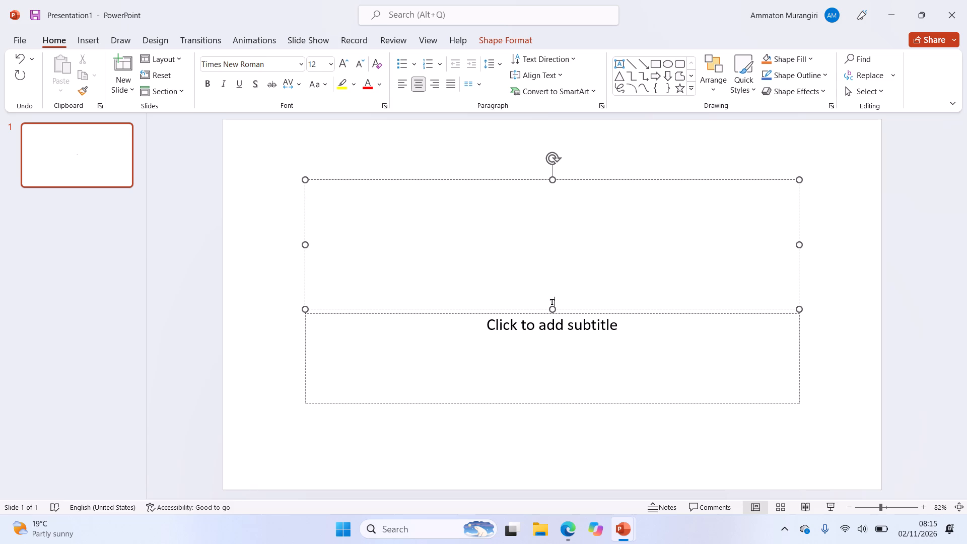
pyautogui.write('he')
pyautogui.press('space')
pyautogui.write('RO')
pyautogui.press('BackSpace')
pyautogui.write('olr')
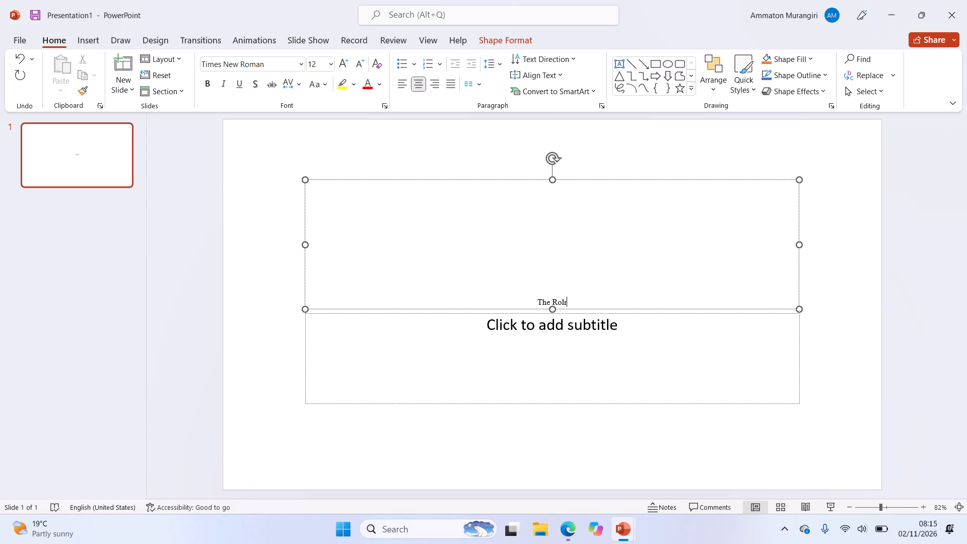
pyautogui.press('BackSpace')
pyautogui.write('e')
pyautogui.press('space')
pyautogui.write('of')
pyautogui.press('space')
# Continue the title line with "Information Technologyin Modern Society".
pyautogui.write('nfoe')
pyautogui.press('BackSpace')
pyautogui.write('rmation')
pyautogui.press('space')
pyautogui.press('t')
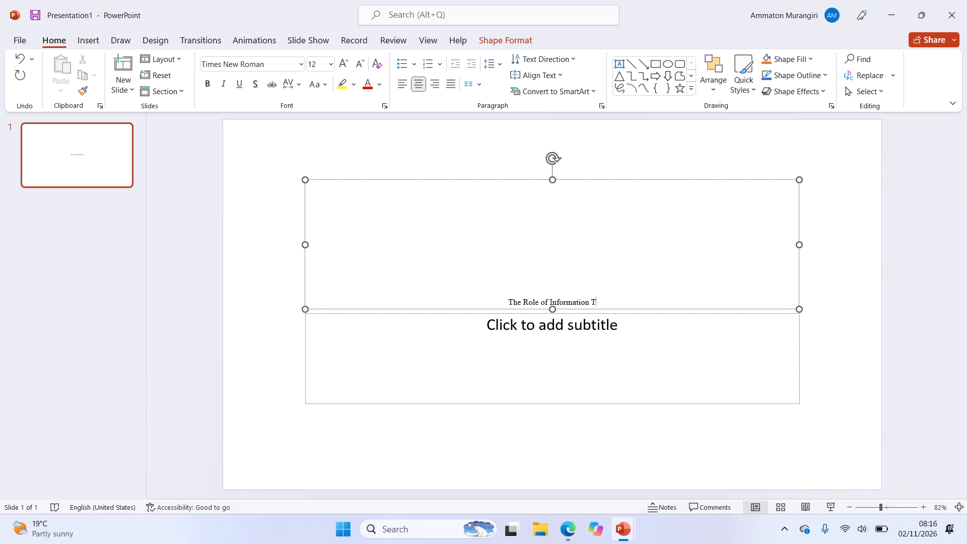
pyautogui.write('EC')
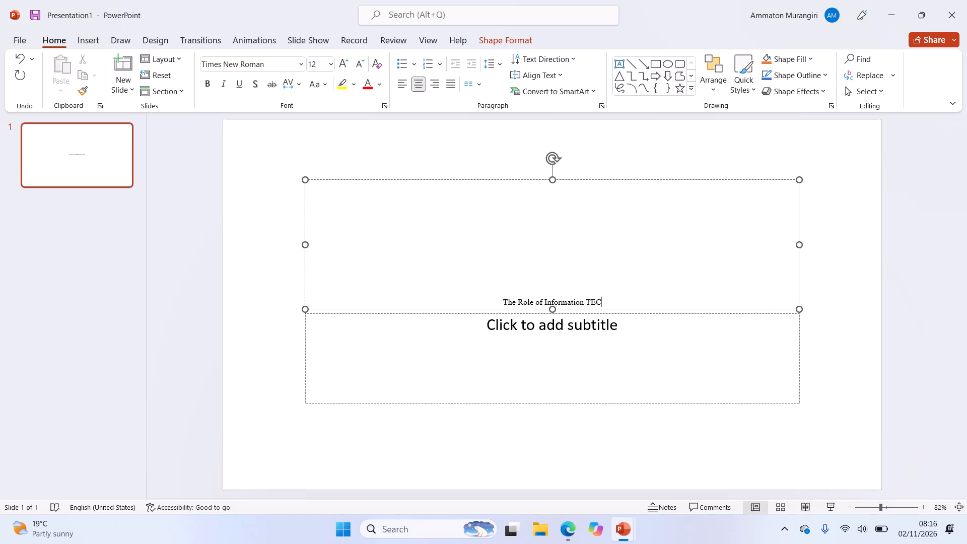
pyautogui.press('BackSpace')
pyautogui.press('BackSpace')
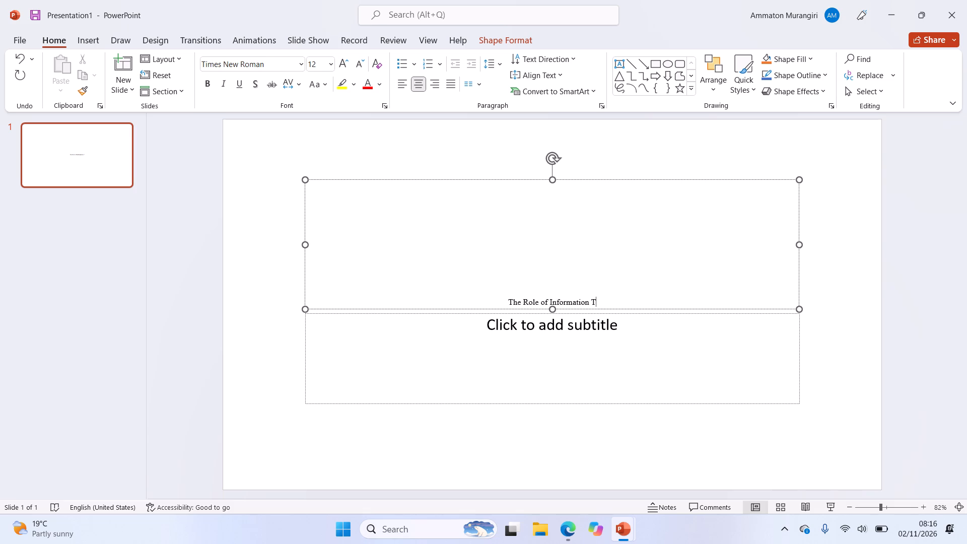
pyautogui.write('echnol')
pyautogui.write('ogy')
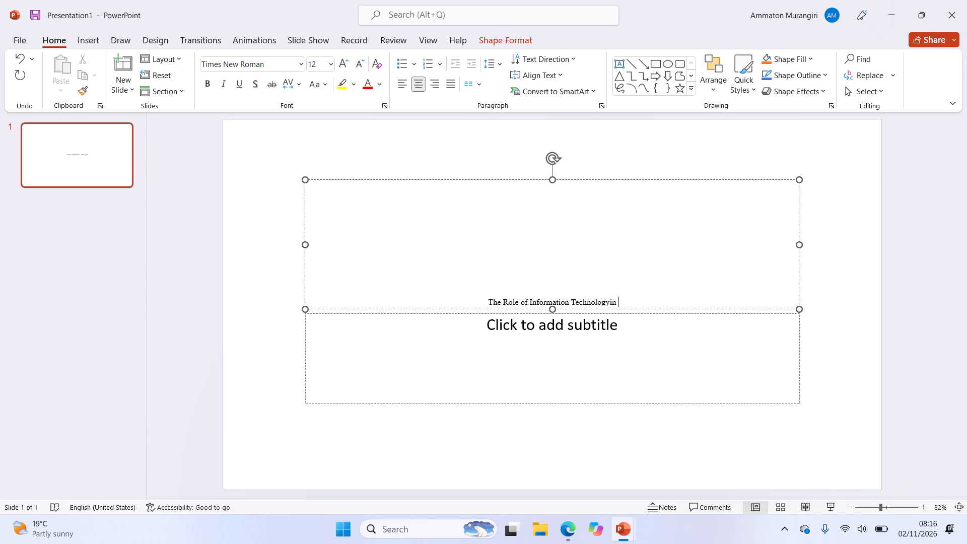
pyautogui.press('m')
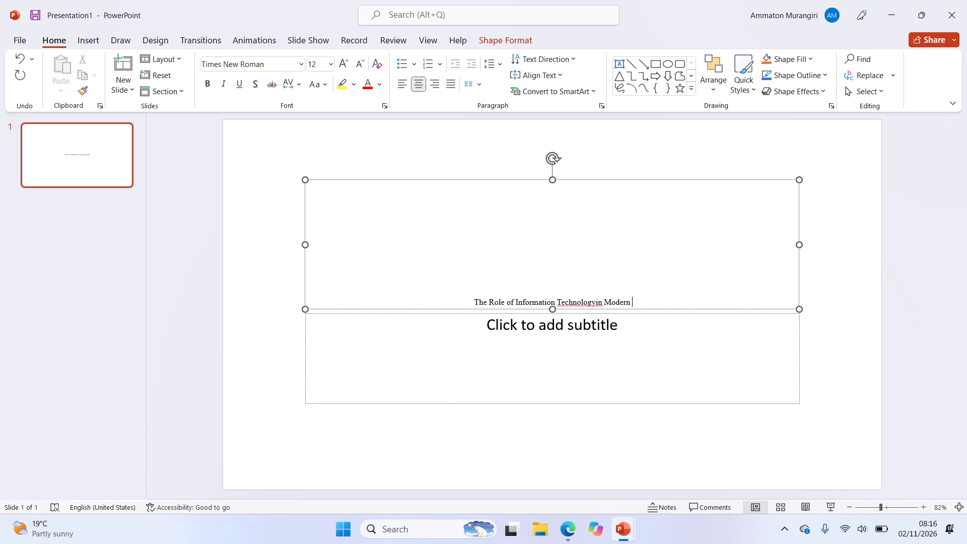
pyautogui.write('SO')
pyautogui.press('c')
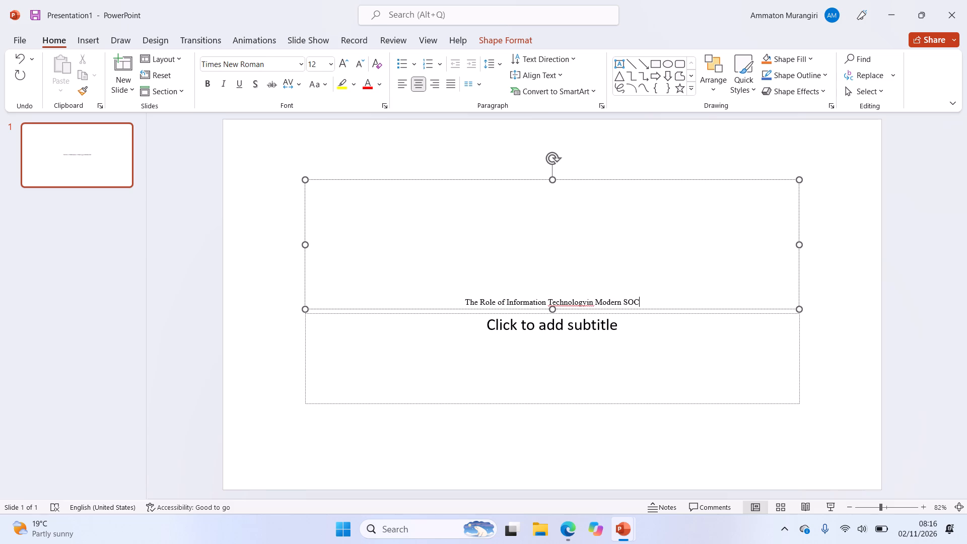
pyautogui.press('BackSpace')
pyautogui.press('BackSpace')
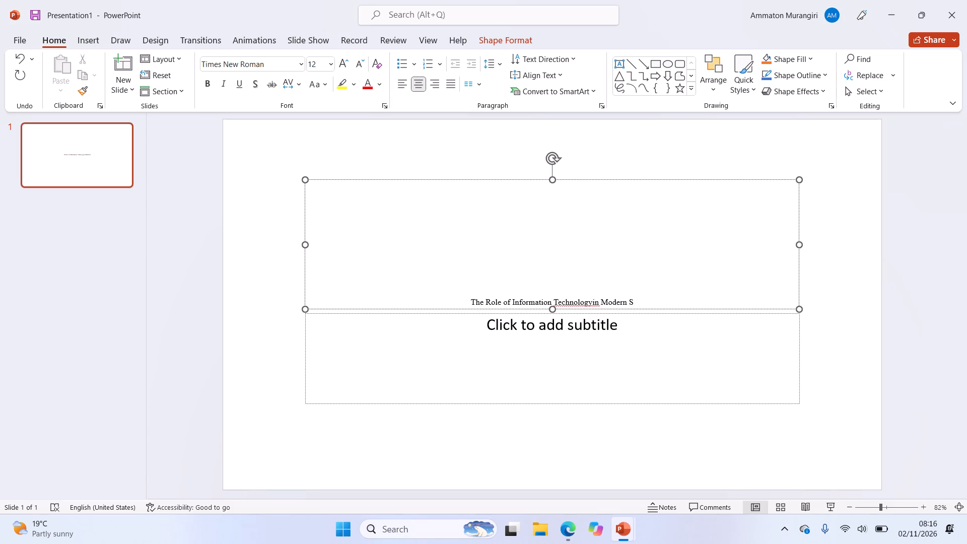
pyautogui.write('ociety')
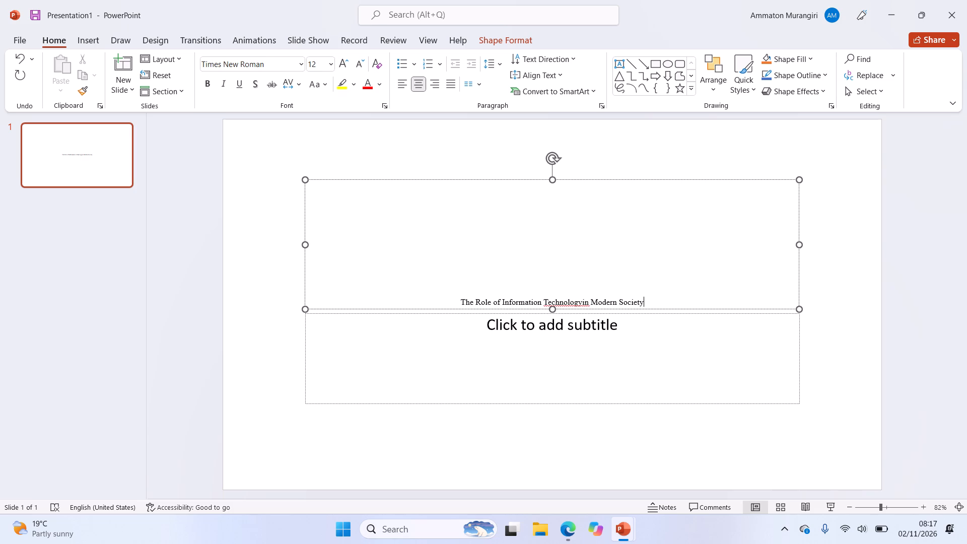
# Set the font size of the whole title line to 18.
pyautogui.moveTo(661, 299); pyautogui.dragTo(486, 293)
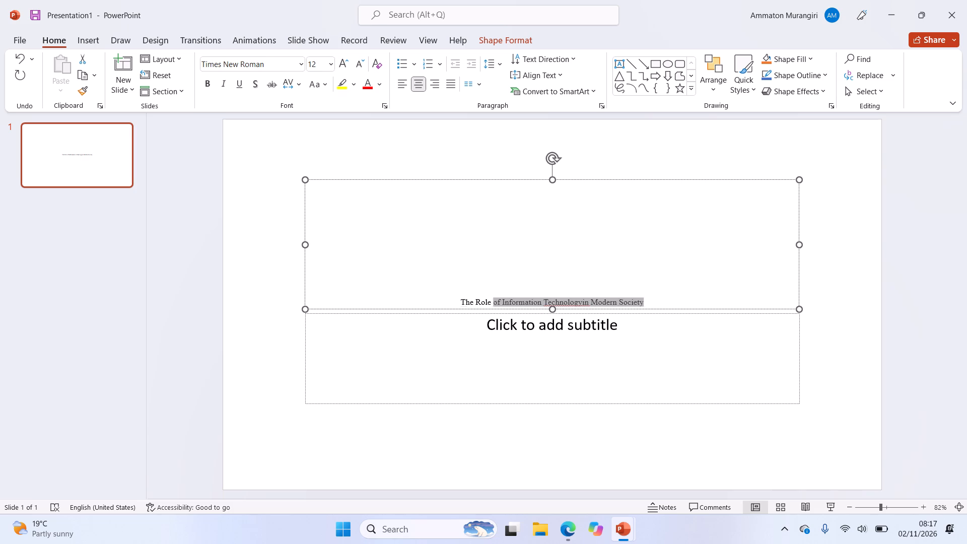
pyautogui.moveTo(486, 293); pyautogui.dragTo(469, 295)
pyautogui.click(327, 67)
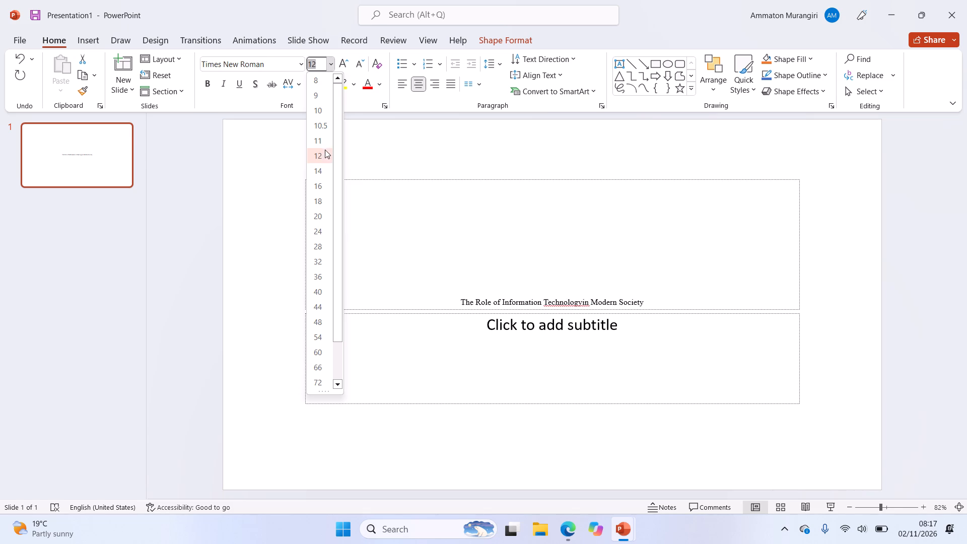
pyautogui.click(318, 197)
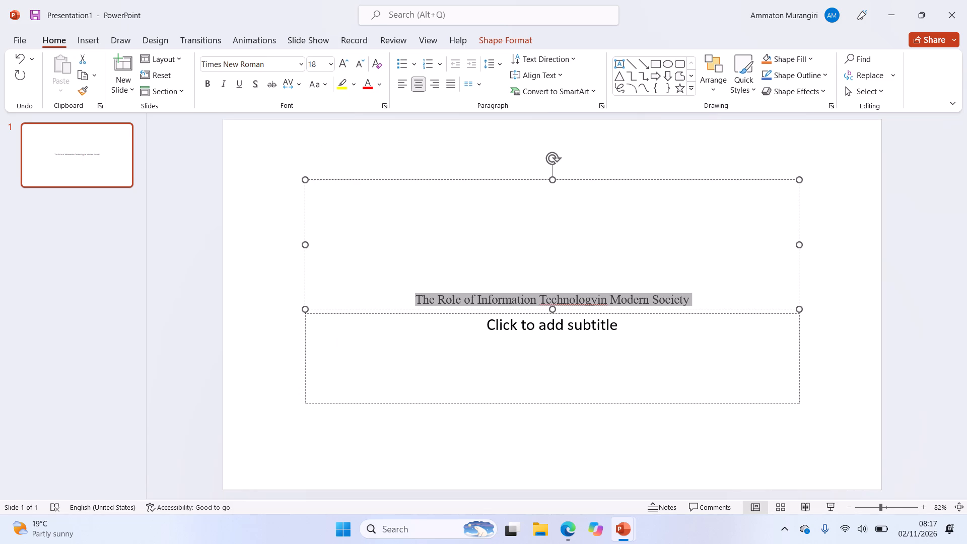
# Add an empty line below the title line in the title placeholder.
pyautogui.click(695, 297)
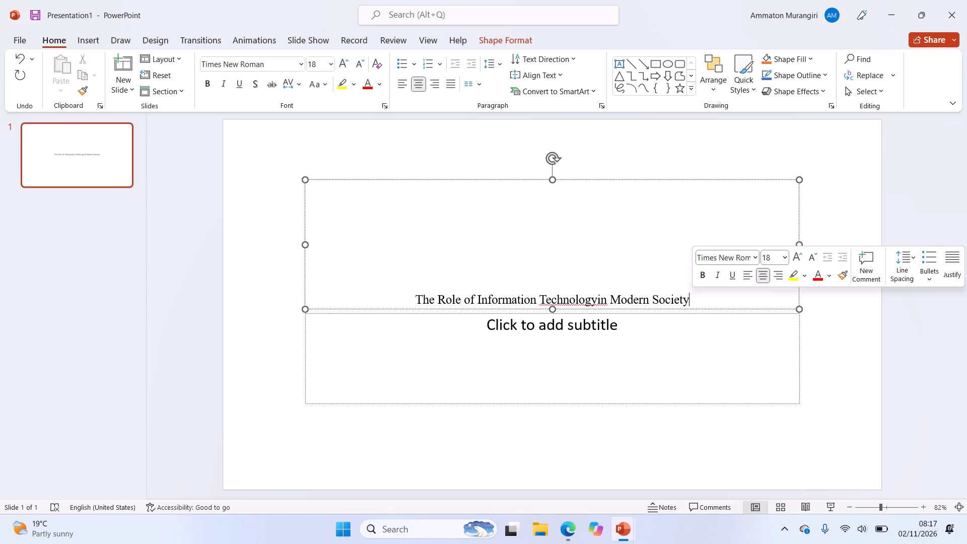
pyautogui.press('Return')
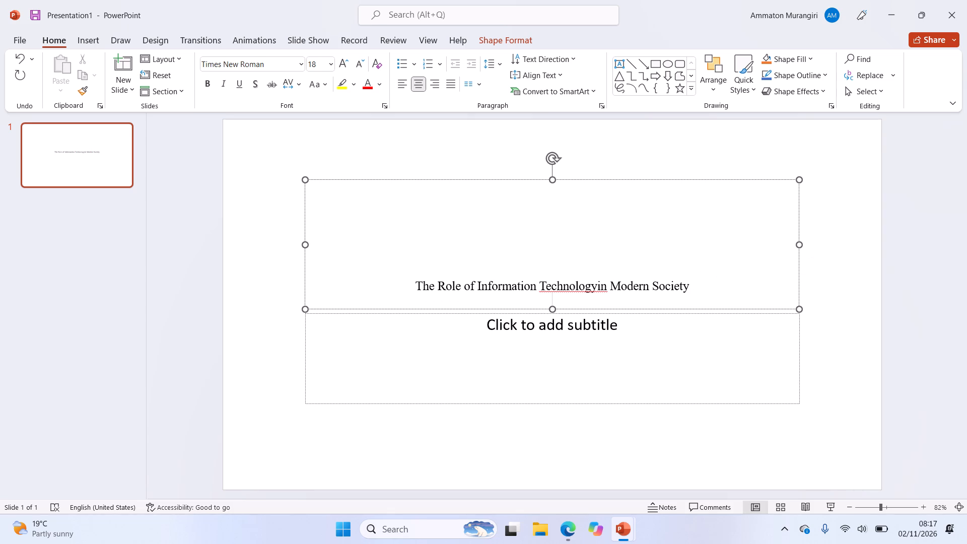
# Insert the missing space between "Technology" and "in" in the title line.
pyautogui.click(598, 284)
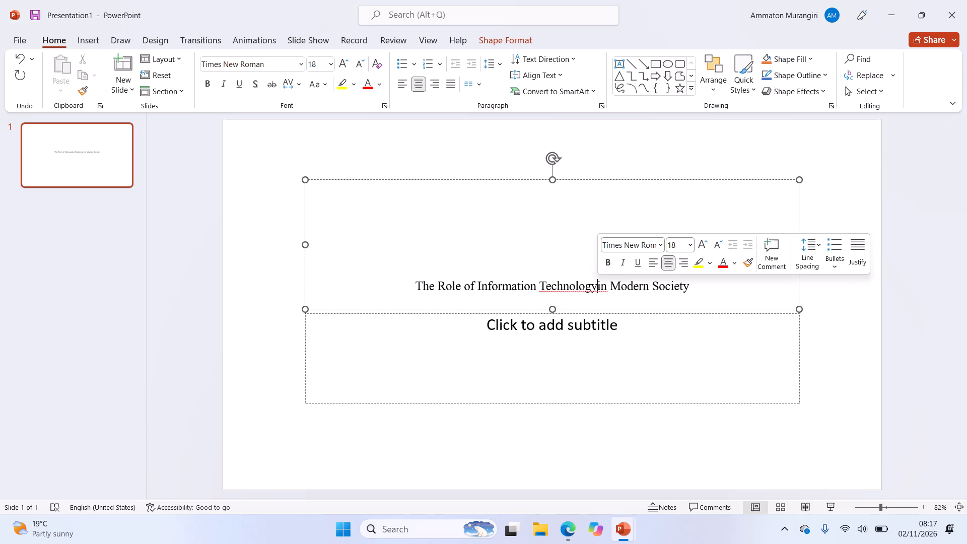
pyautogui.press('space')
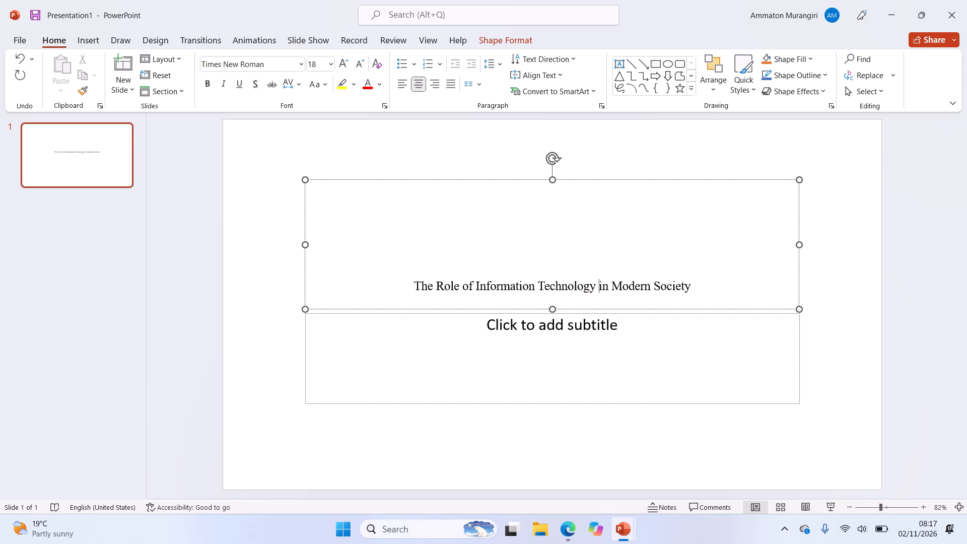
# Add the presenter's full name on a new line directly below the title line.
pyautogui.click(694, 288)
pyautogui.press('Return')
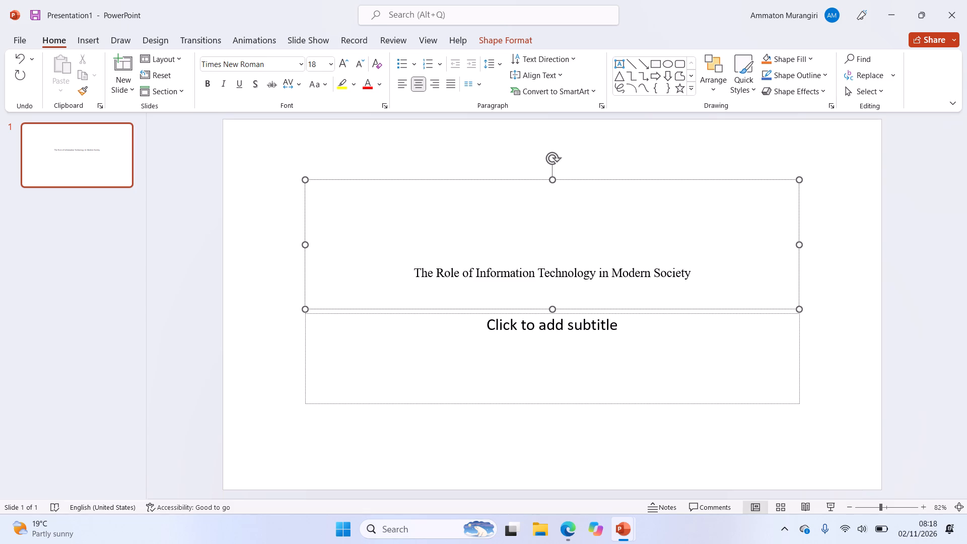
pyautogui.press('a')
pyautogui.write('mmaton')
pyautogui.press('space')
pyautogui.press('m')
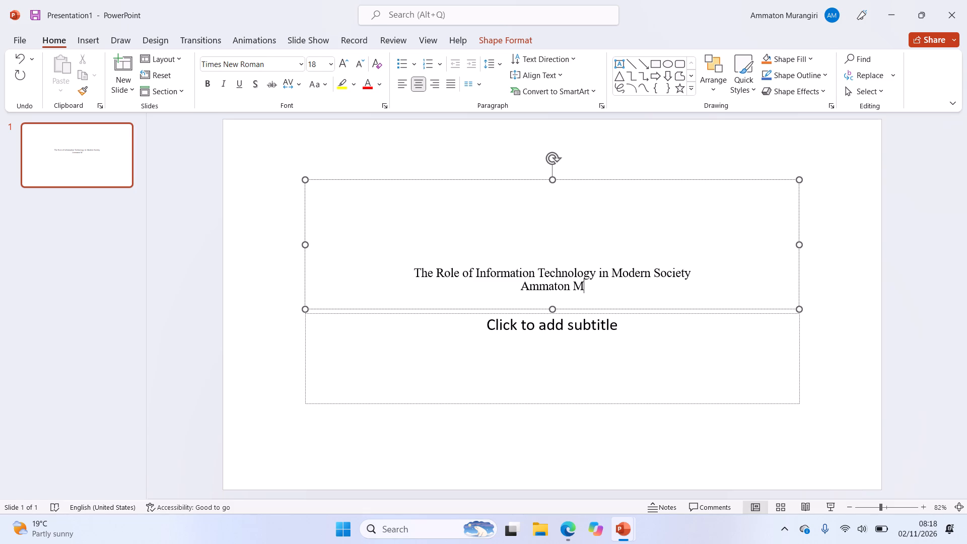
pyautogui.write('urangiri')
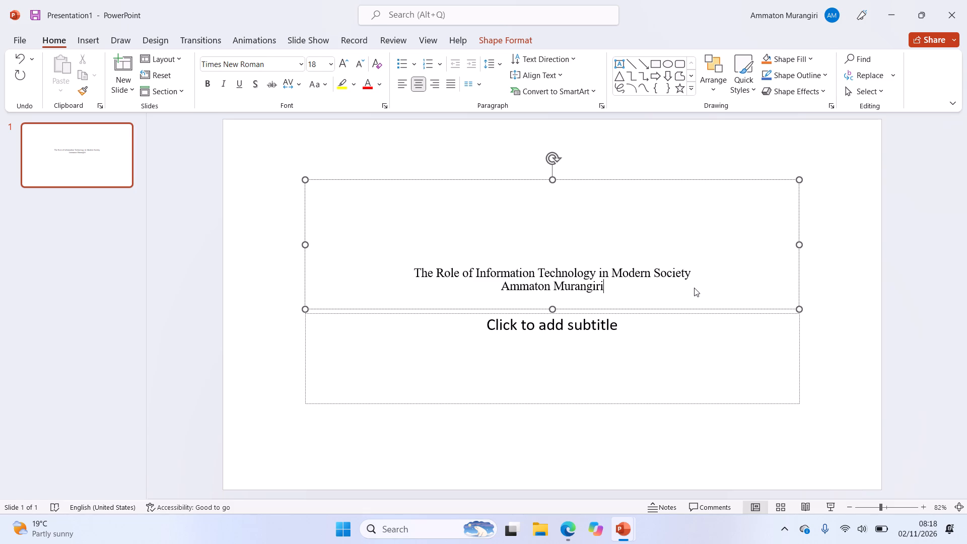
# Add the presenter's registration number, with its year ending as 2026, on a new line below the name.
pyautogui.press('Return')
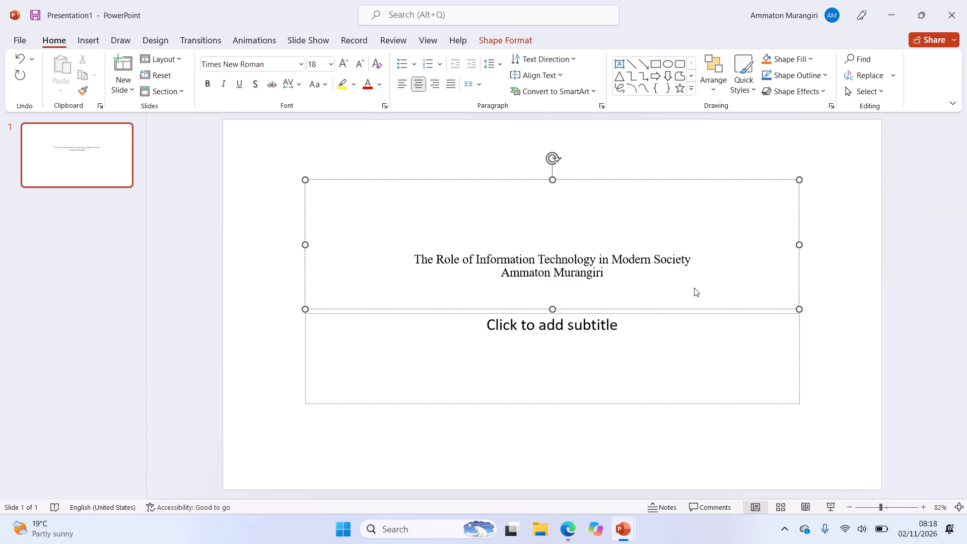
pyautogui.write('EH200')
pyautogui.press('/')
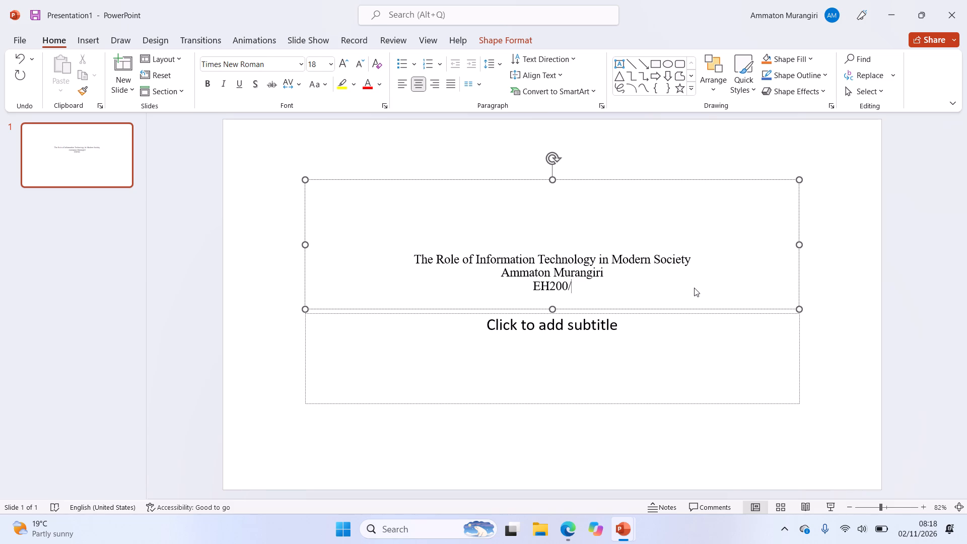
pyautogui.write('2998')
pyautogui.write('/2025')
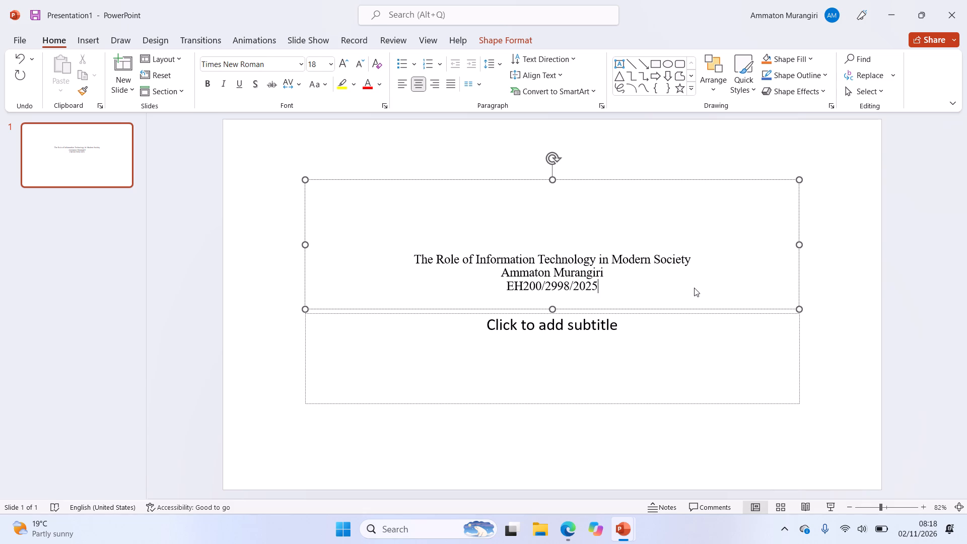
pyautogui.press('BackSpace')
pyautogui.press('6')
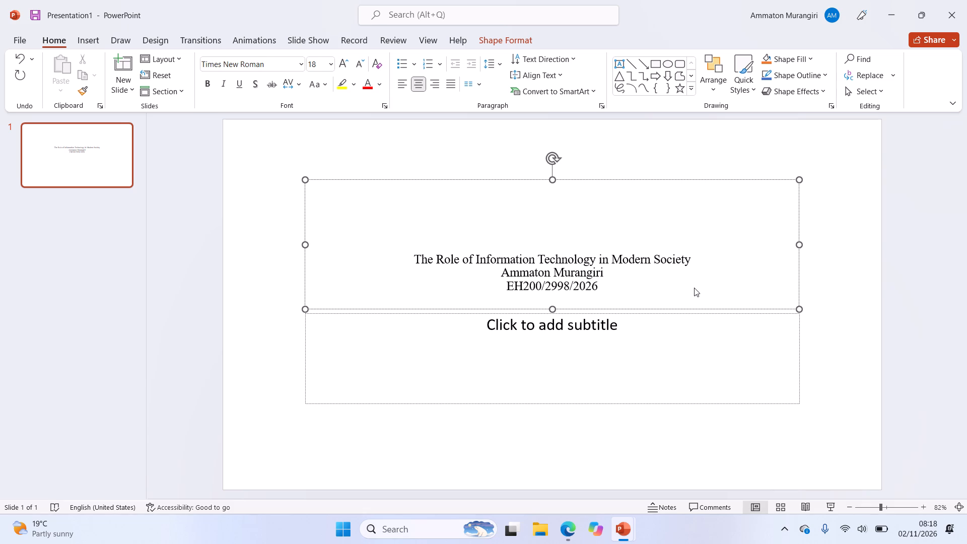
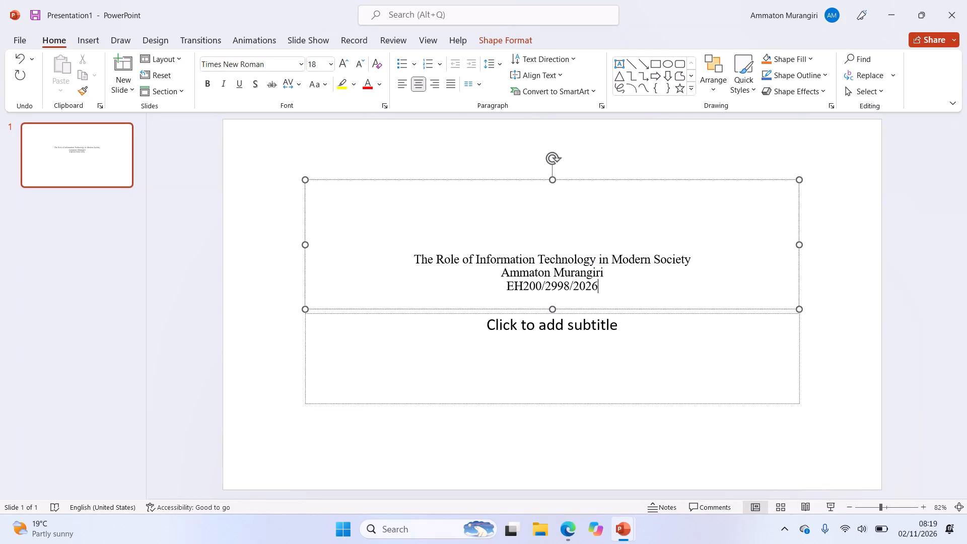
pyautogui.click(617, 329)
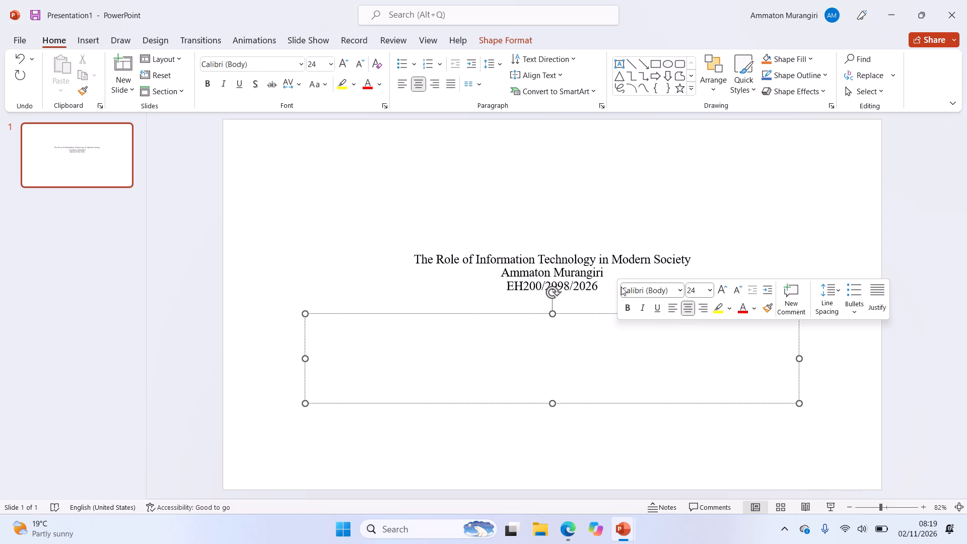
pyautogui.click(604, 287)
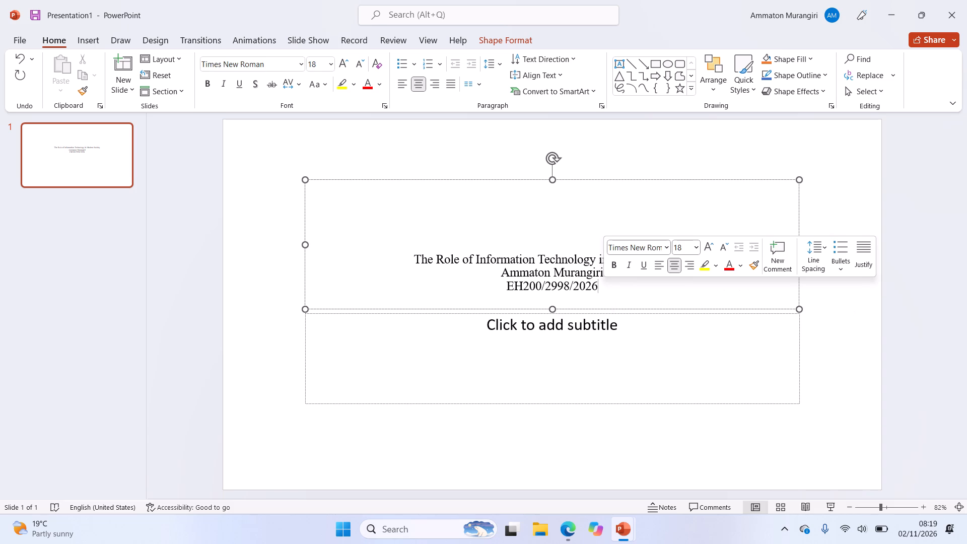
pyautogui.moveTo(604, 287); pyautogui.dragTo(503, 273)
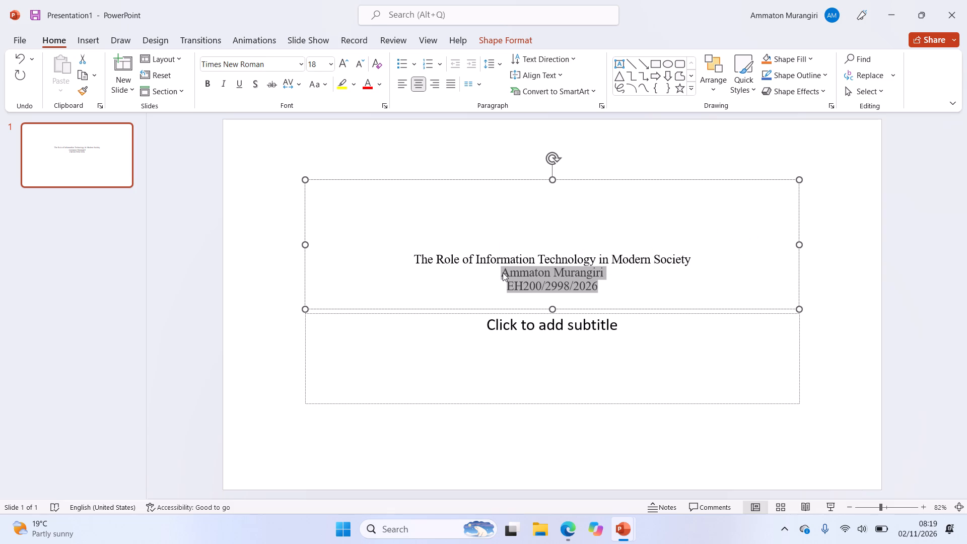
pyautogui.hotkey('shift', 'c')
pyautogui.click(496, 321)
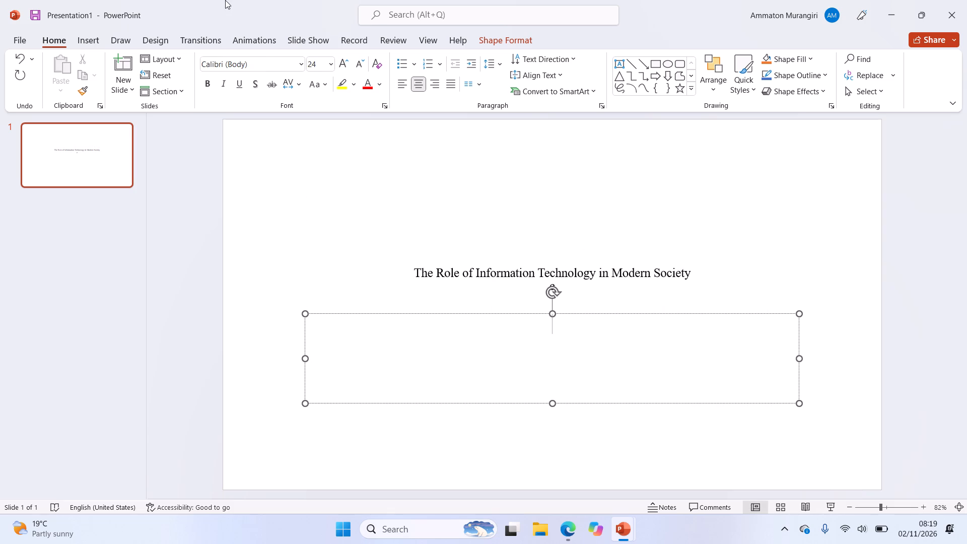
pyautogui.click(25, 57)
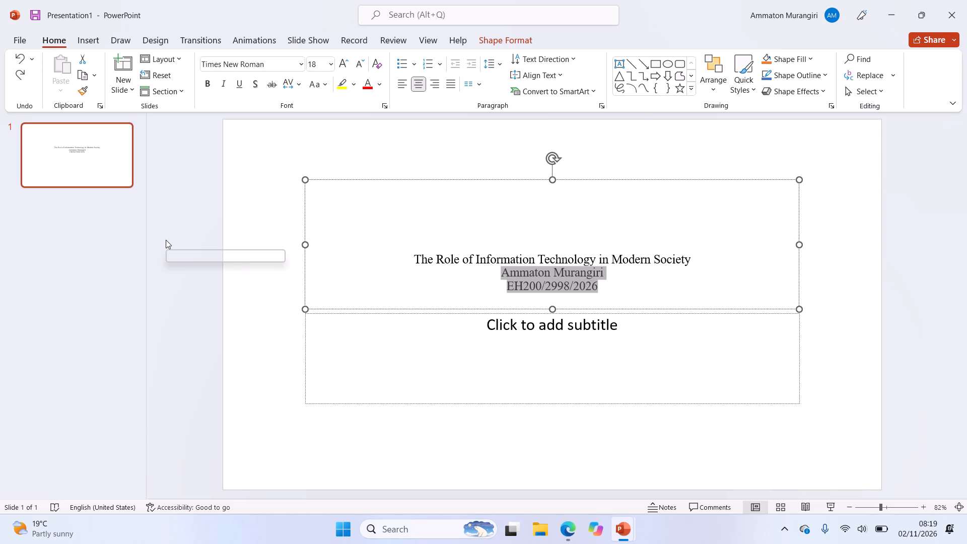
# Copy the selected name and registration number lines from the title placeholder into the subtitle placeholder.
pyautogui.hotkey('ctrl', 'c')
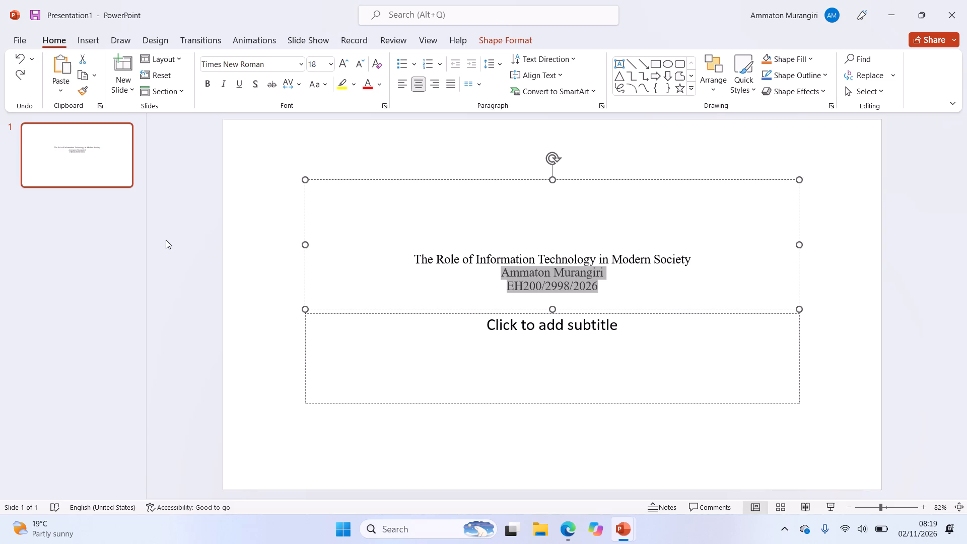
pyautogui.click(320, 337)
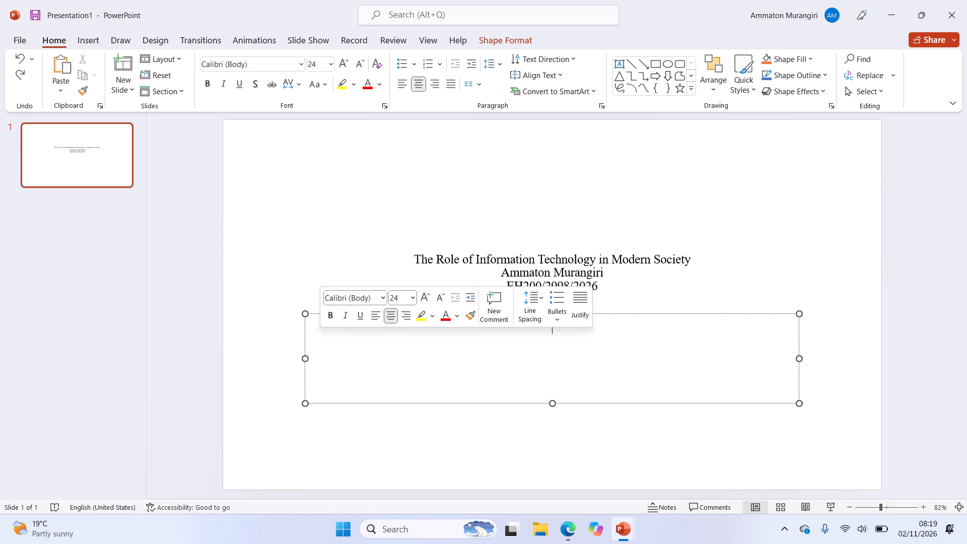
pyautogui.hotkey('ctrl', 'v')
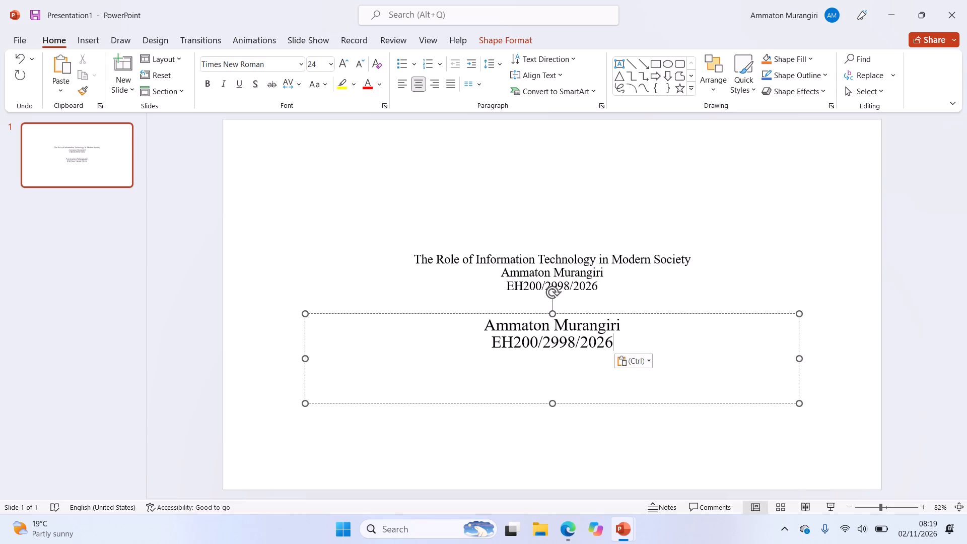
# Delete the registration number and the presenter's name from the title placeholder, keeping only the topic line.
pyautogui.click(602, 283)
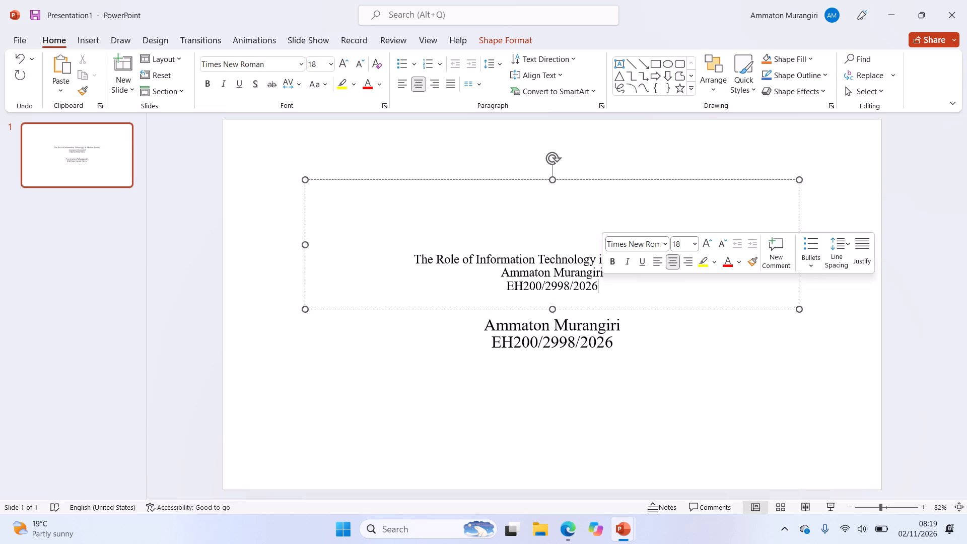
pyautogui.press('BackSpace')
pyautogui.press('BackSpace')
pyautogui.press('BackSpace')
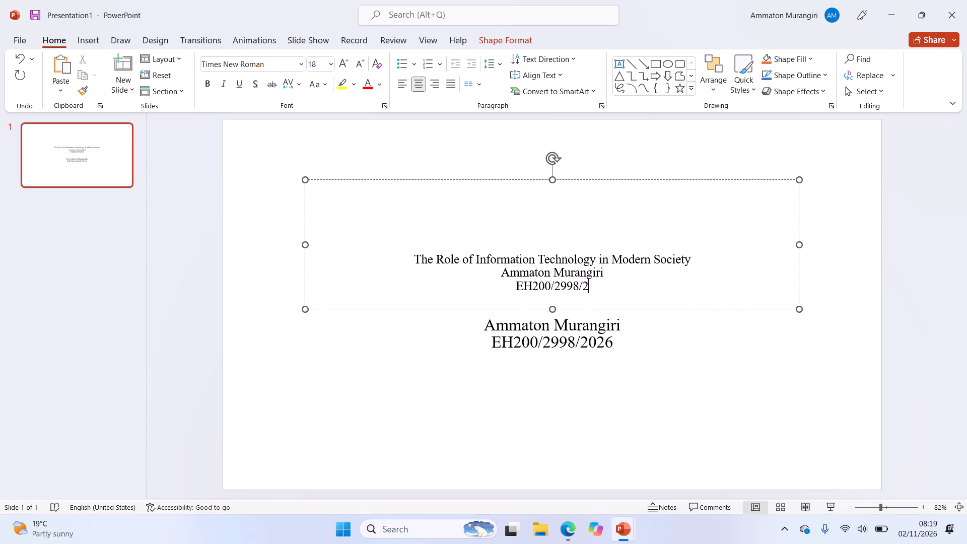
pyautogui.press('BackSpace')
pyautogui.press('BackSpace')
pyautogui.press('BackSpace')
pyautogui.press('BackSpace')
pyautogui.press('BackSpace')
pyautogui.press('BackSpace')
pyautogui.press('BackSpace')
pyautogui.press('BackSpace')
pyautogui.press('BackSpace')
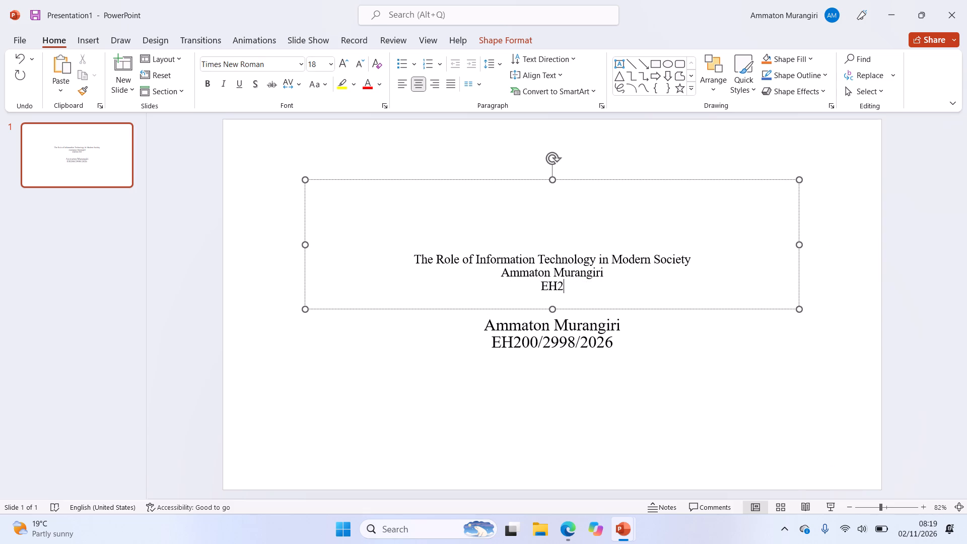
pyautogui.press('BackSpace')
pyautogui.press('BackSpace')
pyautogui.press('BackSpace')
pyautogui.press('BackSpace')
pyautogui.press('BackSpace')
pyautogui.press('BackSpace')
pyautogui.press('BackSpace')
pyautogui.press('BackSpace')
pyautogui.press('BackSpace')
pyautogui.press('BackSpace')
pyautogui.press('BackSpace')
pyautogui.press('BackSpace')
pyautogui.press('BackSpace')
pyautogui.press('BackSpace')
pyautogui.press('BackSpace')
pyautogui.press('BackSpace')
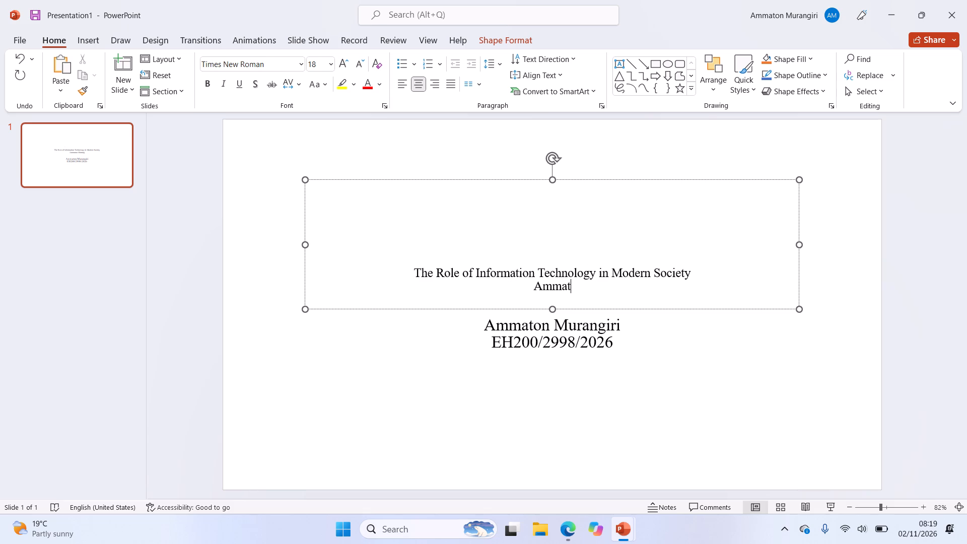
pyautogui.press('BackSpace')
pyautogui.press('BackSpace')
pyautogui.press('BackSpace')
pyautogui.press('BackSpace')
pyautogui.press('BackSpace')
# Highlight the title line "The Role of Information Technology in Modern Society" in bright green.
pyautogui.moveTo(683, 283); pyautogui.dragTo(652, 280)
pyautogui.moveTo(652, 280); pyautogui.dragTo(400, 265)
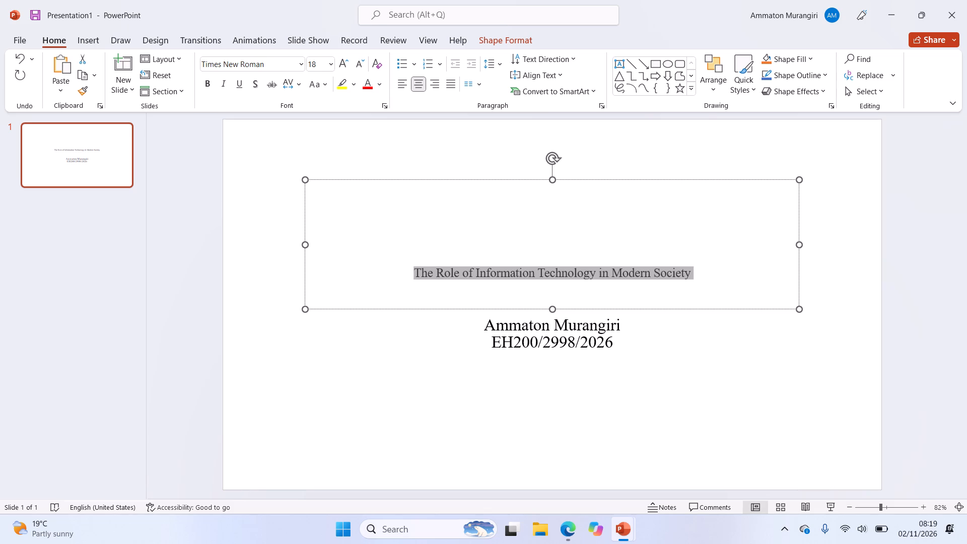
pyautogui.moveTo(400, 265); pyautogui.dragTo(399, 265)
pyautogui.click(352, 83)
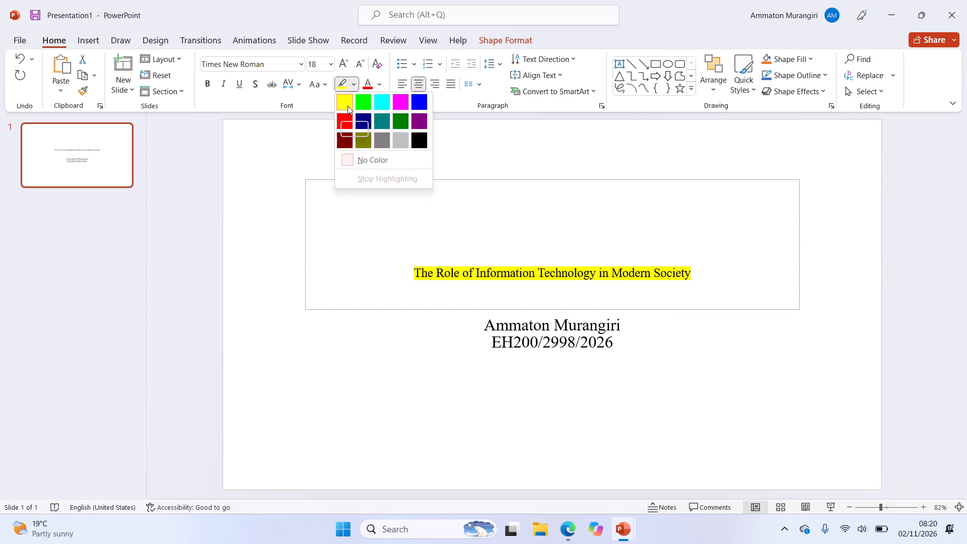
pyautogui.click(364, 103)
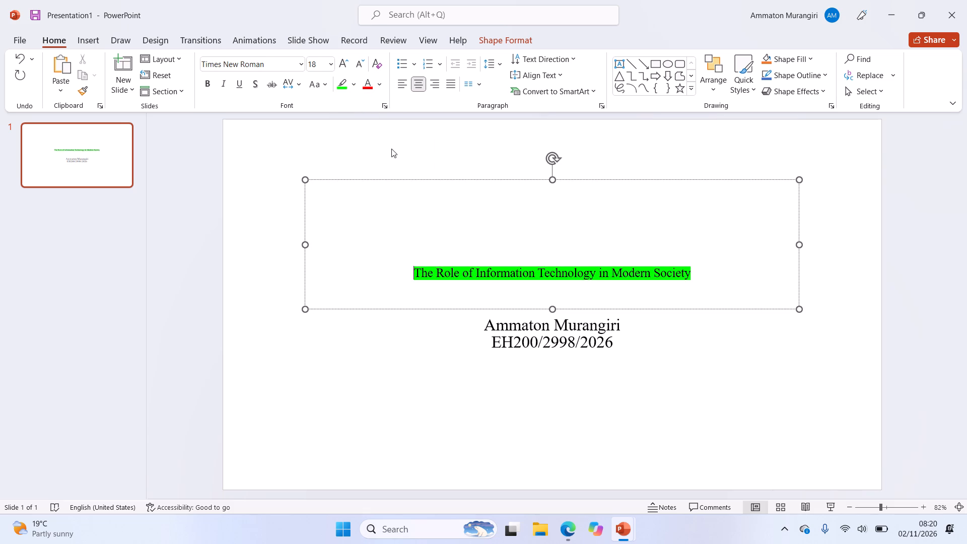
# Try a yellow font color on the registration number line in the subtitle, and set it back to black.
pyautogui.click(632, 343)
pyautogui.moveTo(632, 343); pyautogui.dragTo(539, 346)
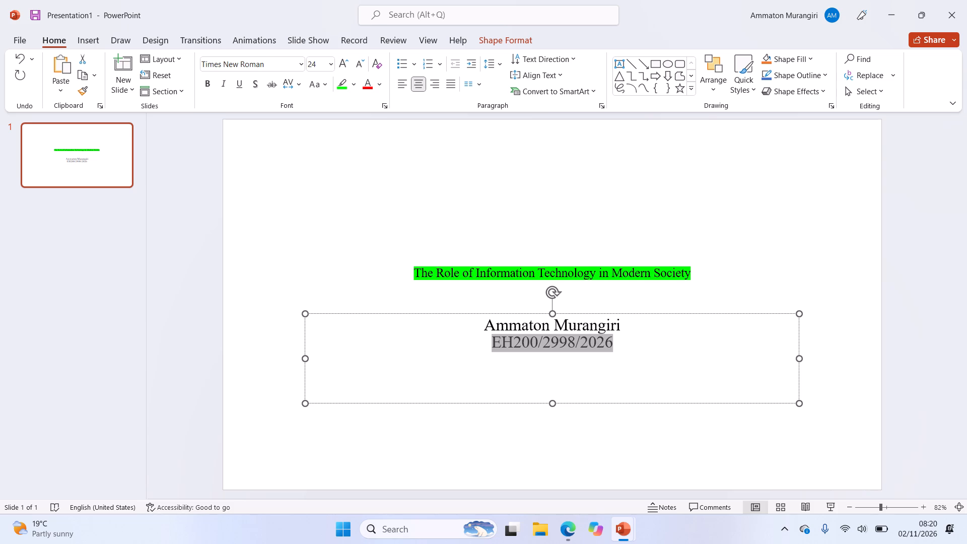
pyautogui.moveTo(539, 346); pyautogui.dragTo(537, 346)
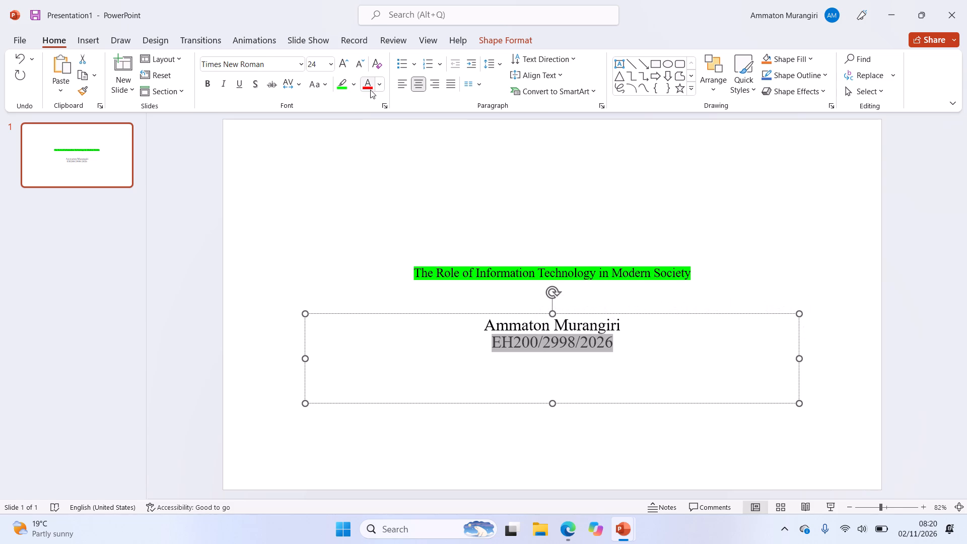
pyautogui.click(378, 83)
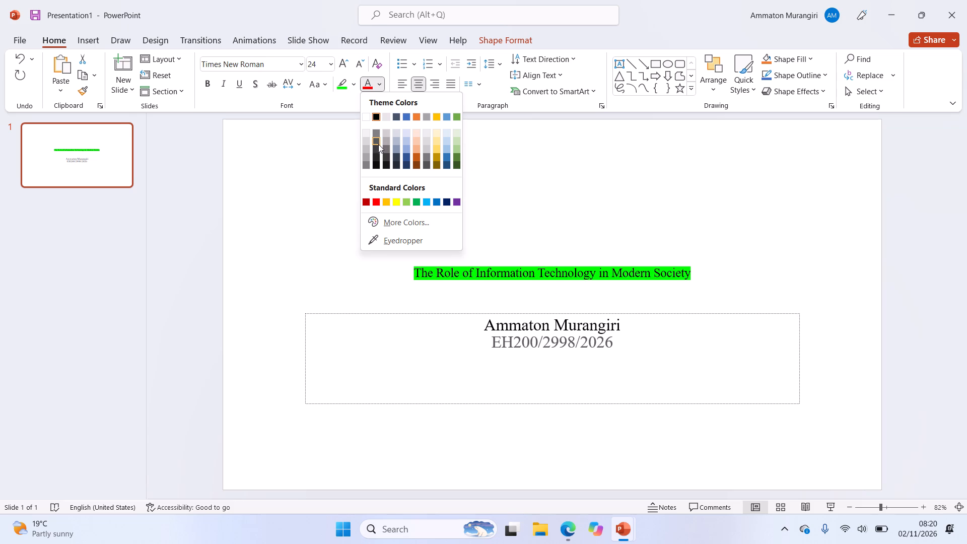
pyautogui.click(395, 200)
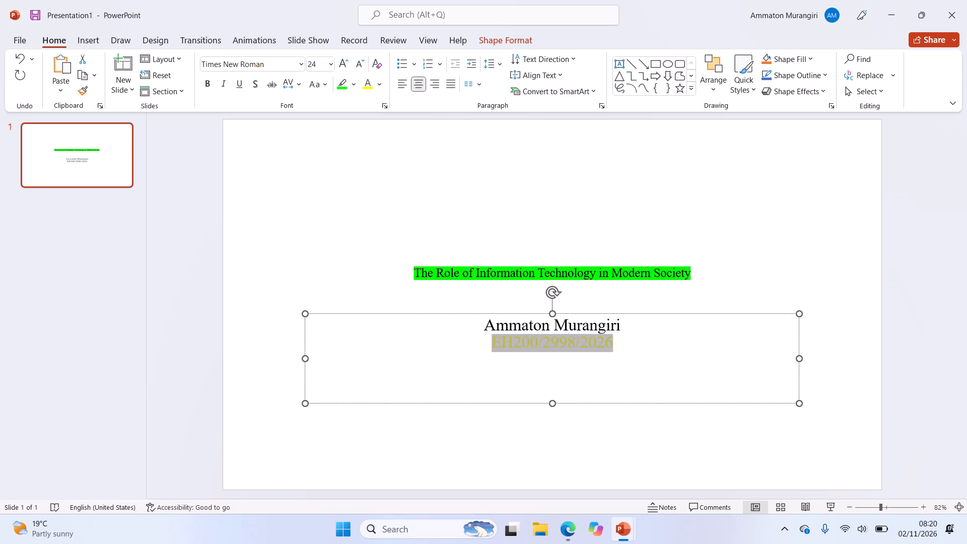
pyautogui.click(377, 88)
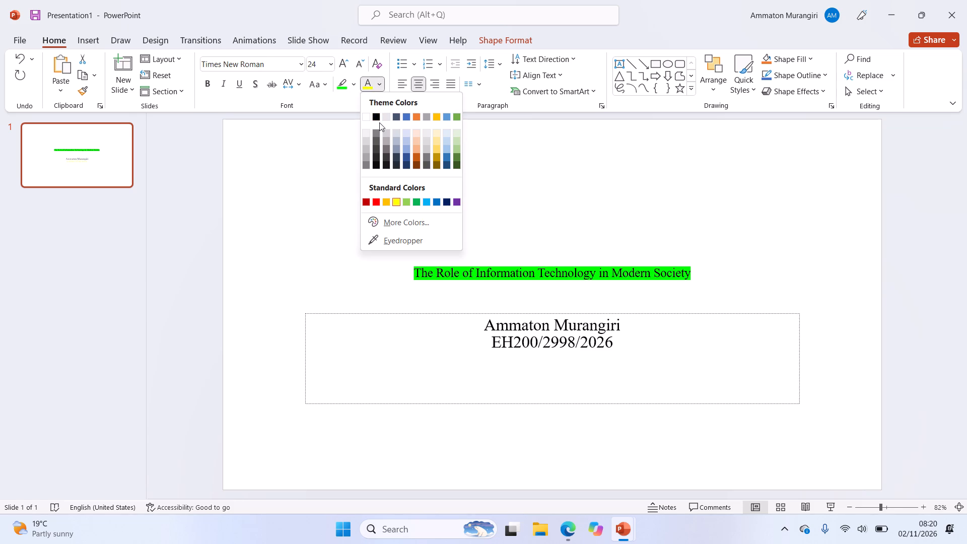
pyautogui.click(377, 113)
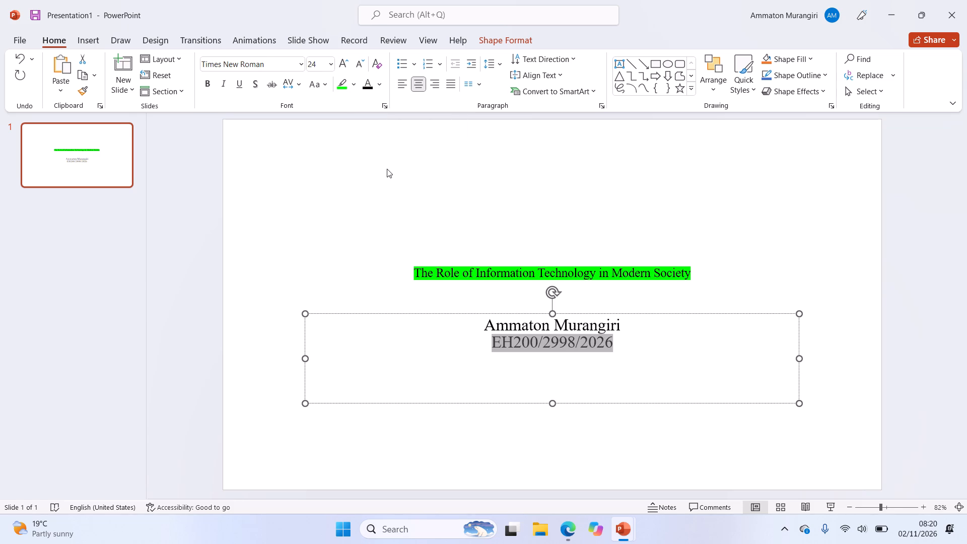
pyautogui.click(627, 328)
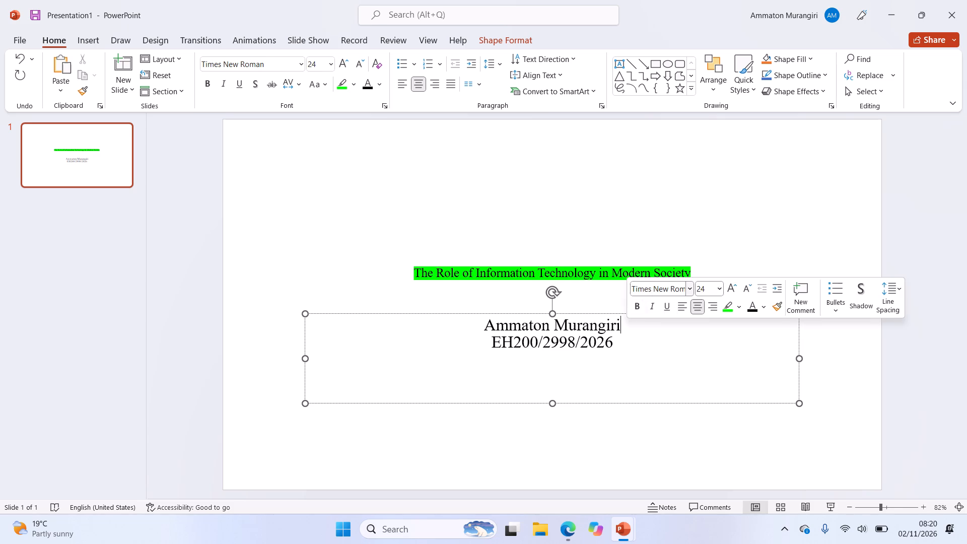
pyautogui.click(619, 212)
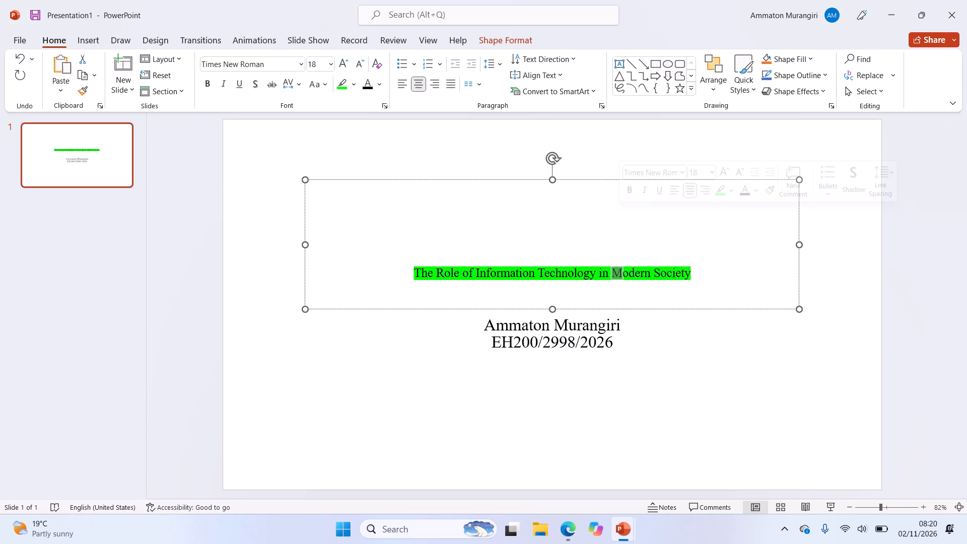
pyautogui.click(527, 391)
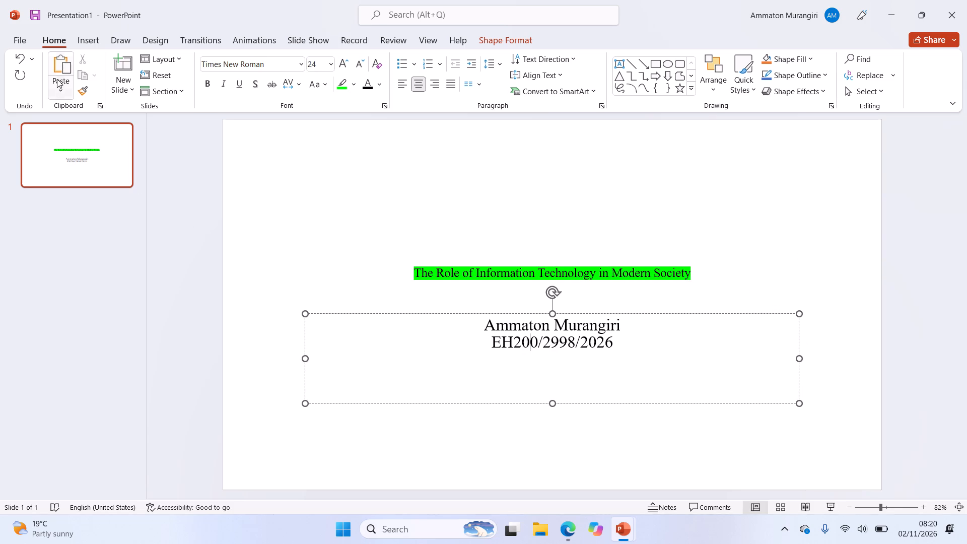
# Add a second slide with the Title Only layout after the title slide.
pyautogui.click(127, 87)
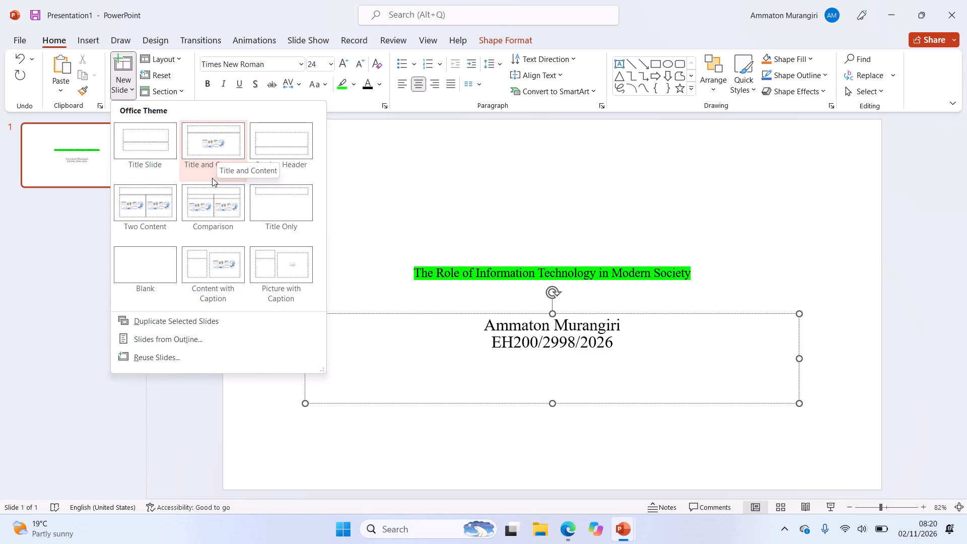
pyautogui.click(254, 205)
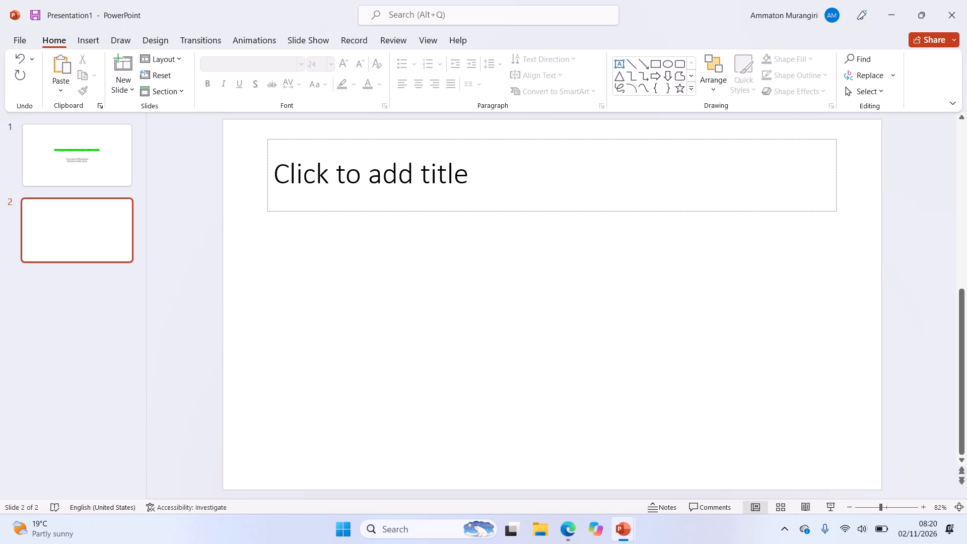
# Enter "Introduction to Information Technology" as the title of slide 2.
pyautogui.click(307, 196)
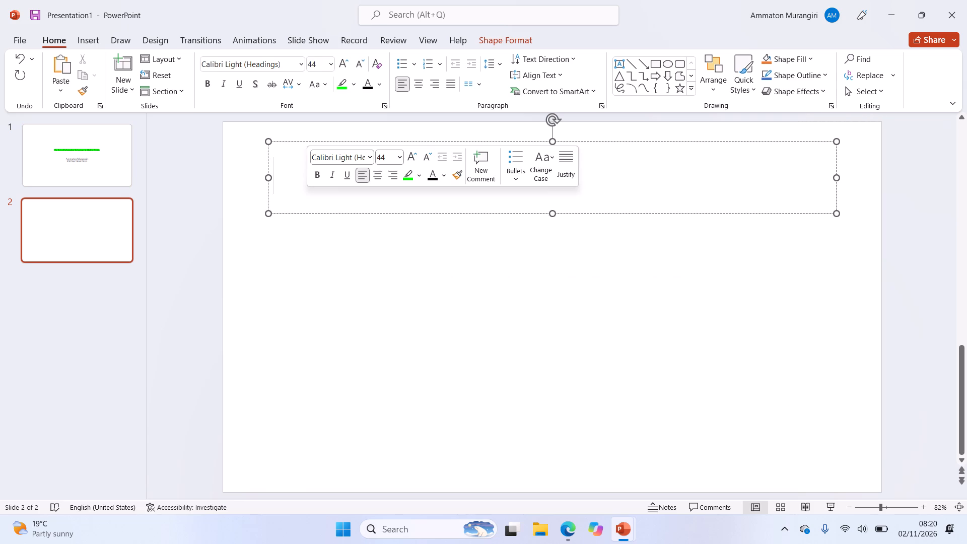
pyautogui.write('ntr')
pyautogui.write('oduction to')
pyautogui.press('space')
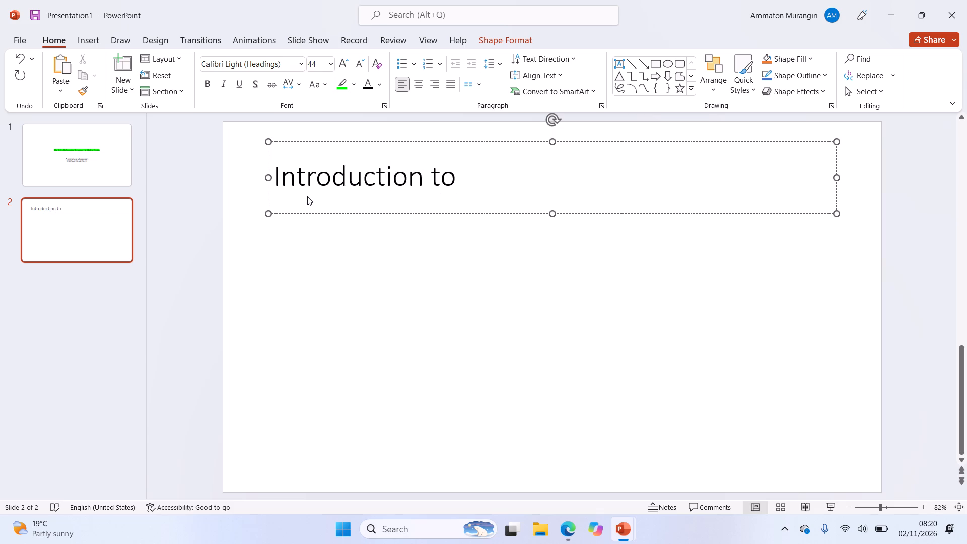
pyautogui.press('i')
pyautogui.write('ormat')
pyautogui.write('ion')
pyautogui.press('space')
pyautogui.write('TE')
pyautogui.press('BackSpace')
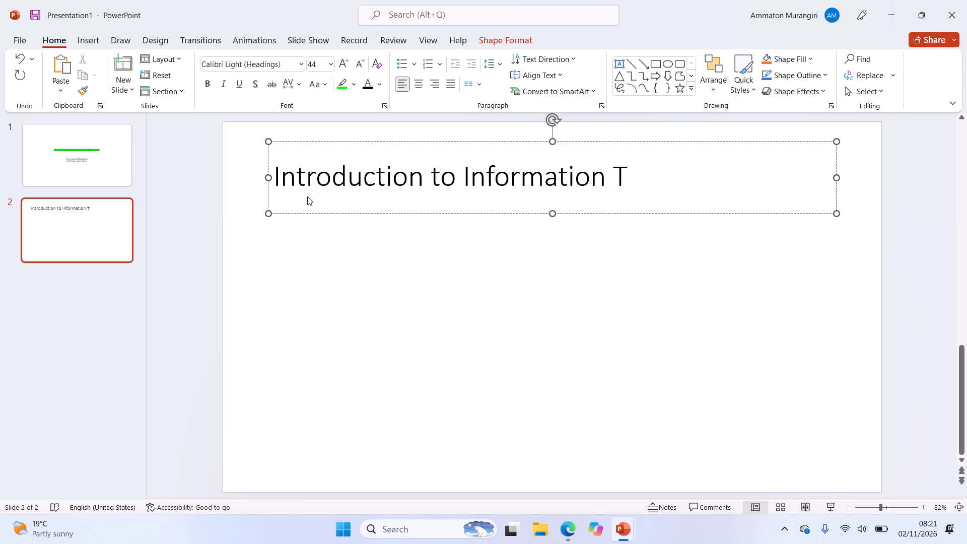
pyautogui.press('e')
pyautogui.write('ch')
pyautogui.write('nolo')
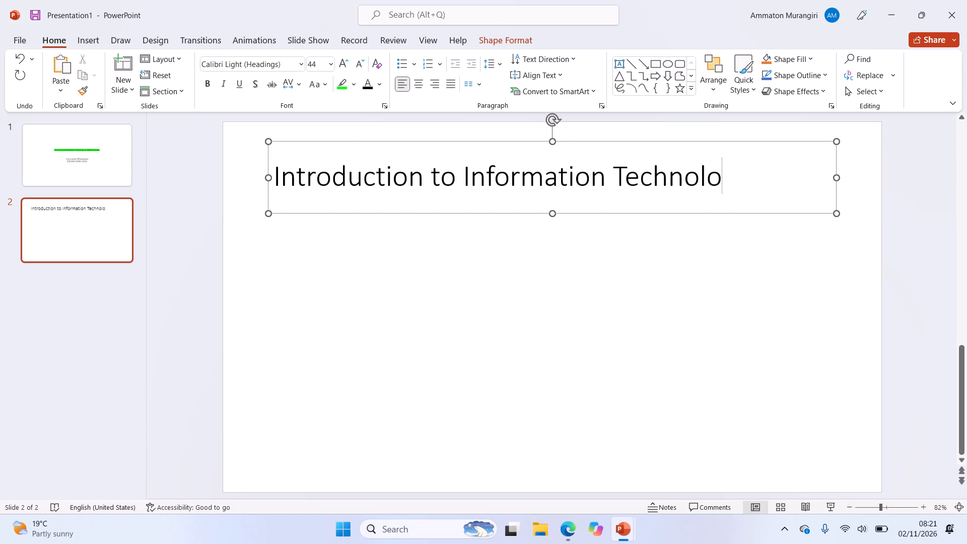
pyautogui.write('gy')
# Highlight the slide 2 title "Introduction to Information Technology" in turquoise.
pyautogui.moveTo(769, 177); pyautogui.dragTo(561, 192)
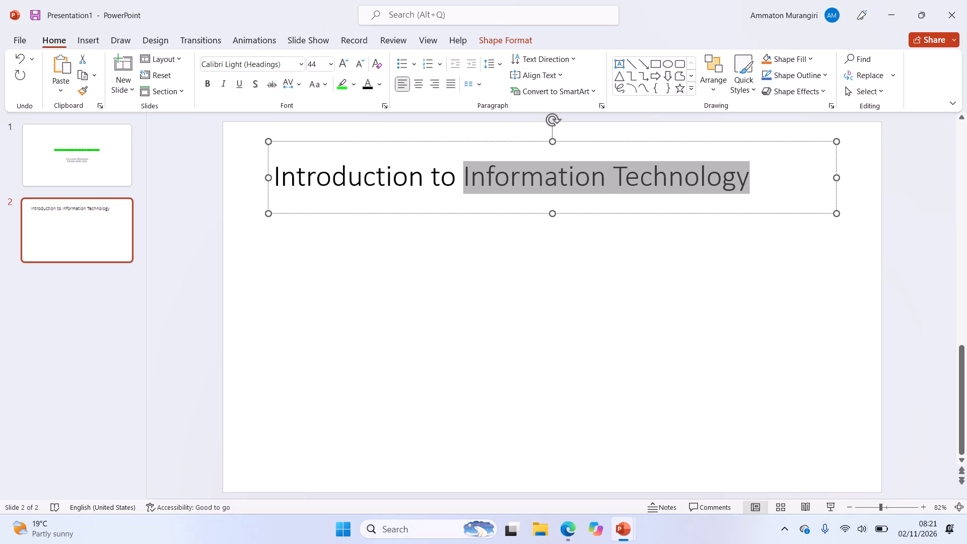
pyautogui.moveTo(561, 192); pyautogui.dragTo(357, 212)
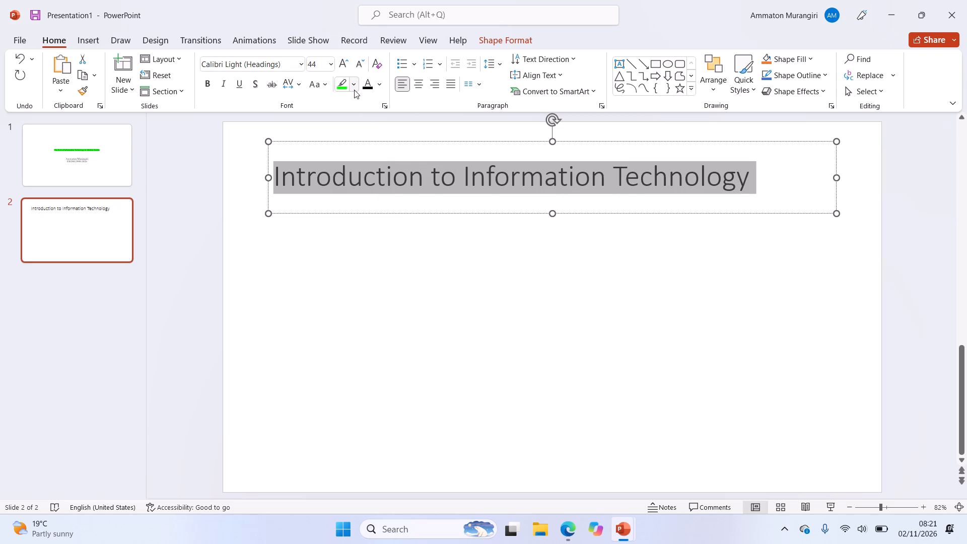
pyautogui.click(354, 90)
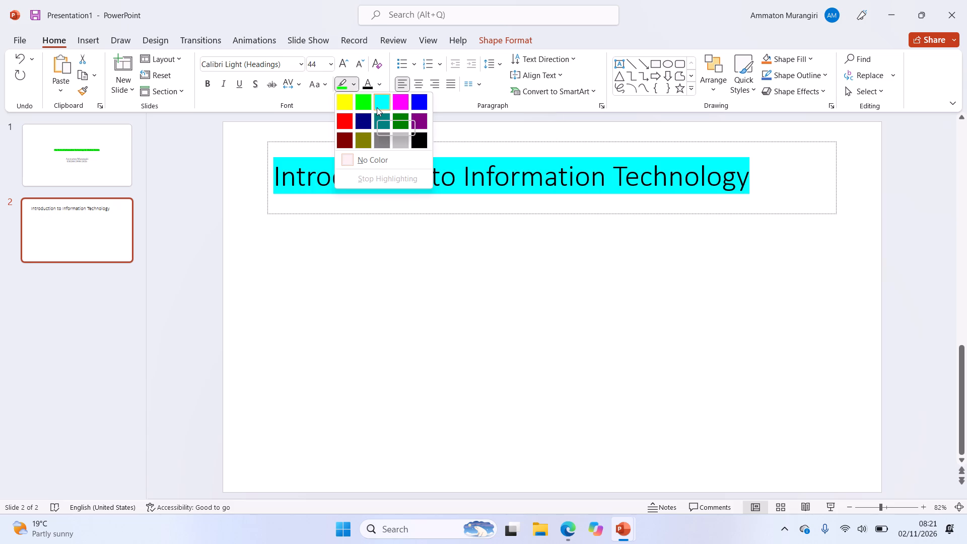
pyautogui.click(377, 107)
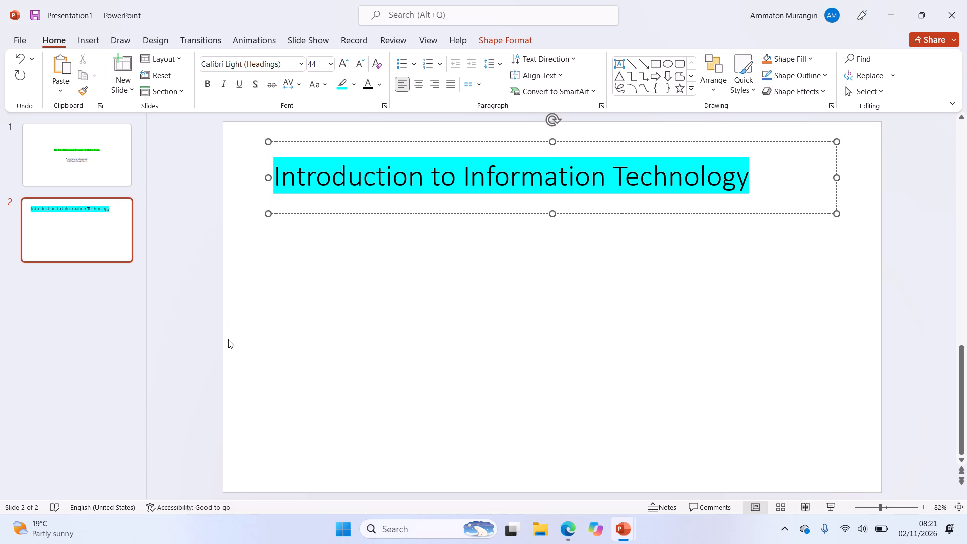
# Check the shared lesson in the Zoom meeting, return to PowerPoint and add a third slide with the Title Only layout after slide 2.
pyautogui.click(567, 525)
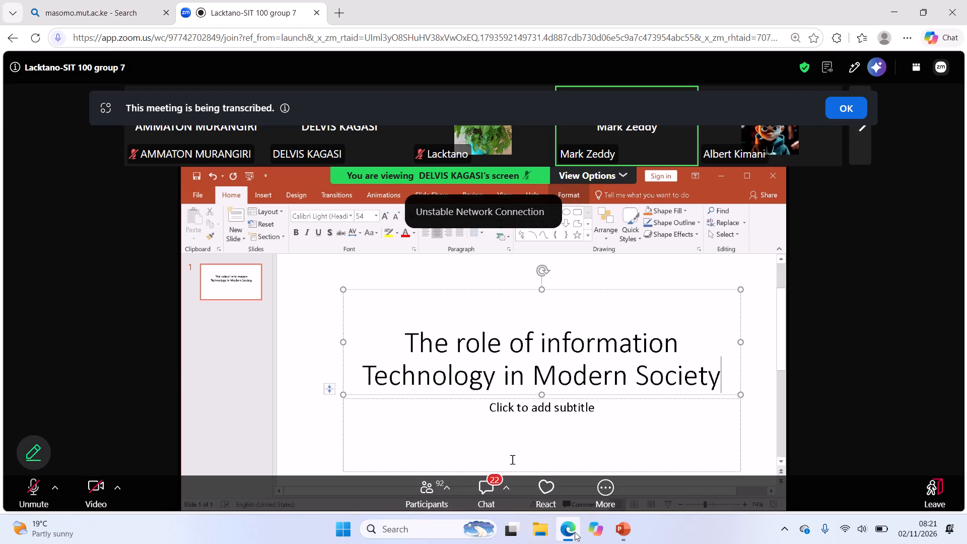
pyautogui.click(628, 530)
pyautogui.click(573, 470)
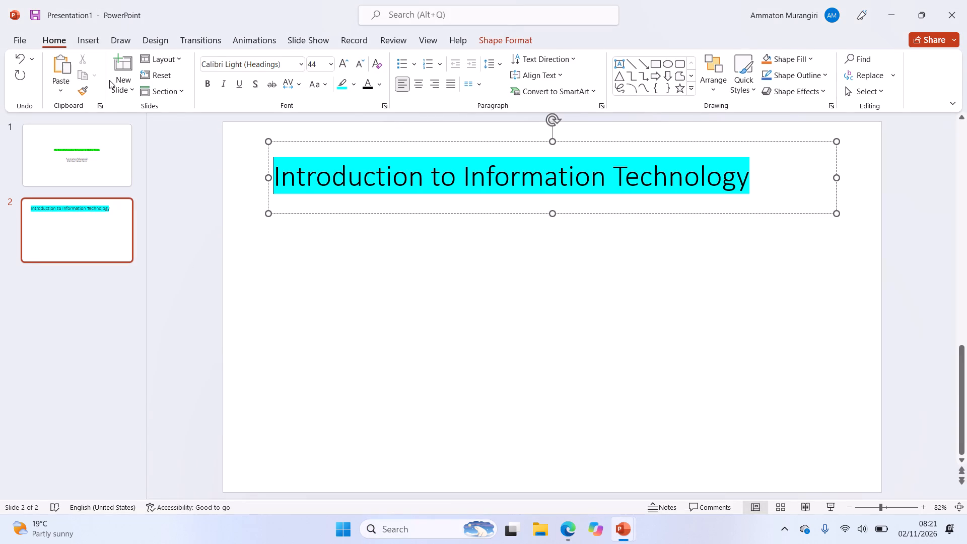
pyautogui.click(127, 90)
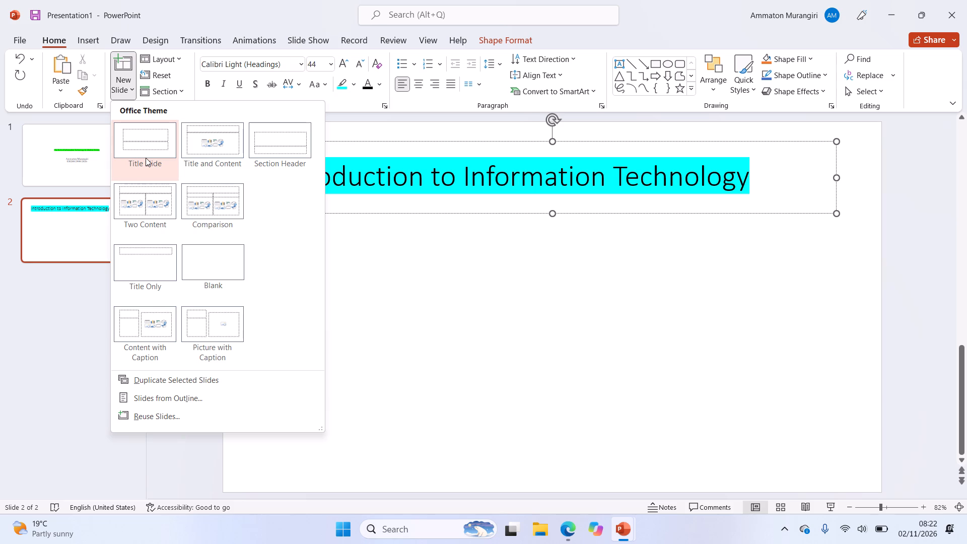
pyautogui.click(146, 257)
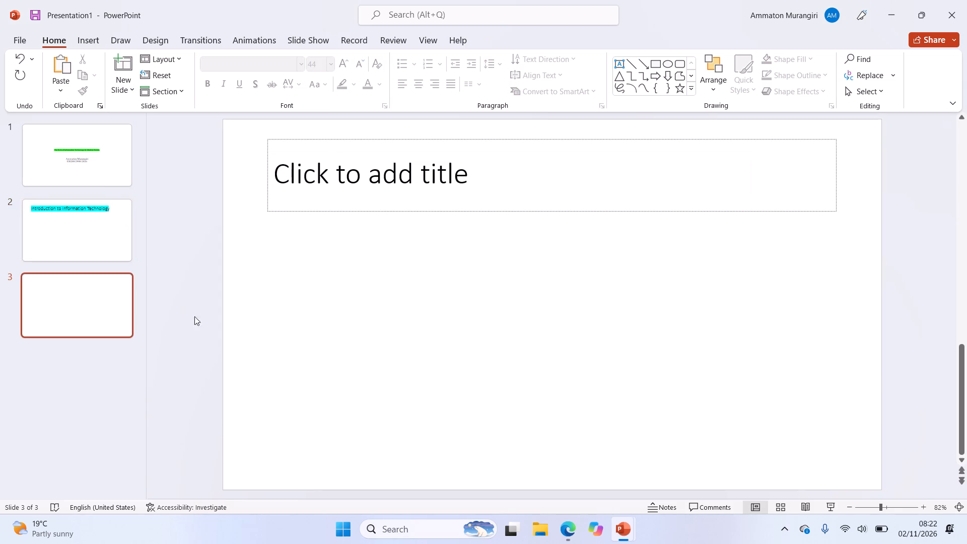
# Enter "Applications of it in Education" as the title of slide 3.
pyautogui.click(287, 169)
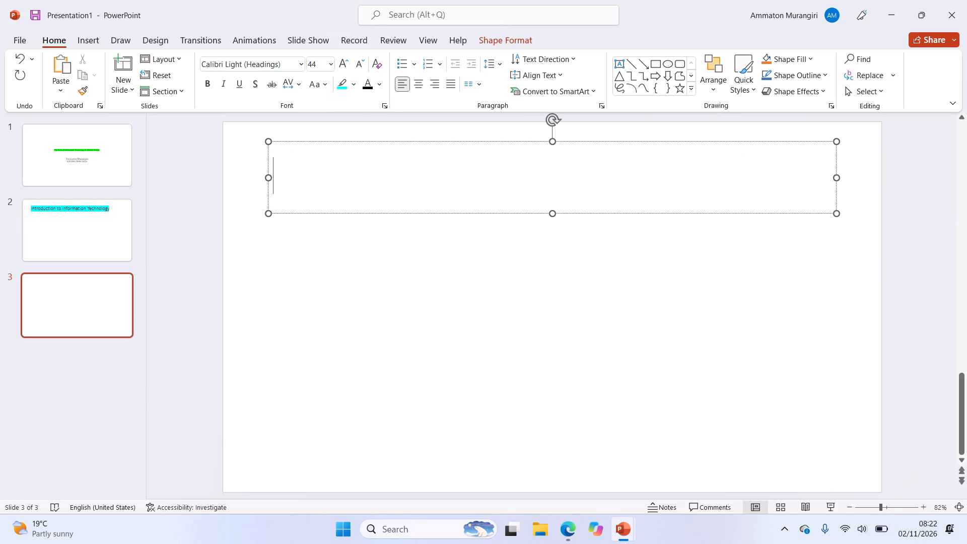
pyautogui.press('a')
pyautogui.write('pplo')
pyautogui.press('BackSpace')
pyautogui.write('ications')
pyautogui.press('space')
pyautogui.write('of')
pyautogui.press('space')
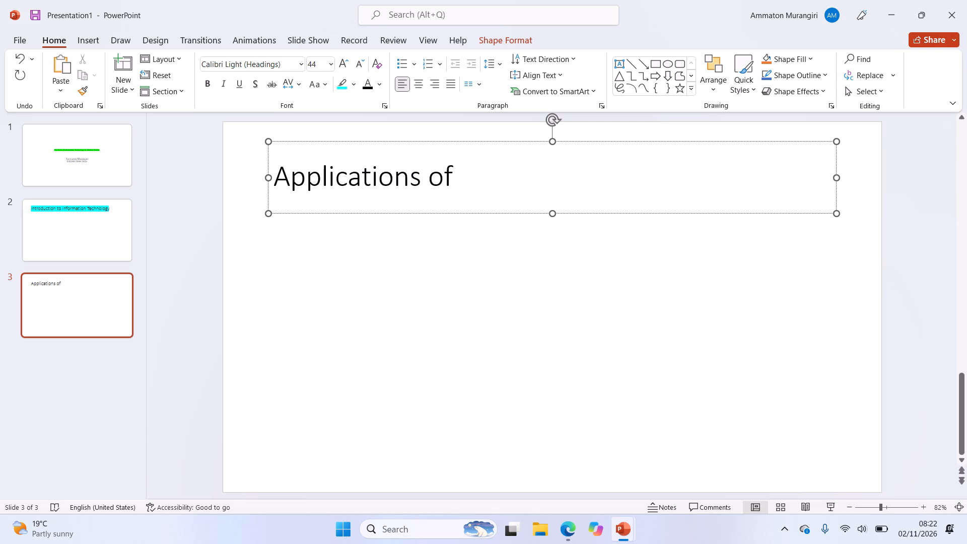
pyautogui.write('it')
pyautogui.press('space')
pyautogui.write('in')
pyautogui.press('space')
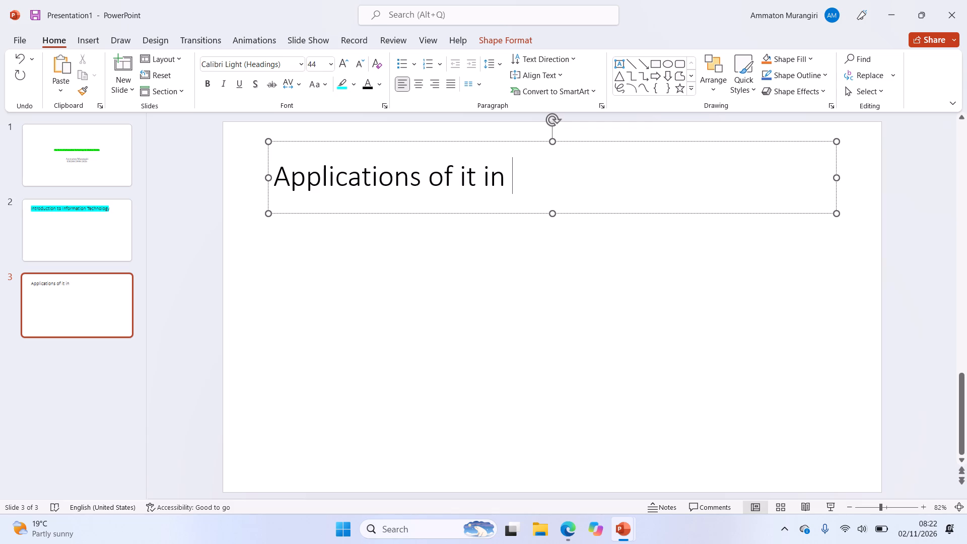
pyautogui.press('e')
pyautogui.write('ducation')
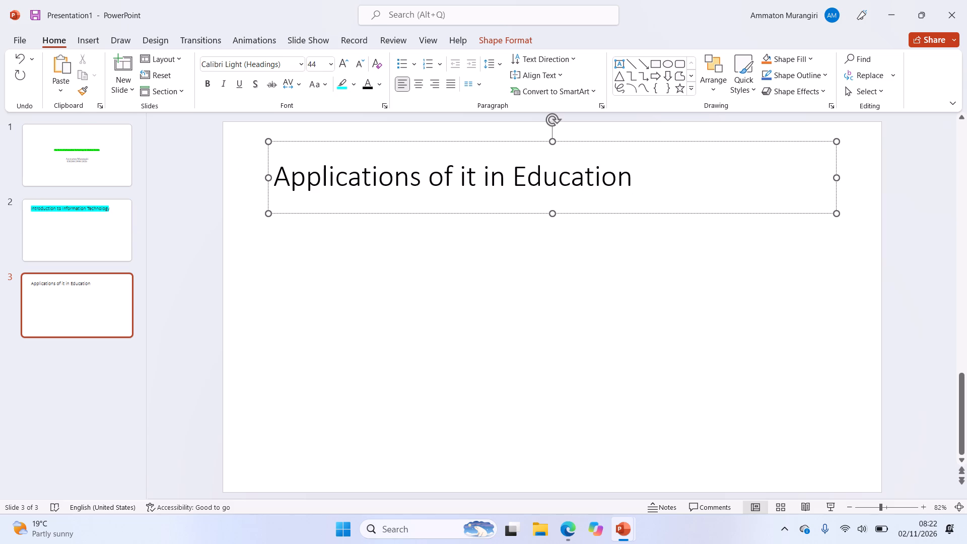
# Highlight the slide 3 title "Applications of it in Education" in red.
pyautogui.moveTo(692, 191); pyautogui.dragTo(375, 174)
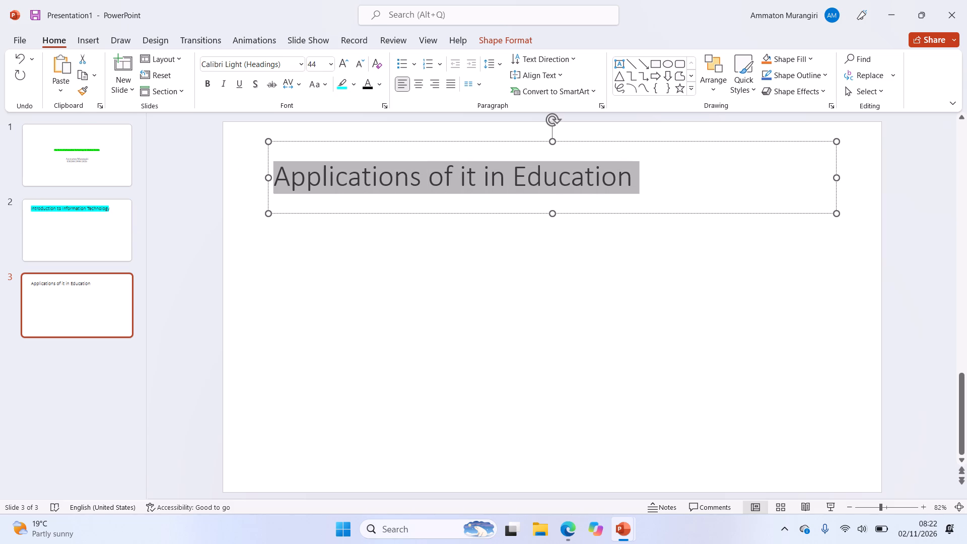
pyautogui.moveTo(375, 174); pyautogui.dragTo(306, 176)
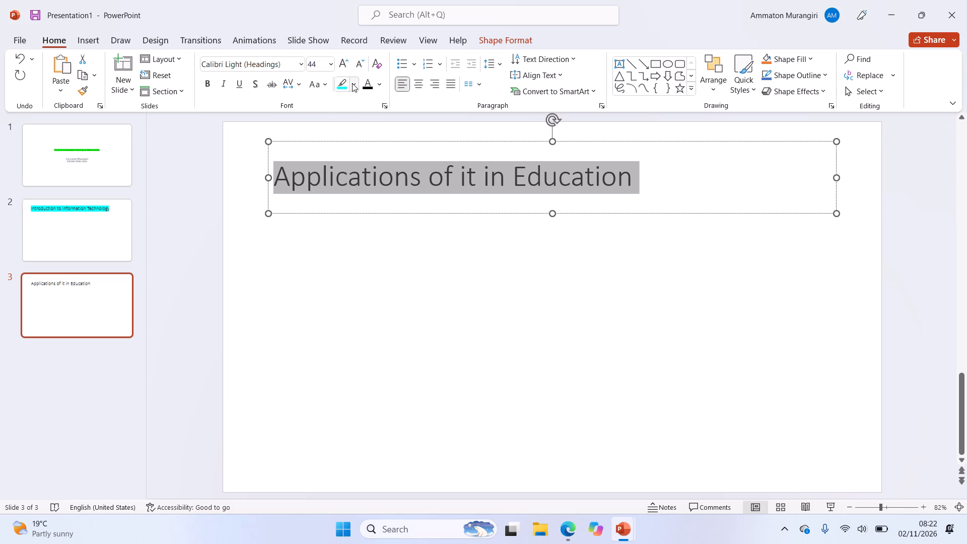
pyautogui.click(352, 83)
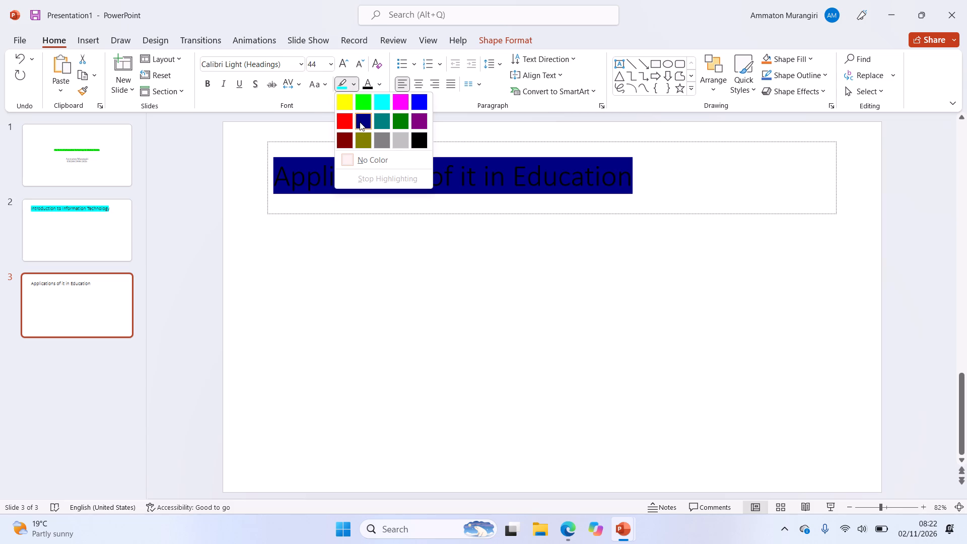
pyautogui.click(341, 120)
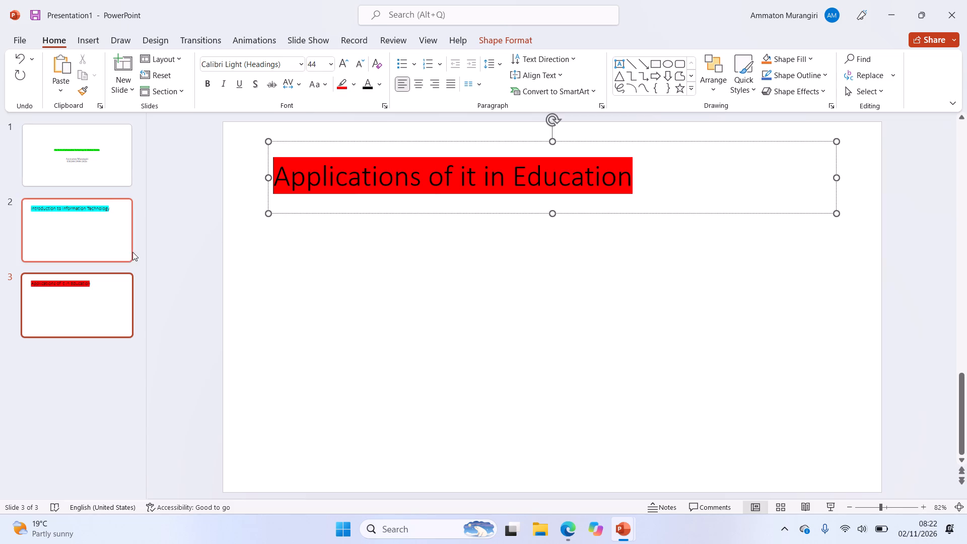
# Add a fourth slide with the Title Only layout after slide 3.
pyautogui.click(133, 89)
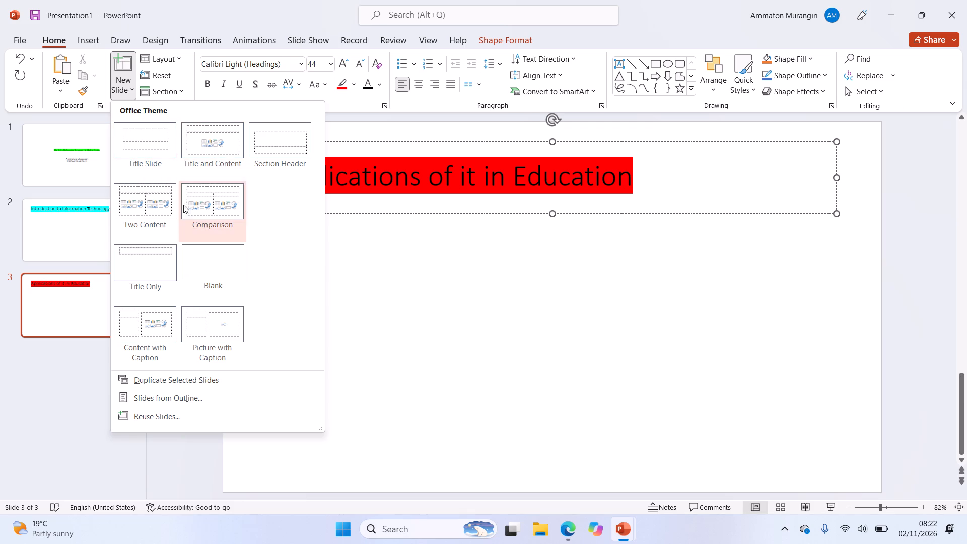
pyautogui.click(125, 259)
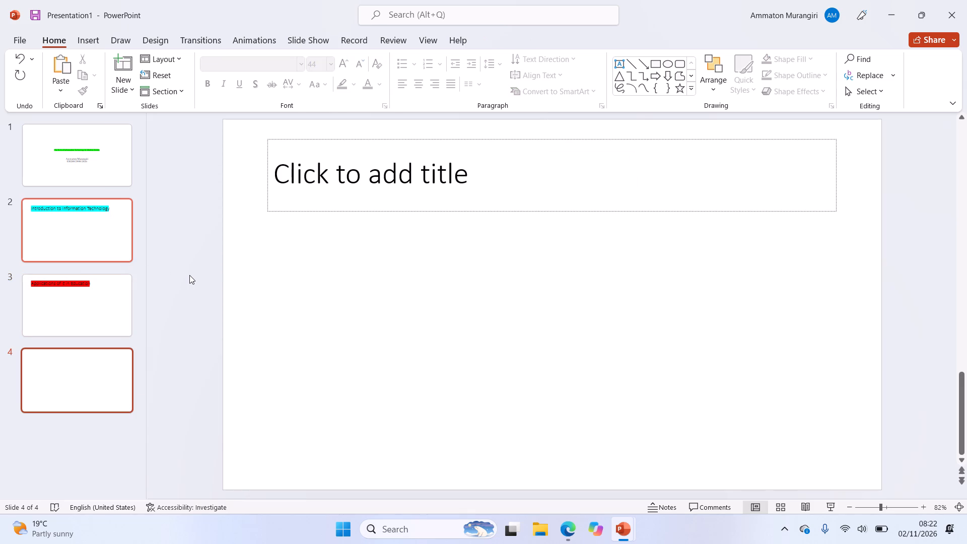
# Enter "Applications of IT in Businessand Health Care" as the title of slide 4.
pyautogui.click(299, 175)
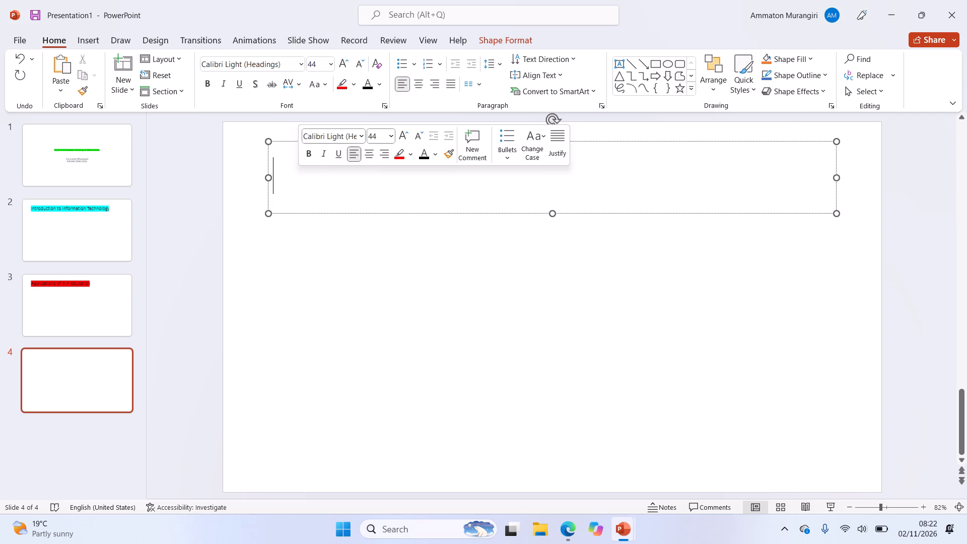
pyautogui.press('a')
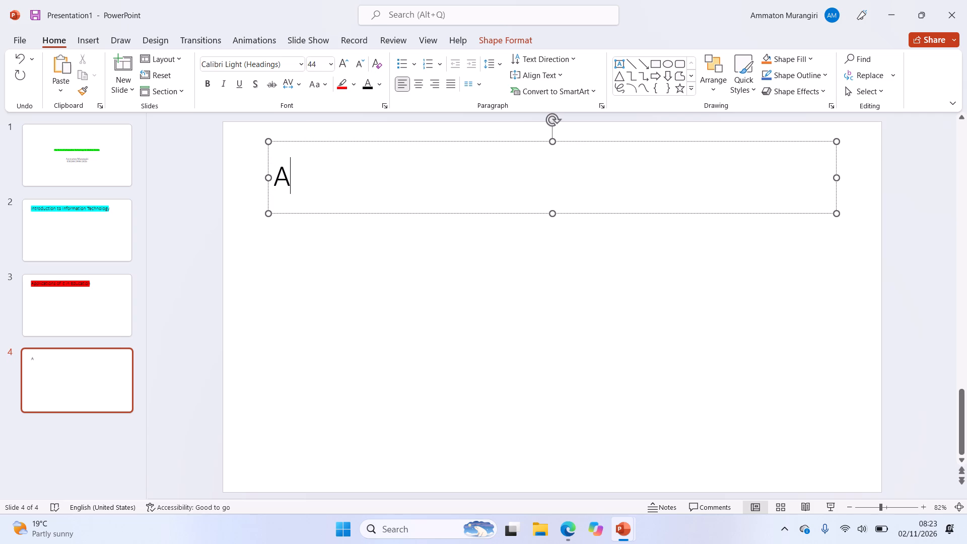
pyautogui.write('PP')
pyautogui.press('BackSpace')
pyautogui.press('l')
pyautogui.press('l')
pyautogui.press('BackSpace')
pyautogui.press('BackSpace')
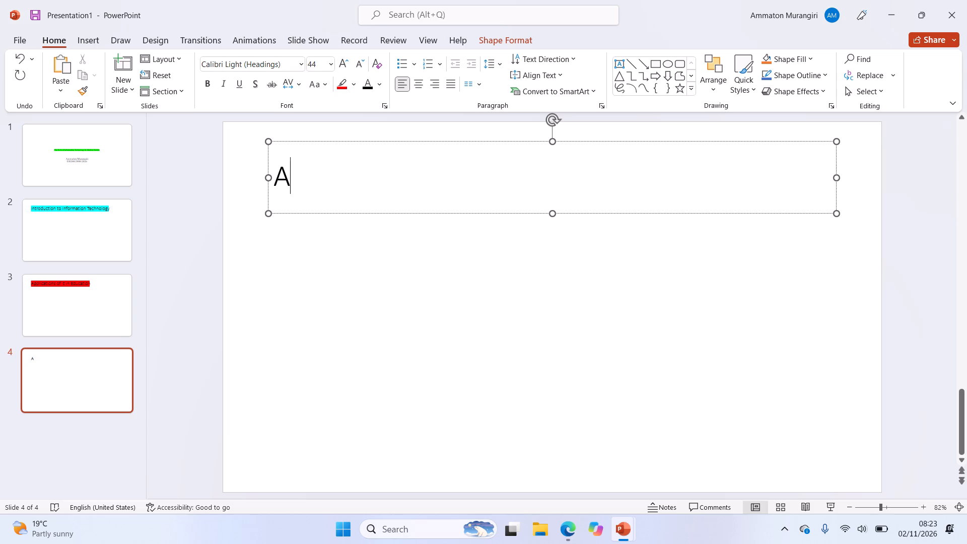
pyautogui.write('ppl')
pyautogui.write('icatiom')
pyautogui.press('BackSpace')
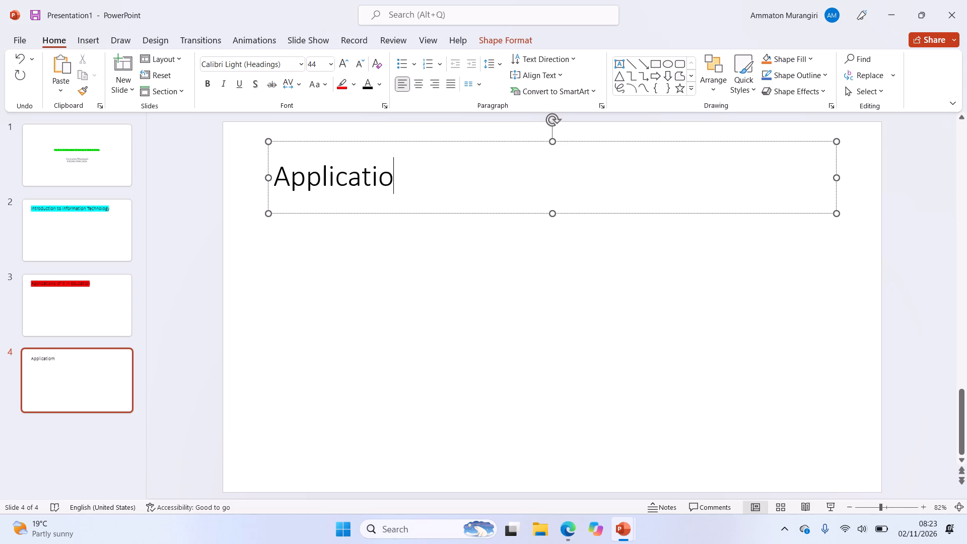
pyautogui.press('n')
pyautogui.write('s of')
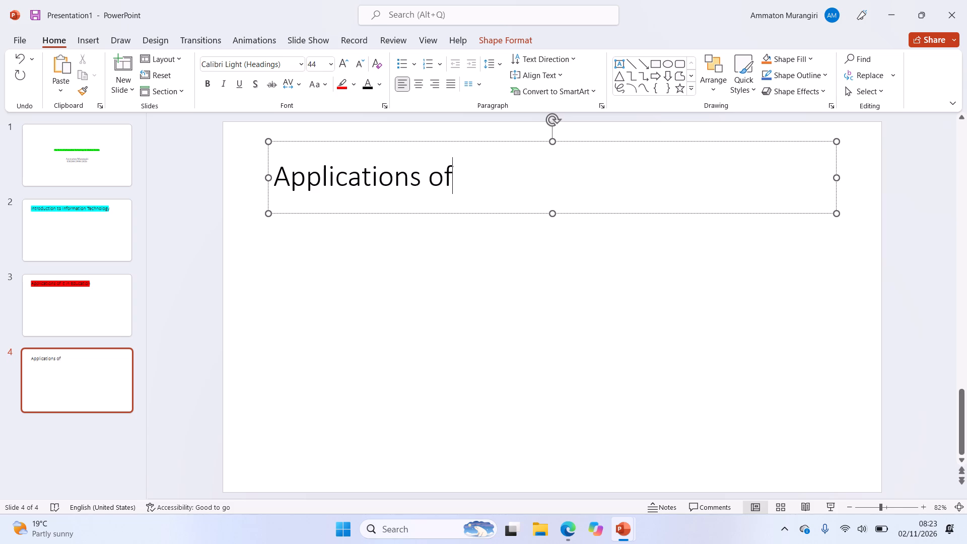
pyautogui.press('space')
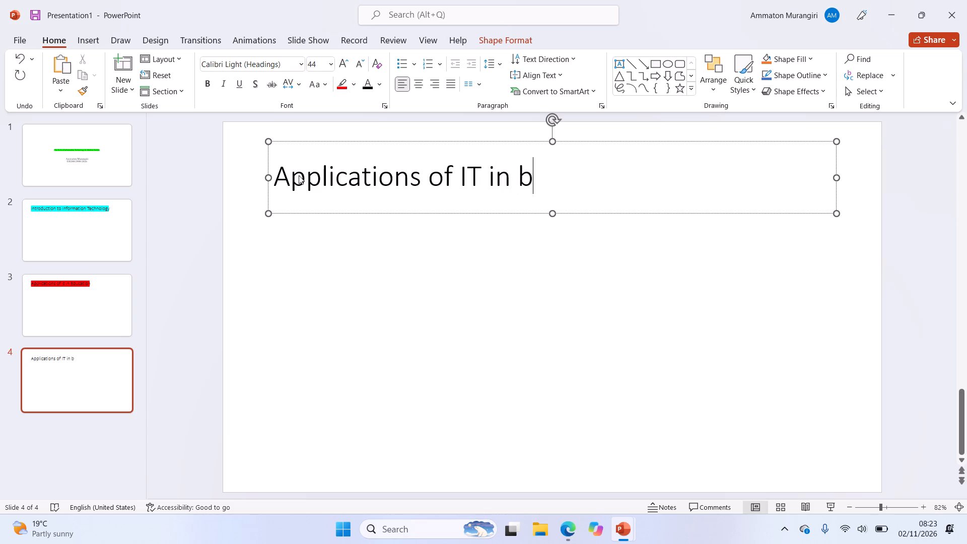
pyautogui.press('b')
pyautogui.press('BackSpace')
pyautogui.write('us')
pyautogui.write('ine')
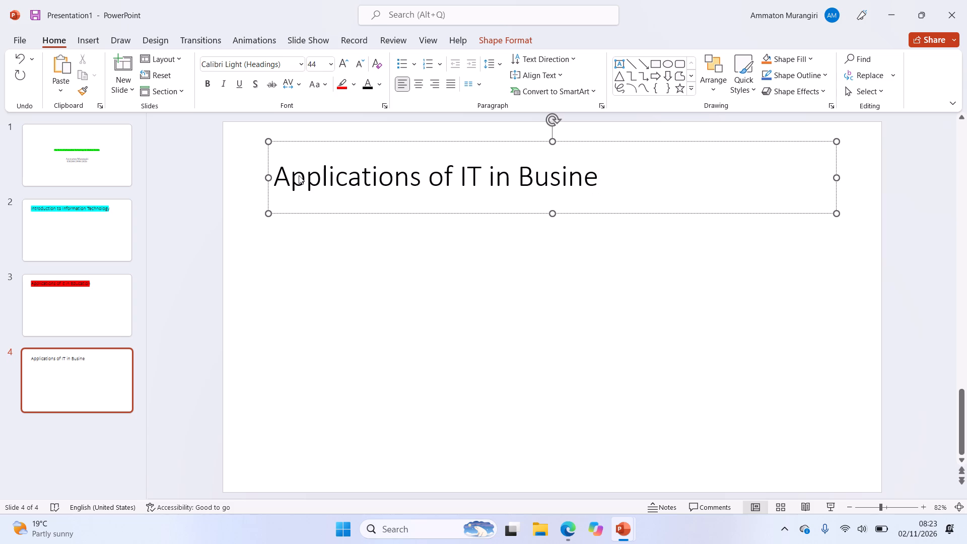
pyautogui.write('ss')
pyautogui.write('and')
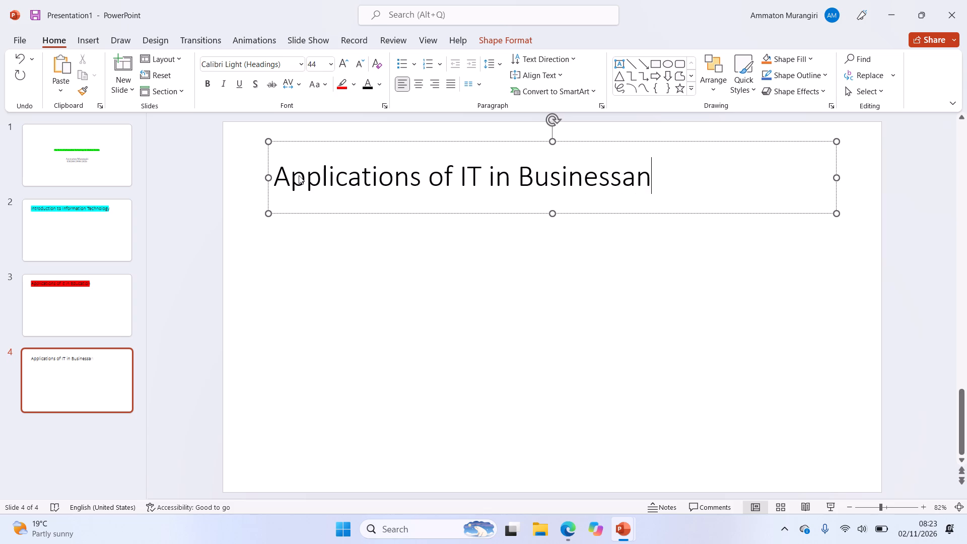
pyautogui.press('space')
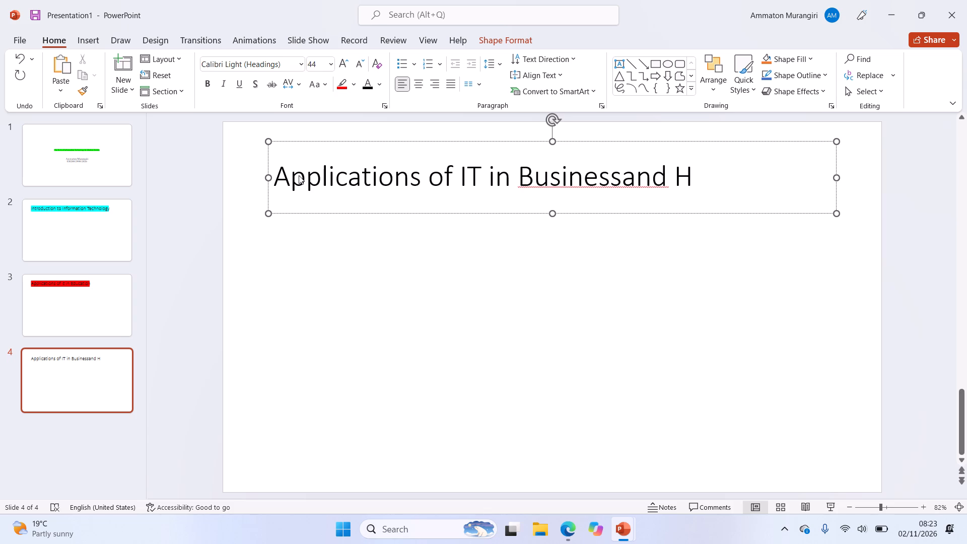
pyautogui.write('ea')
pyautogui.write('lth')
pyautogui.press('space')
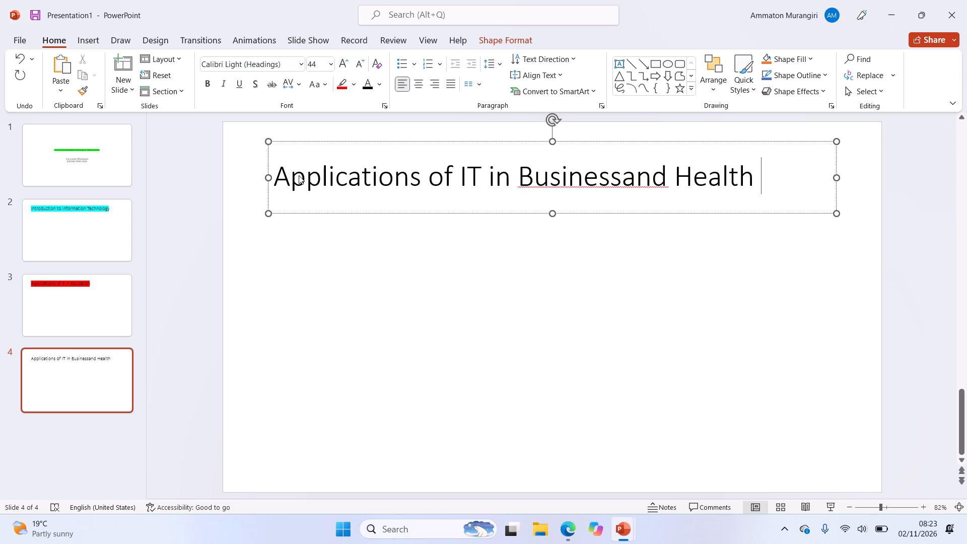
pyautogui.write('are')
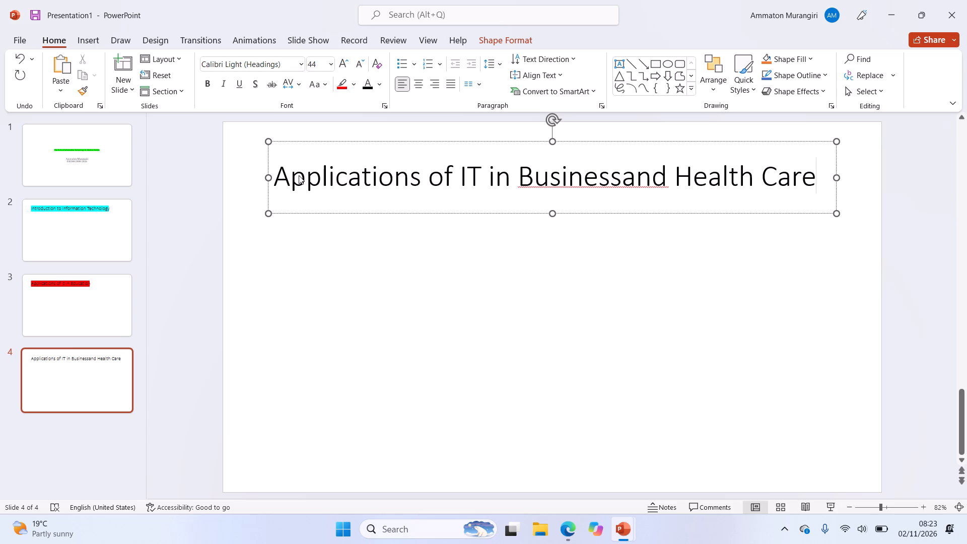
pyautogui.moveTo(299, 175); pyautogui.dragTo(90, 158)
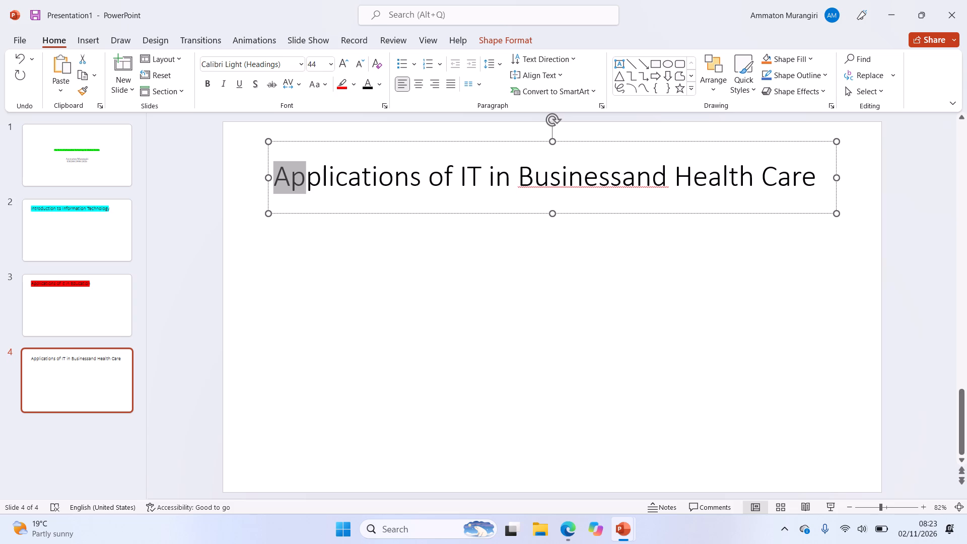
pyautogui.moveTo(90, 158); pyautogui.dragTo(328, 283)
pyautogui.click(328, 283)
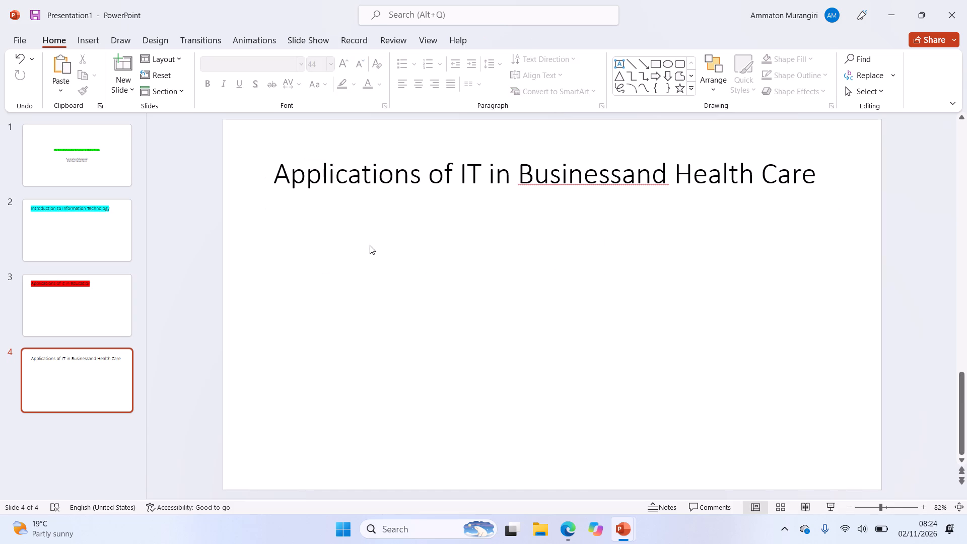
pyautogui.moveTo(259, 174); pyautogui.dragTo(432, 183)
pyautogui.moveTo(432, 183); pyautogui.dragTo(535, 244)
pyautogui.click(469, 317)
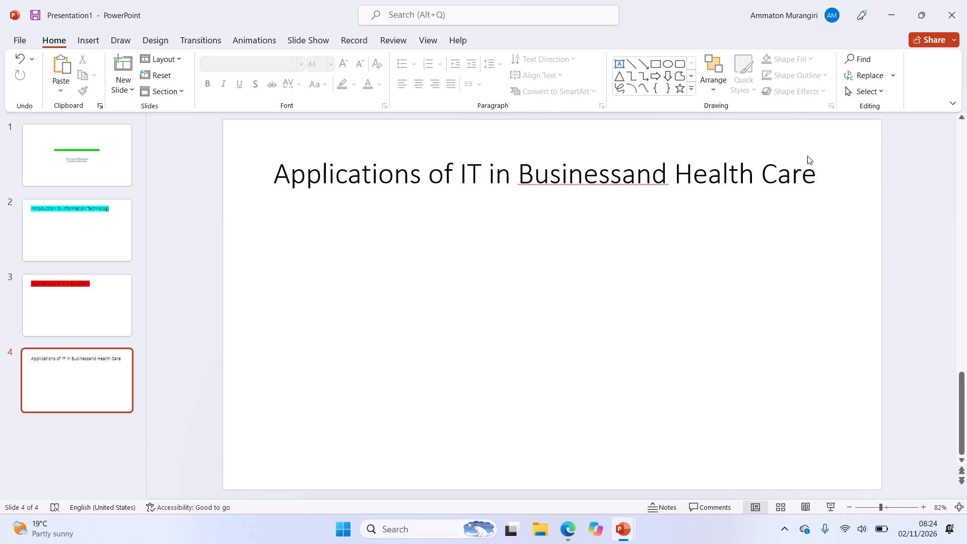
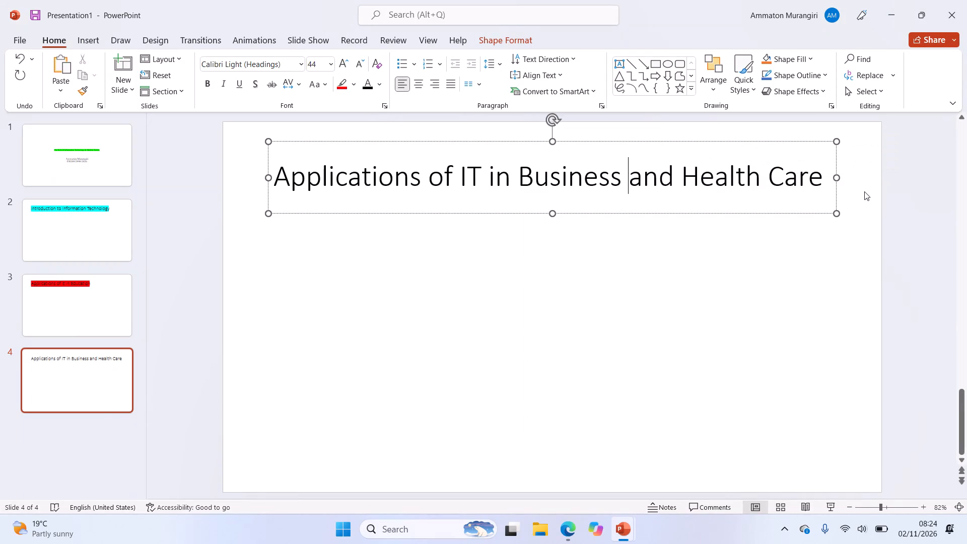
# Highlight the slide 4 title "Applications of IT in Business and Health Care" in yellow.
pyautogui.moveTo(823, 187); pyautogui.dragTo(403, 247)
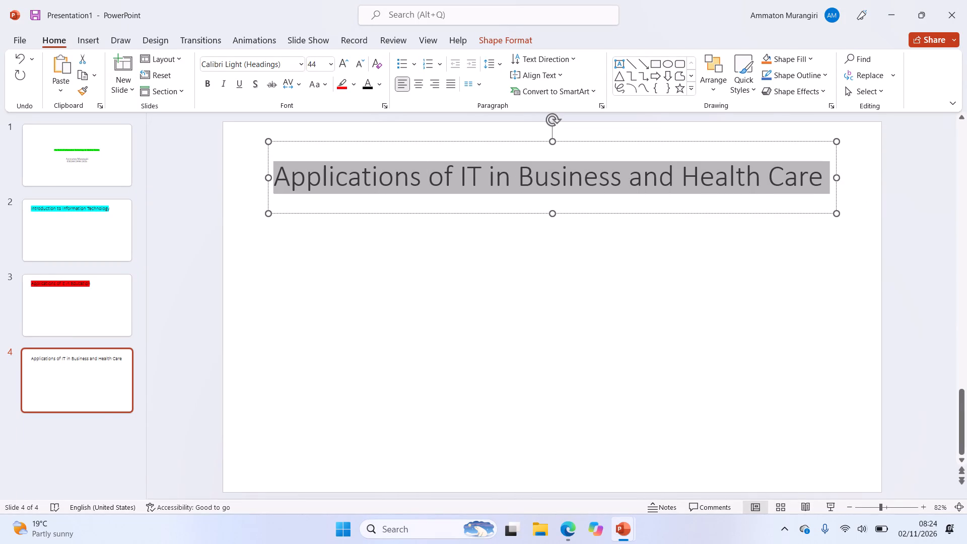
pyautogui.moveTo(403, 247); pyautogui.dragTo(365, 253)
pyautogui.click(297, 83)
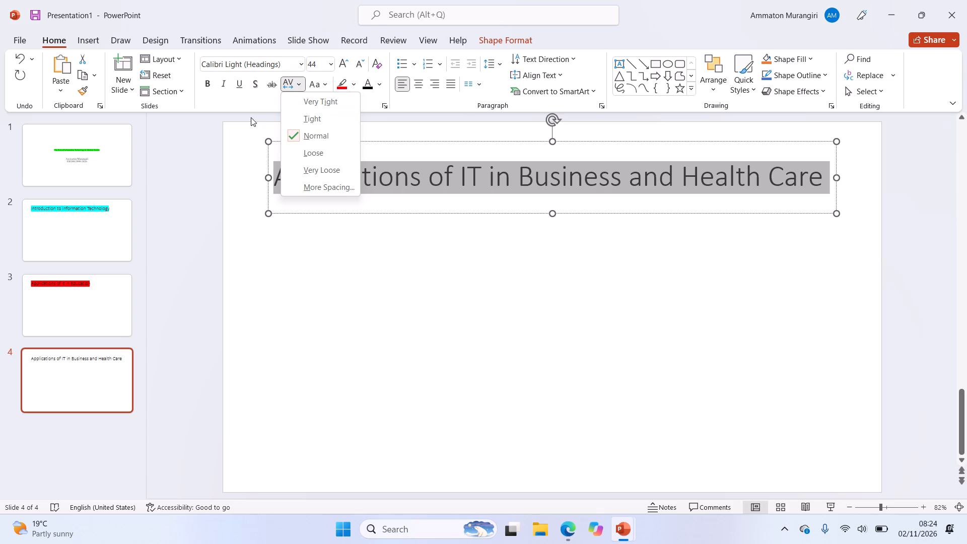
pyautogui.click(216, 154)
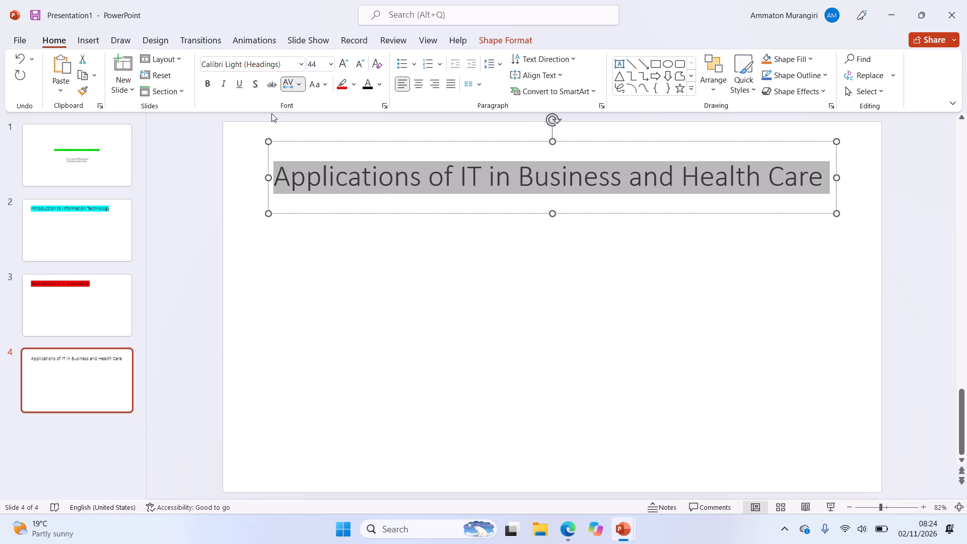
pyautogui.click(324, 90)
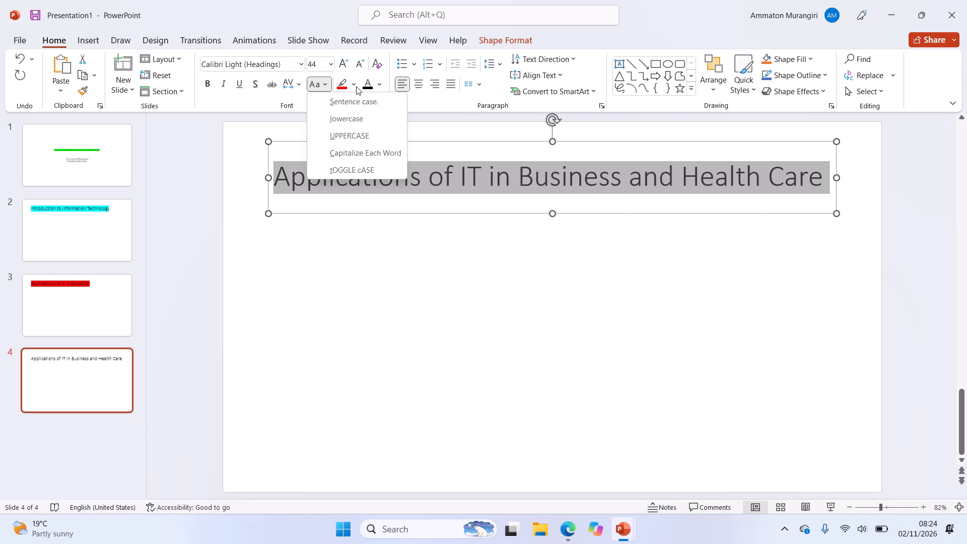
pyautogui.click(351, 85)
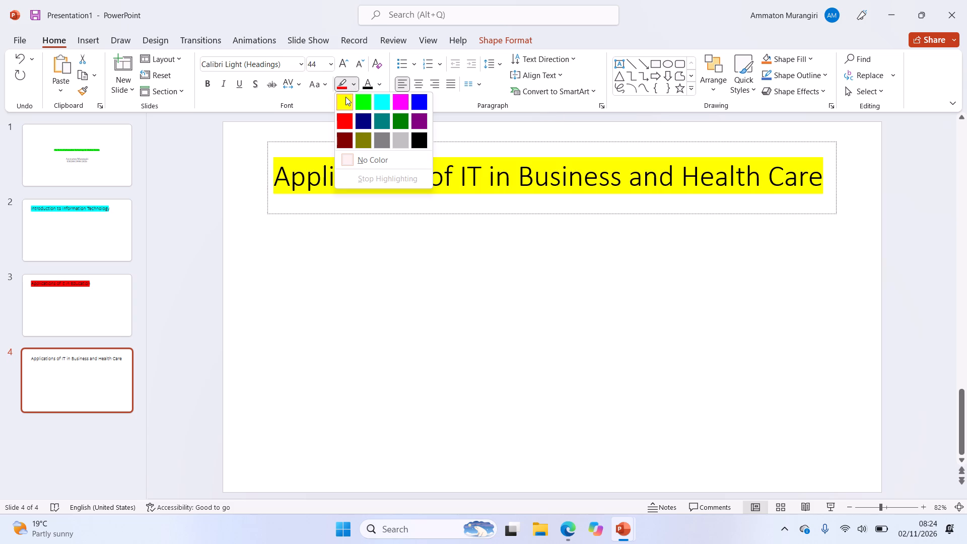
pyautogui.click(346, 97)
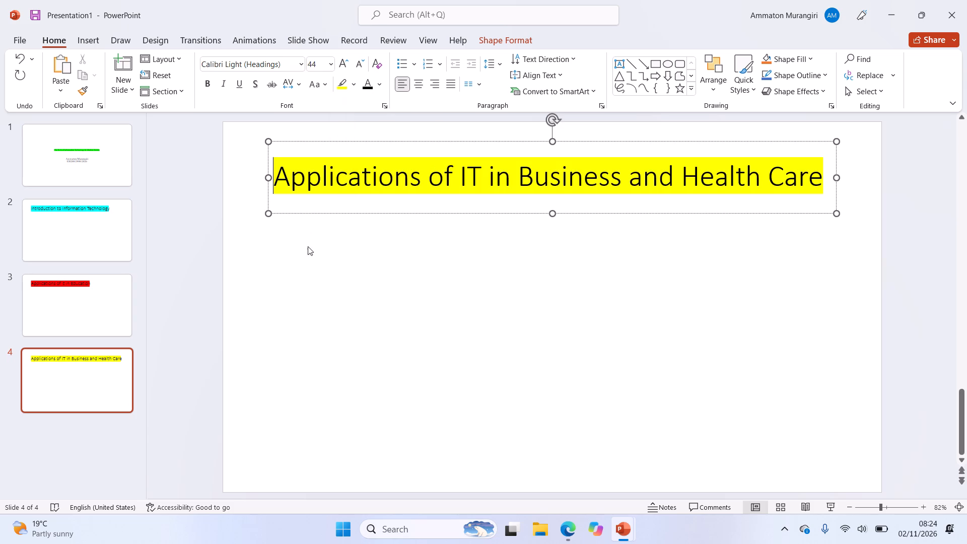
# Add a fifth slide with the Title Only layout after slide 4.
pyautogui.click(127, 94)
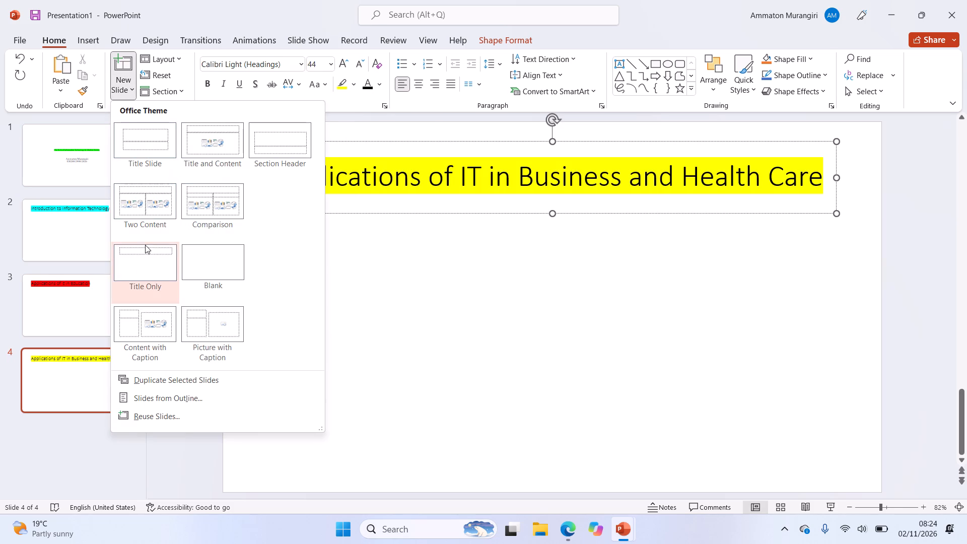
pyautogui.click(145, 245)
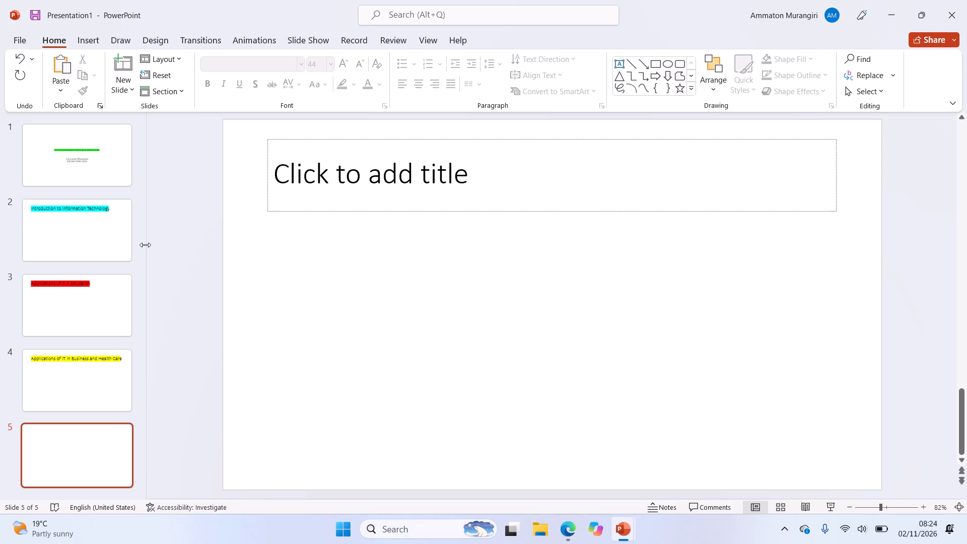
# Enter "Conclusion" with a capital C as the title of slide 5.
pyautogui.click(293, 189)
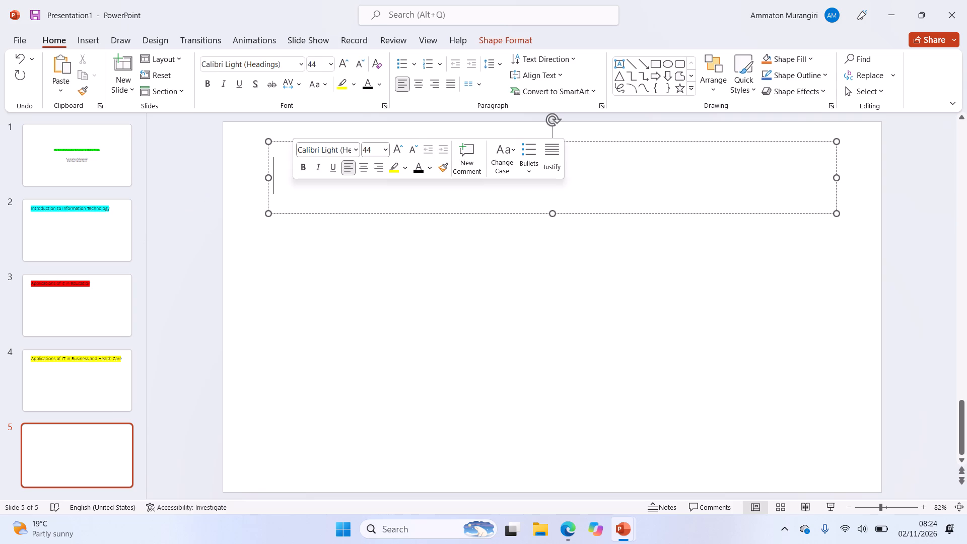
pyautogui.write('concli')
pyautogui.press('BackSpace')
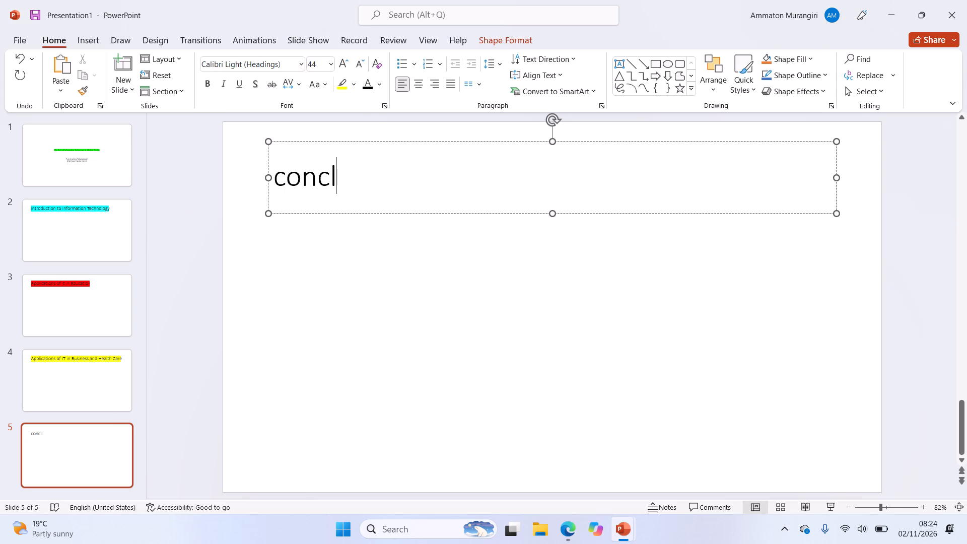
pyautogui.write('usion')
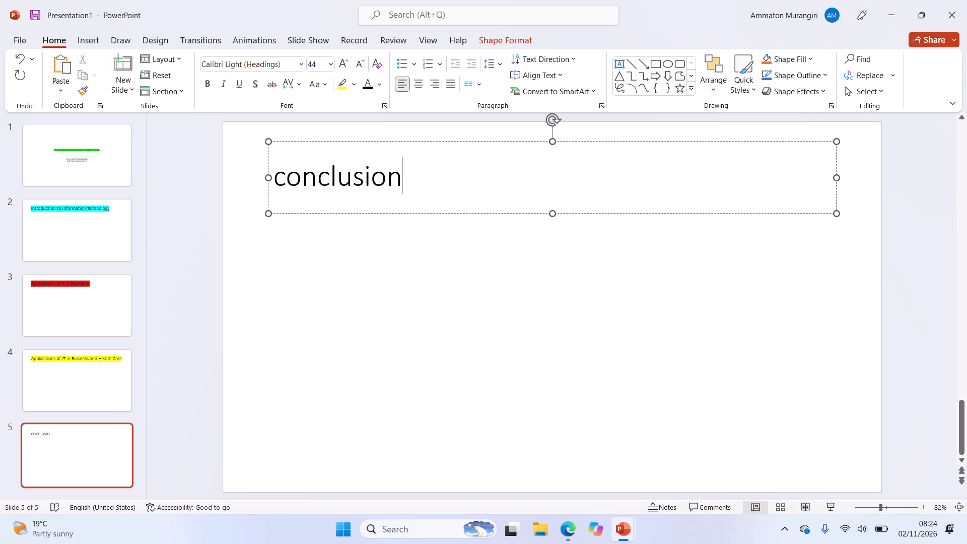
pyautogui.press('BackSpace')
pyautogui.press('BackSpace')
pyautogui.press('BackSpace')
pyautogui.press('BackSpace')
pyautogui.press('BackSpace')
pyautogui.press('BackSpace')
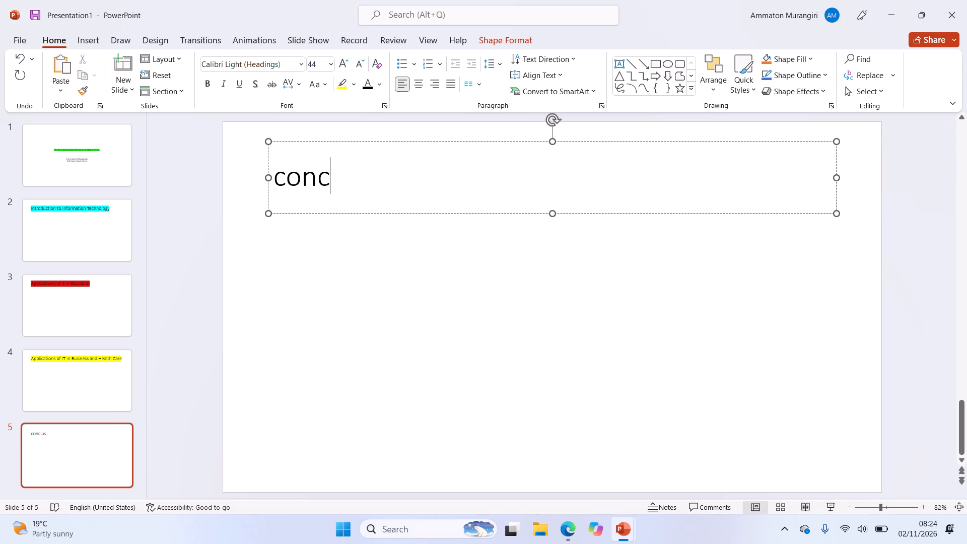
pyautogui.press('BackSpace')
pyautogui.press('BackSpace')
pyautogui.press('BackSpace')
pyautogui.press('BackSpace')
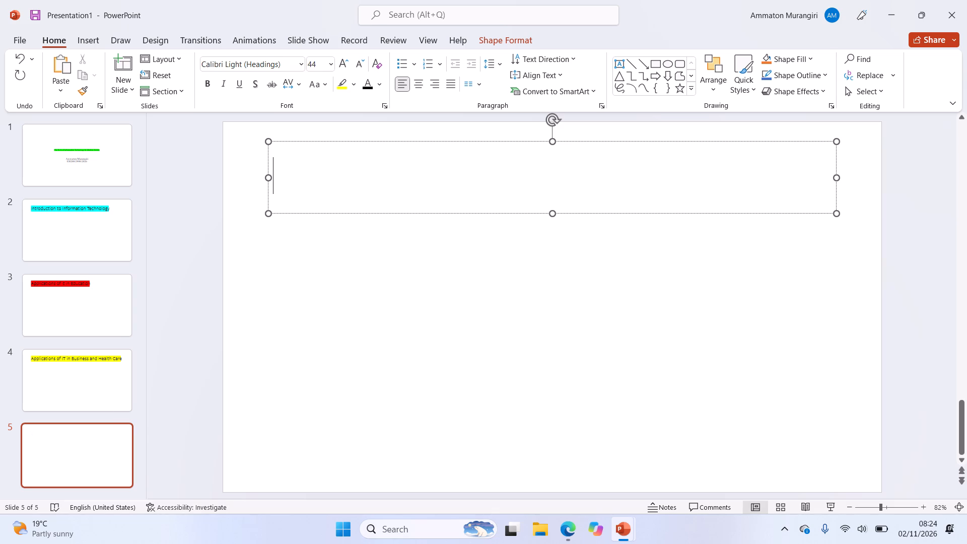
pyautogui.write('on')
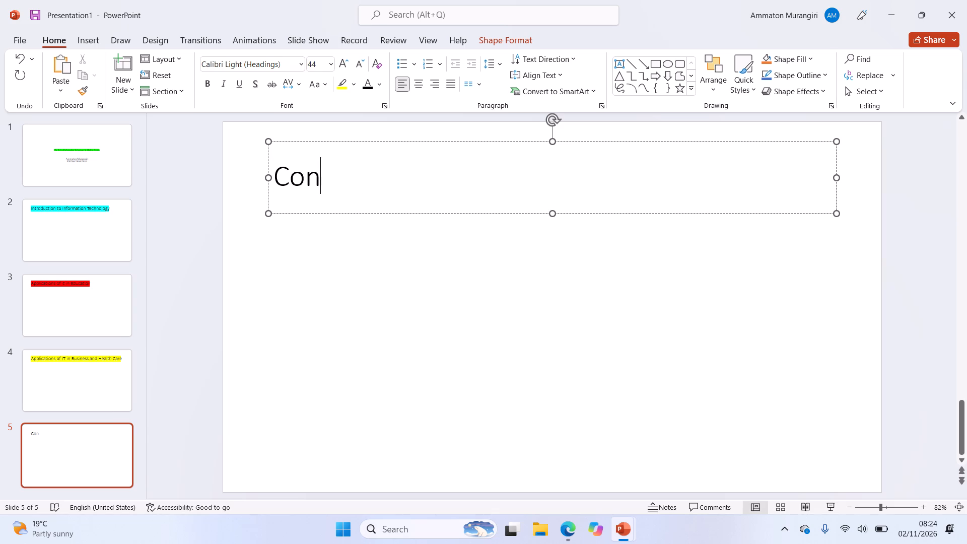
pyautogui.write('clusio')
pyautogui.press('n')
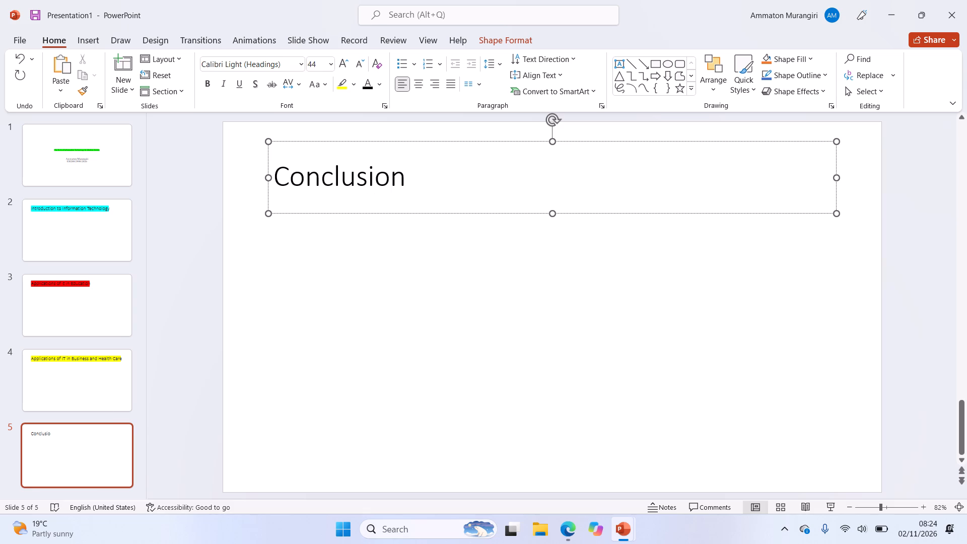
# Highlight the slide 5 title "Conclusion" in olive (dark yellow).
pyautogui.click(77, 136)
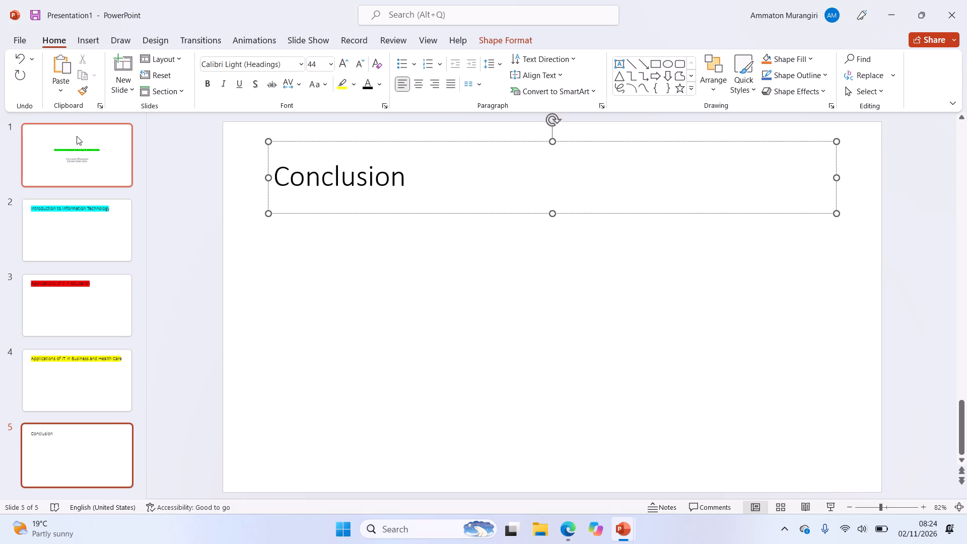
pyautogui.click(42, 460)
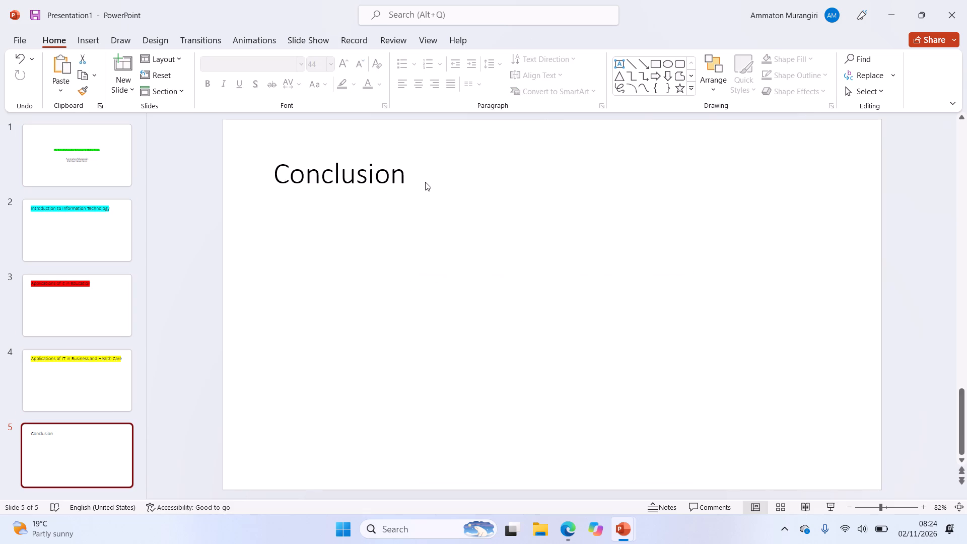
pyautogui.moveTo(422, 180); pyautogui.dragTo(355, 177)
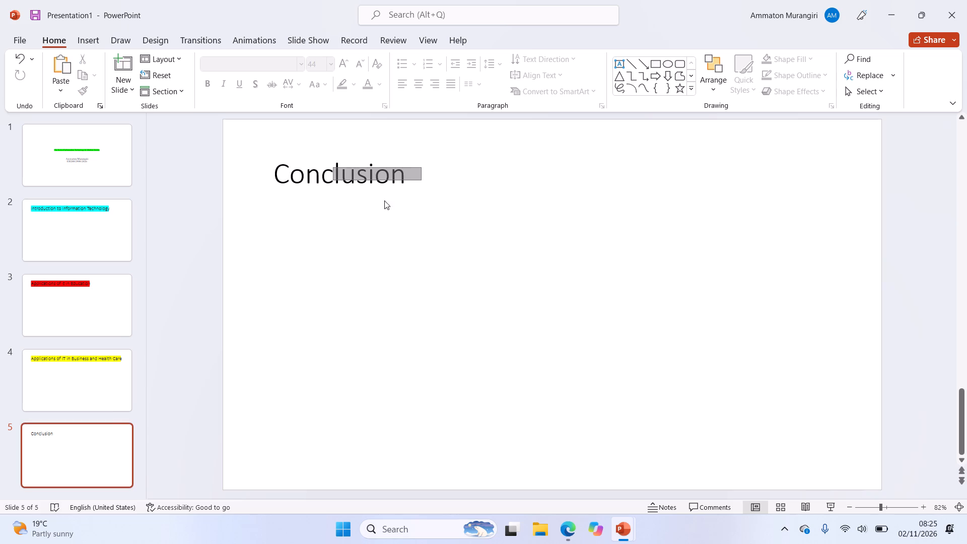
pyautogui.click(405, 167)
pyautogui.moveTo(405, 167); pyautogui.dragTo(272, 188)
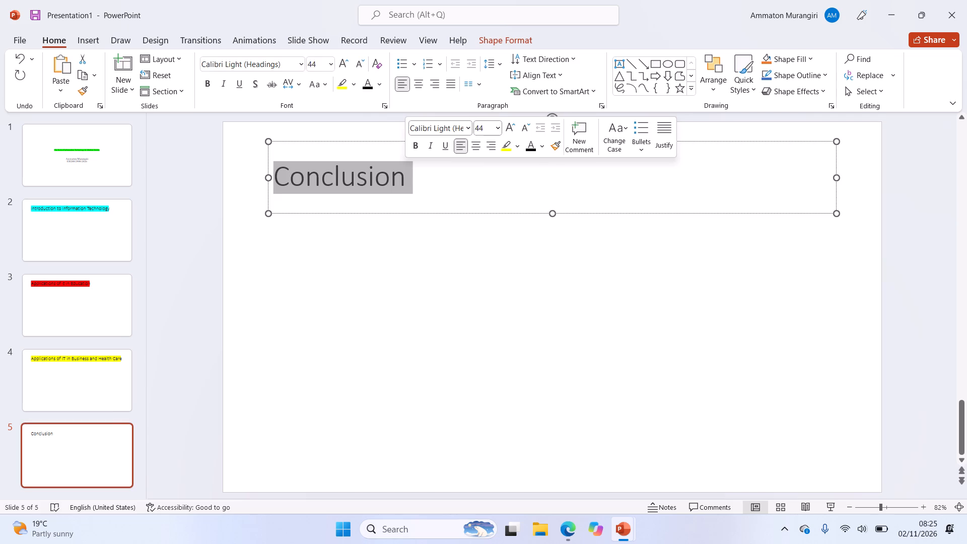
pyautogui.moveTo(272, 188); pyautogui.dragTo(270, 188)
pyautogui.click(359, 87)
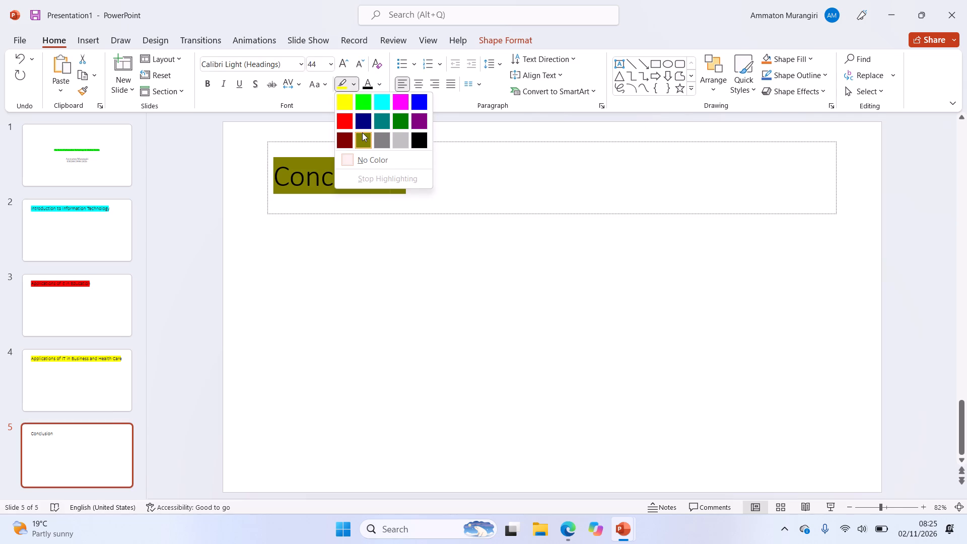
pyautogui.click(365, 135)
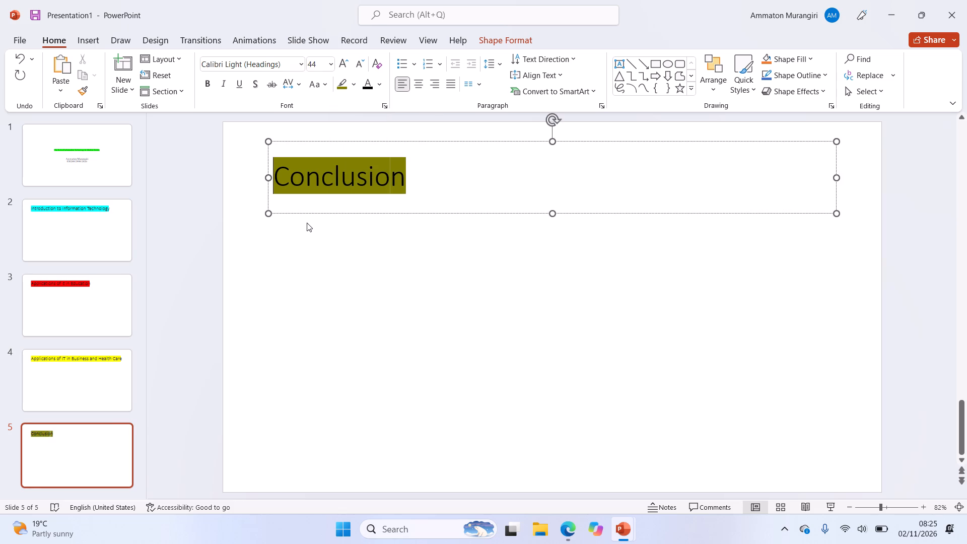
pyautogui.click(307, 223)
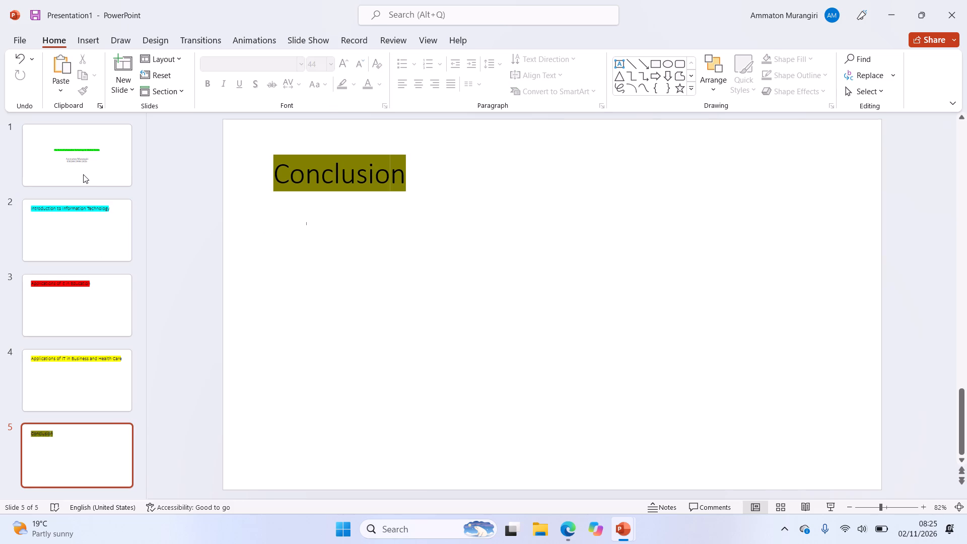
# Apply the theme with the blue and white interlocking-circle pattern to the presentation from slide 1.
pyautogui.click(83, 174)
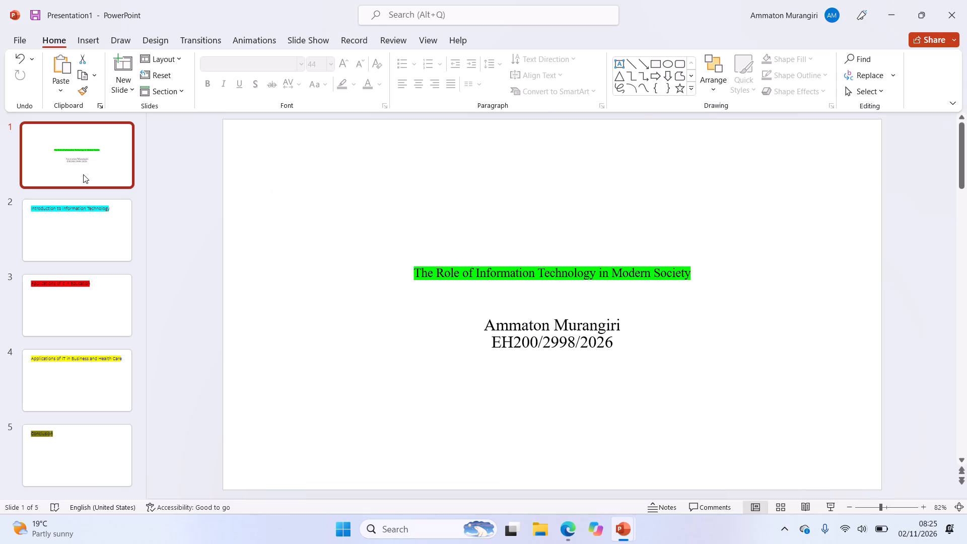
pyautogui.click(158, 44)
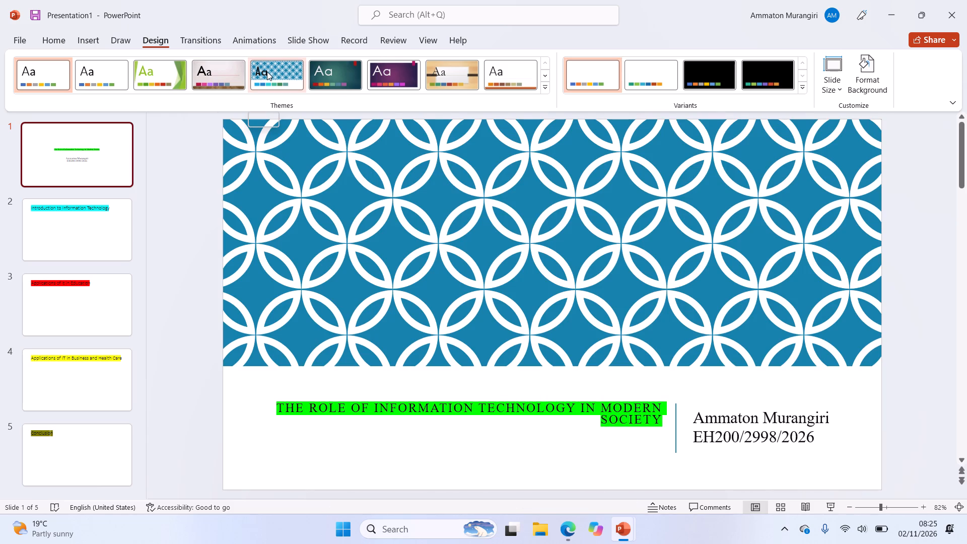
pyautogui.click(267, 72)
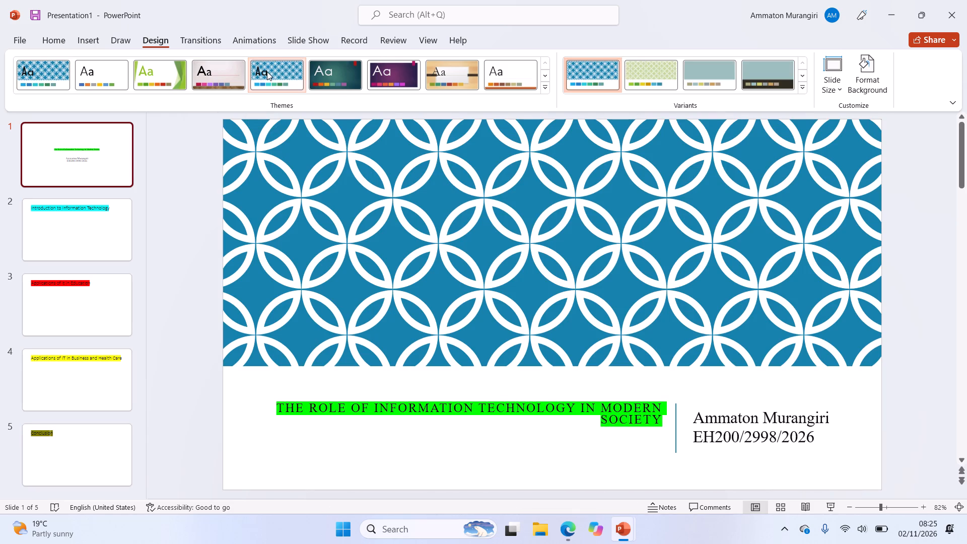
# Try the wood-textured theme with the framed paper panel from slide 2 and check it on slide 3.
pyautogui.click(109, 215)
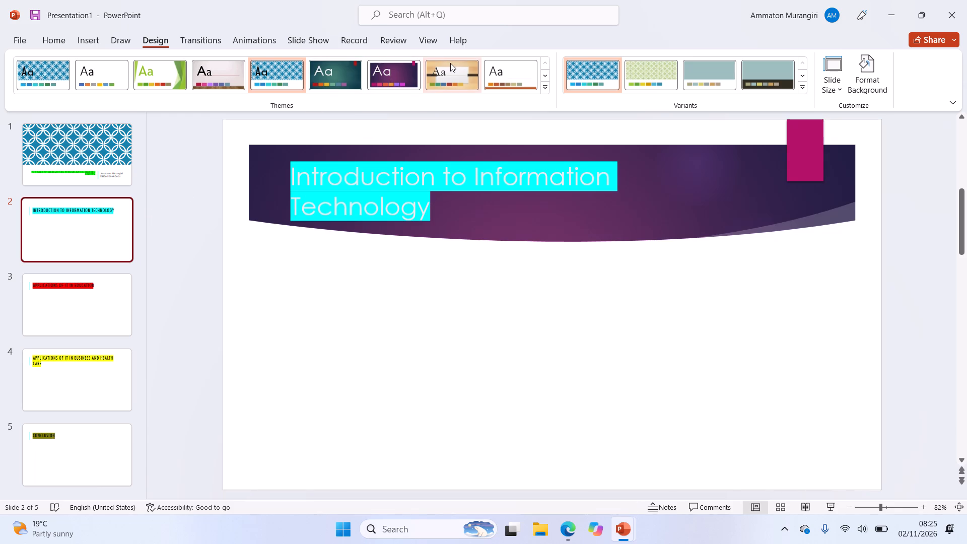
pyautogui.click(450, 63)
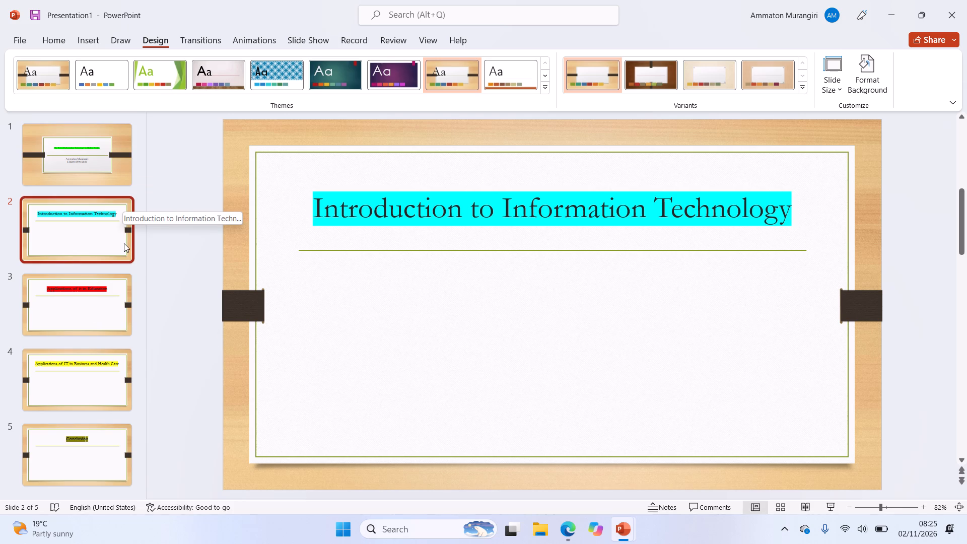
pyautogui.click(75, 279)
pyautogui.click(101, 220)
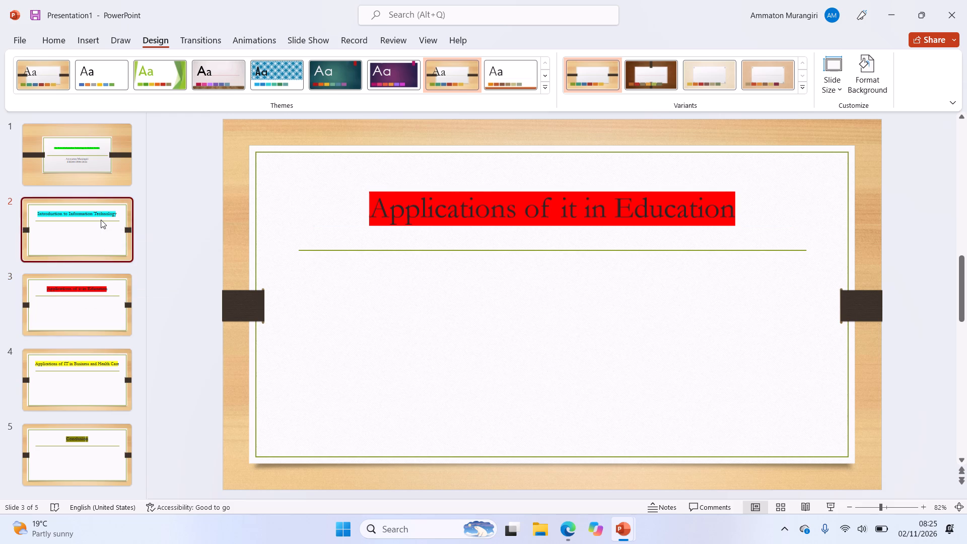
# Apply the blue interlocking-circle theme to the presentation from slide 1 and check slides 2 to 4.
pyautogui.click(89, 158)
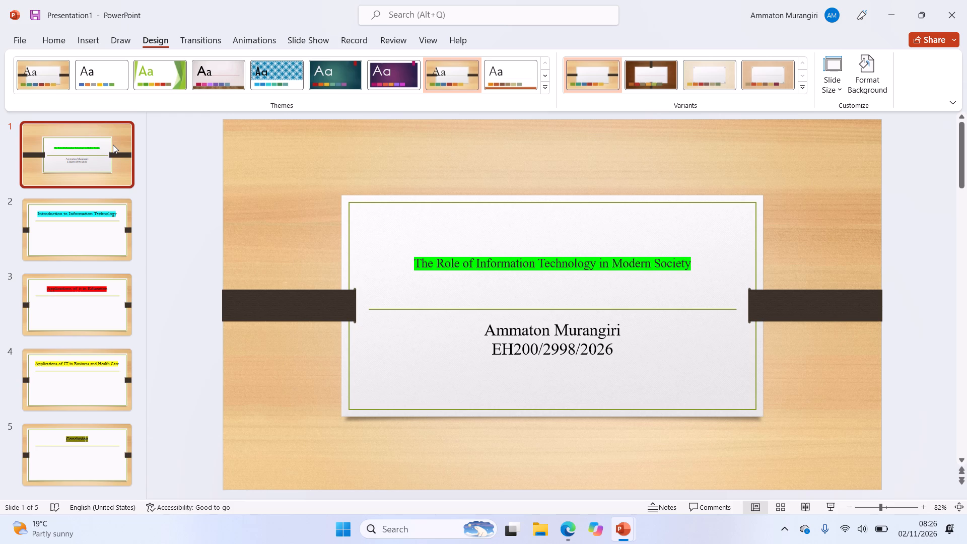
pyautogui.click(95, 153)
pyautogui.click(289, 69)
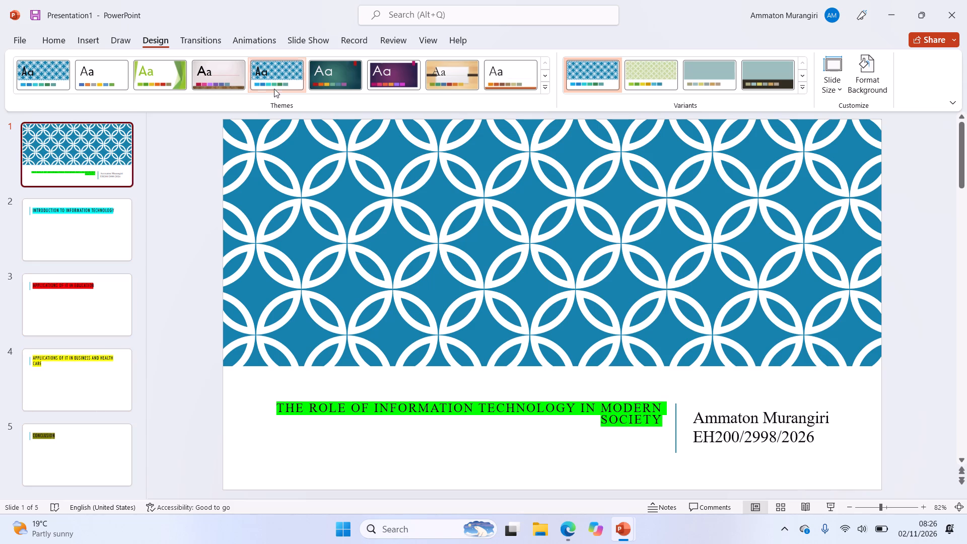
pyautogui.click(99, 210)
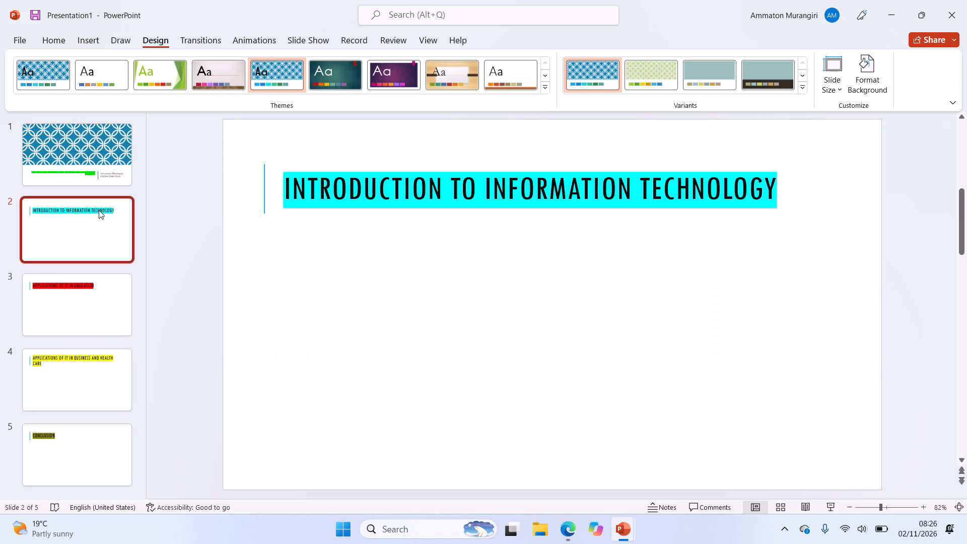
pyautogui.click(90, 289)
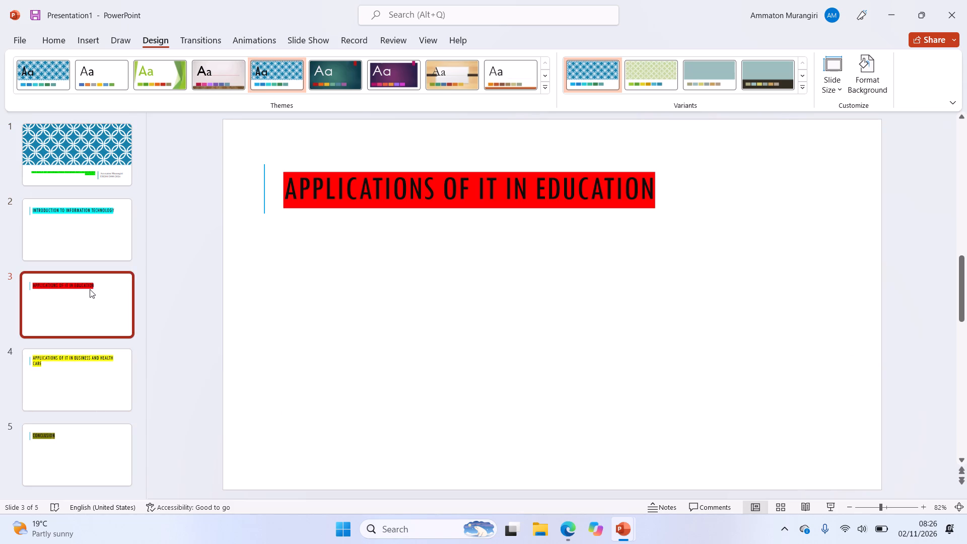
pyautogui.click(88, 374)
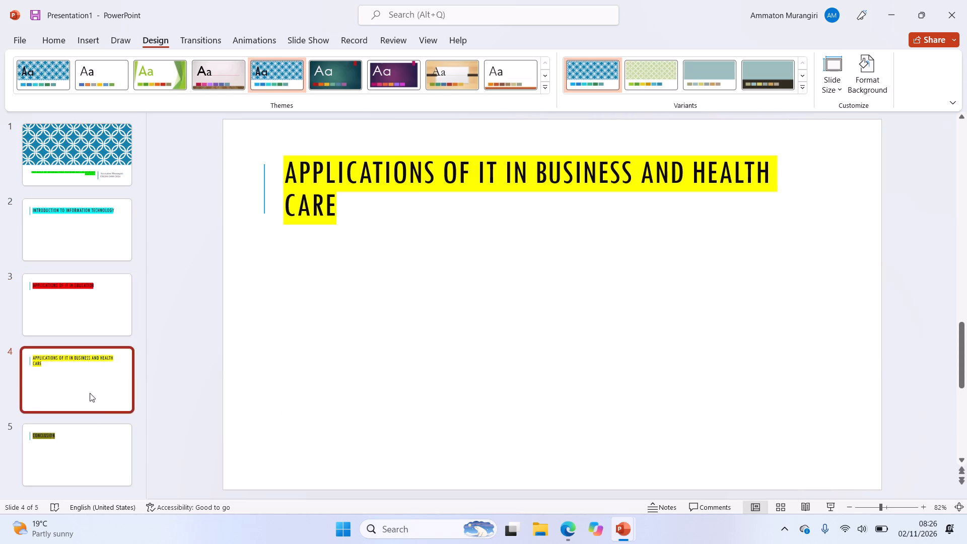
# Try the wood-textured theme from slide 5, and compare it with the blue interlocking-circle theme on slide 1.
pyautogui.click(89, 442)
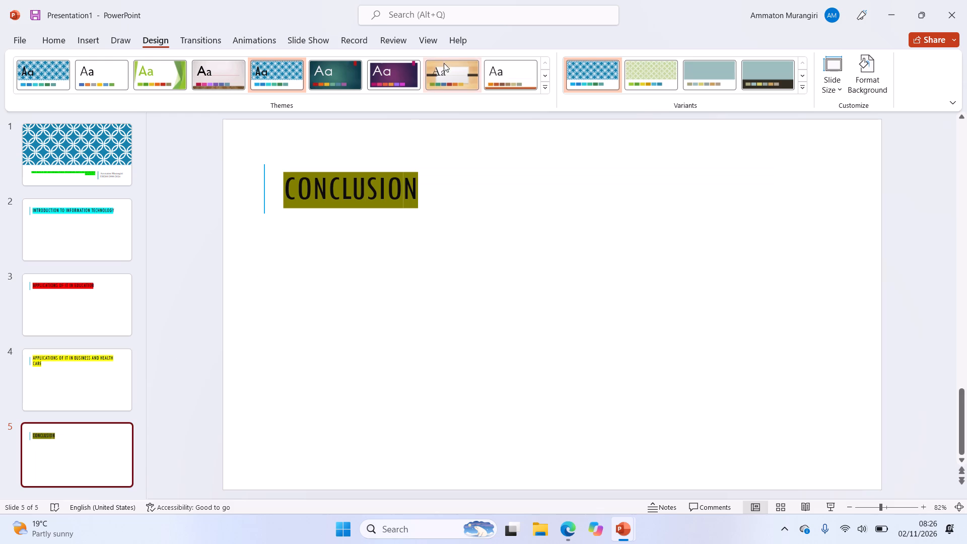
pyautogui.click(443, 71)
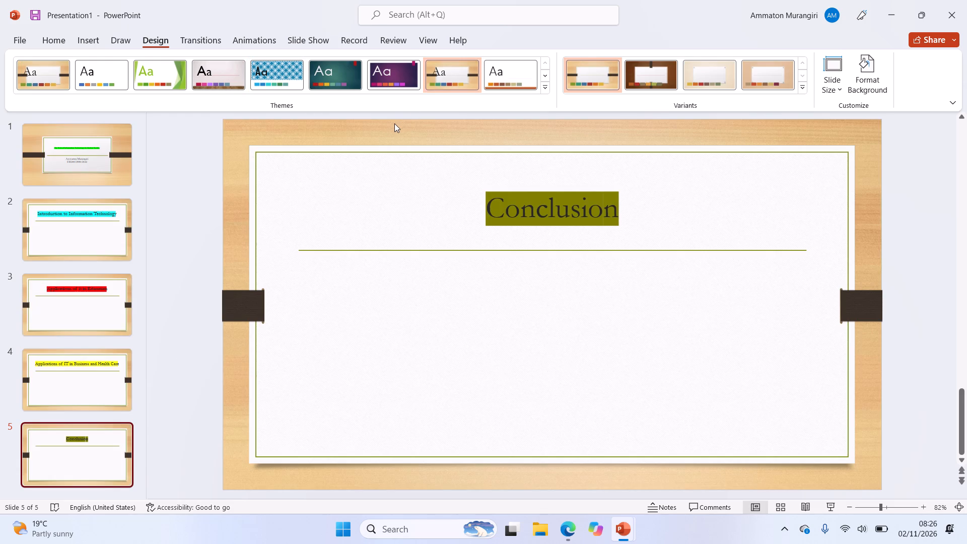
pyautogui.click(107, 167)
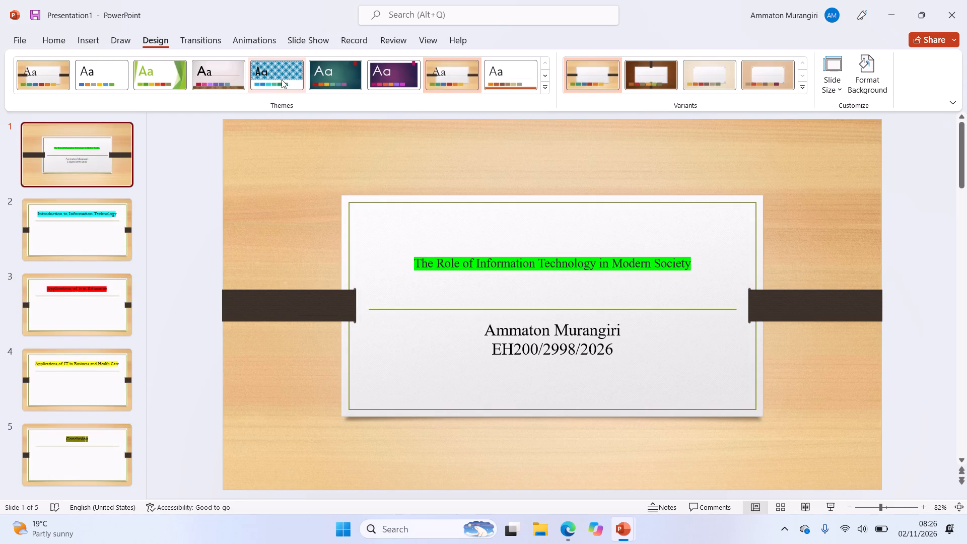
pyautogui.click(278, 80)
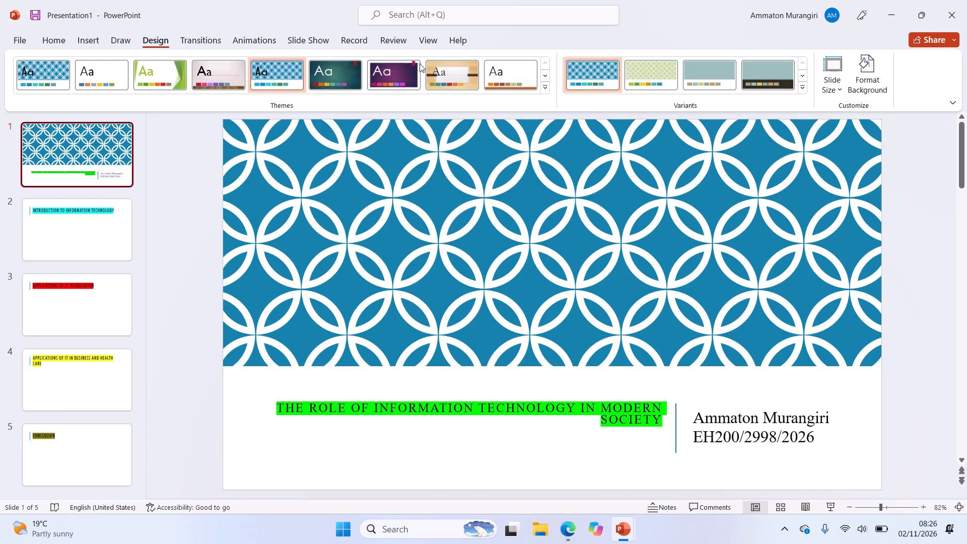
# Apply the wood-textured theme with the framed paper panel to the whole presentation.
pyautogui.click(445, 65)
pyautogui.moveTo(377, 275); pyautogui.dragTo(273, 254)
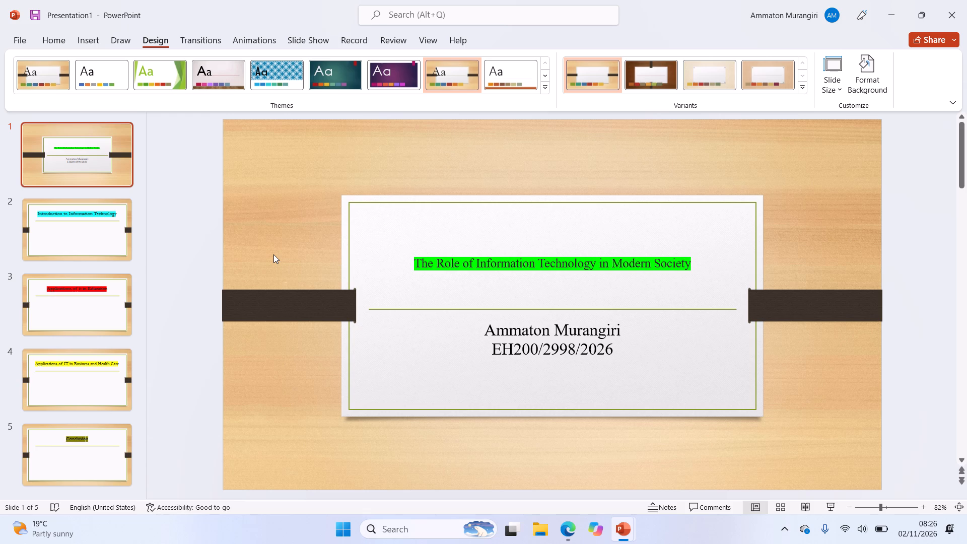
# Format the slide 1 title "The Role of Information Technology in Modern Society" in bold at font size 32.
pyautogui.click(98, 156)
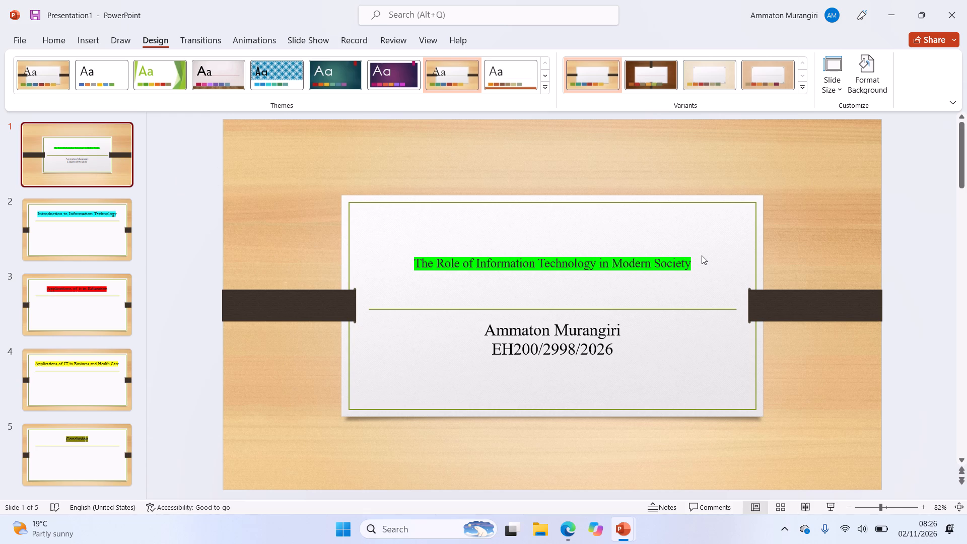
pyautogui.moveTo(702, 255); pyautogui.dragTo(430, 276)
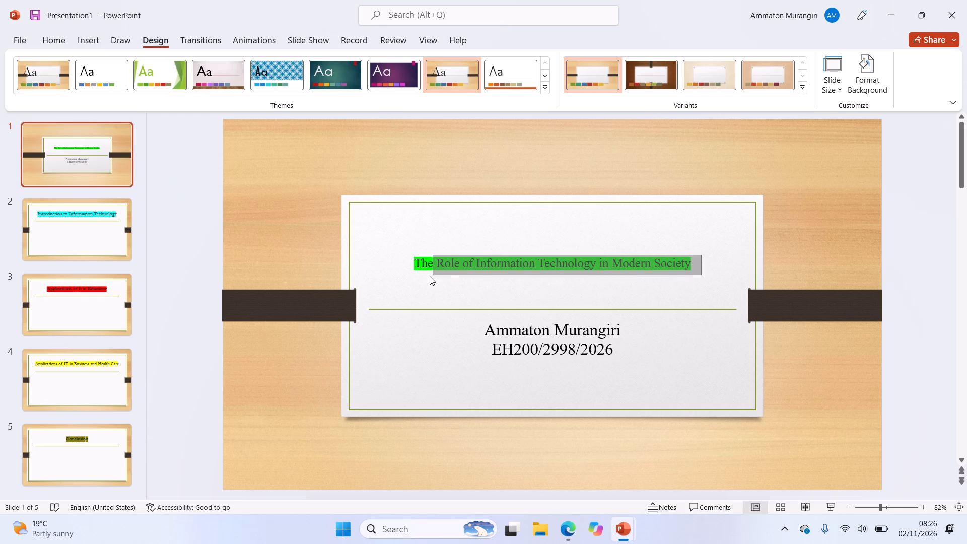
pyautogui.moveTo(430, 276); pyautogui.dragTo(407, 283)
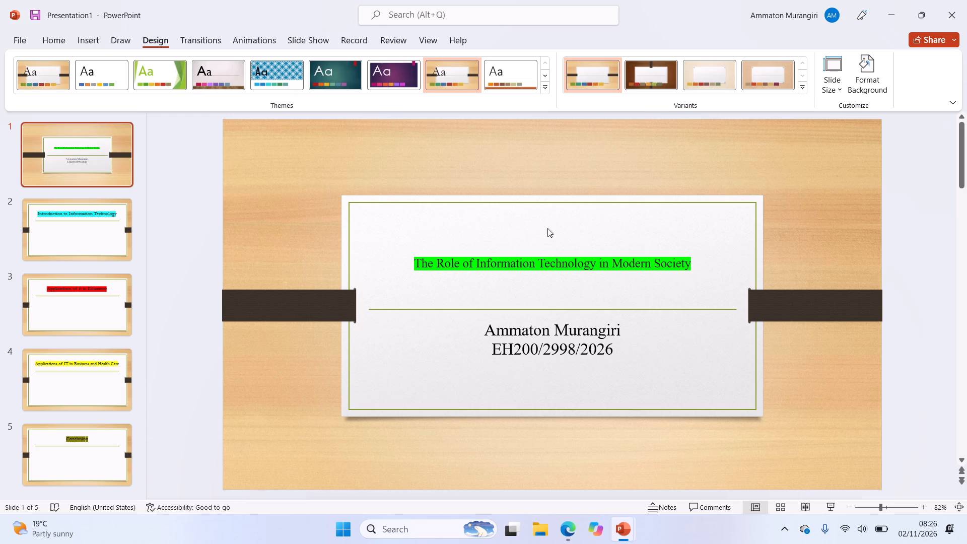
pyautogui.click(536, 253)
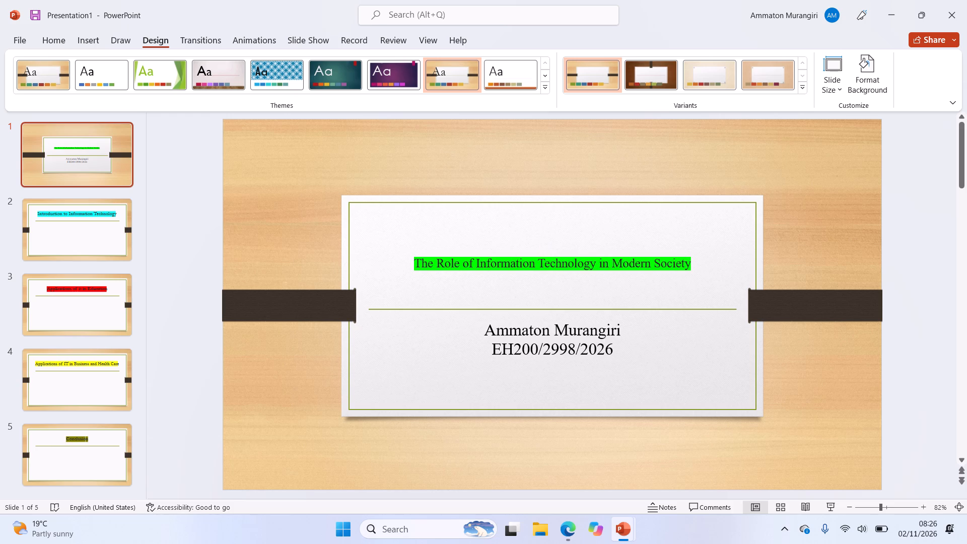
pyautogui.click(535, 265)
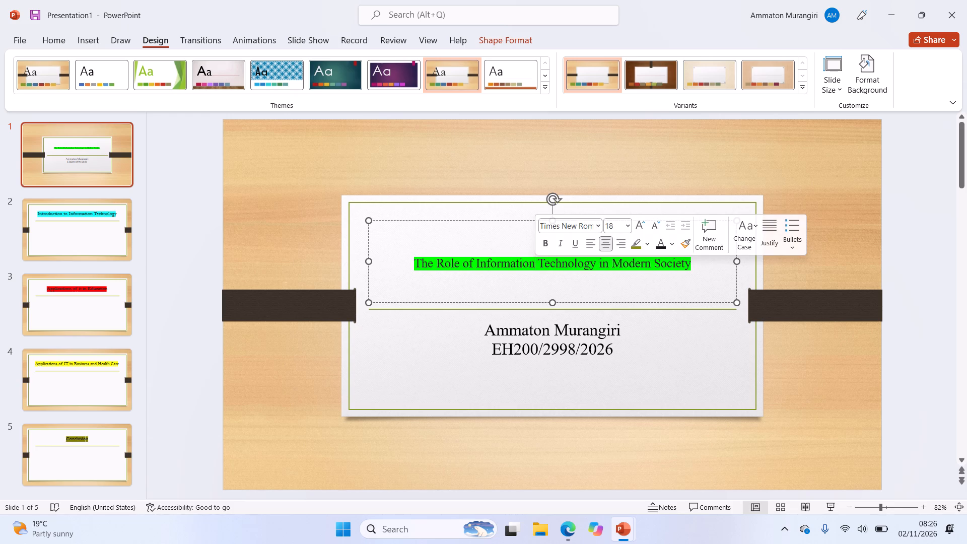
pyautogui.moveTo(701, 269); pyautogui.dragTo(437, 289)
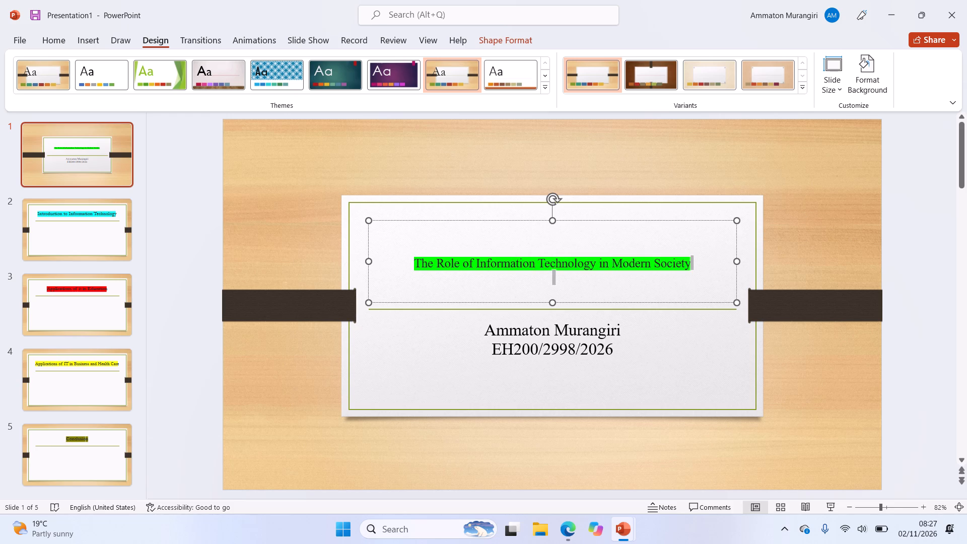
pyautogui.moveTo(437, 289); pyautogui.dragTo(575, 280)
pyautogui.click(677, 279)
pyautogui.click(694, 269)
pyautogui.doubleClick(694, 269)
pyautogui.moveTo(695, 260); pyautogui.dragTo(473, 266)
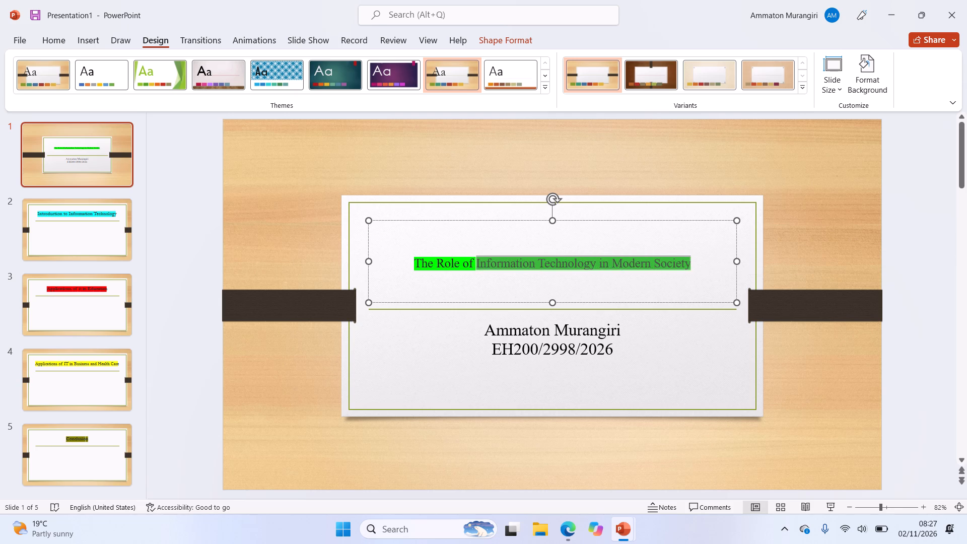
pyautogui.moveTo(473, 266); pyautogui.dragTo(429, 267)
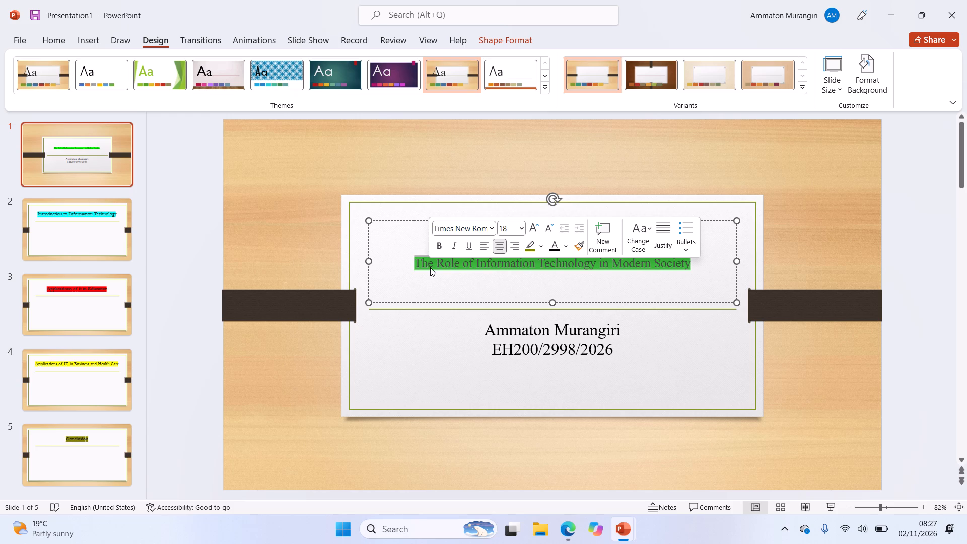
pyautogui.click(435, 251)
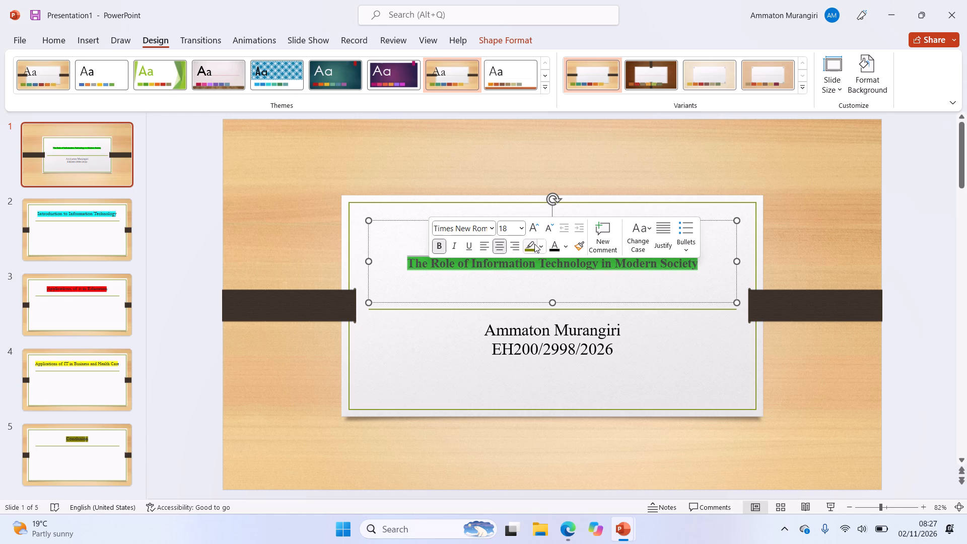
pyautogui.click(523, 231)
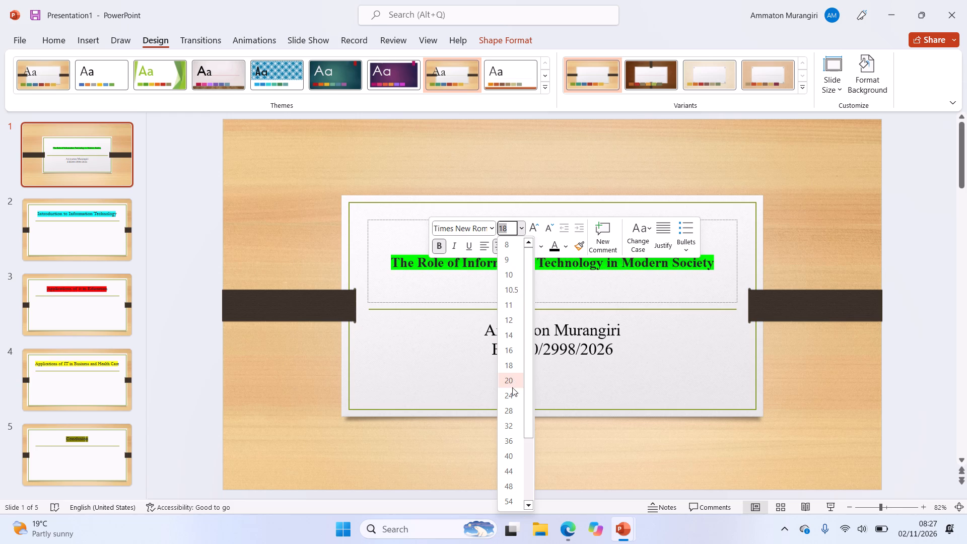
pyautogui.click(509, 421)
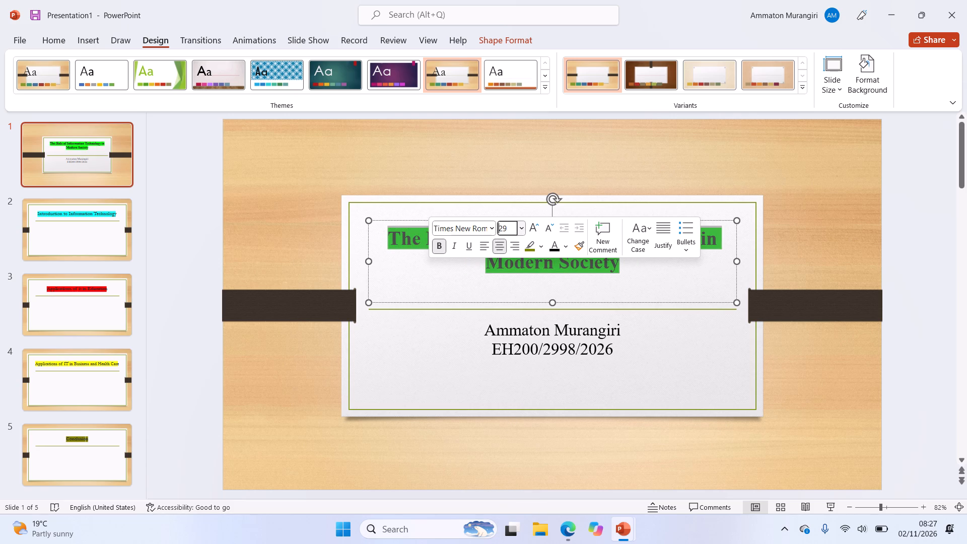
pyautogui.click(447, 285)
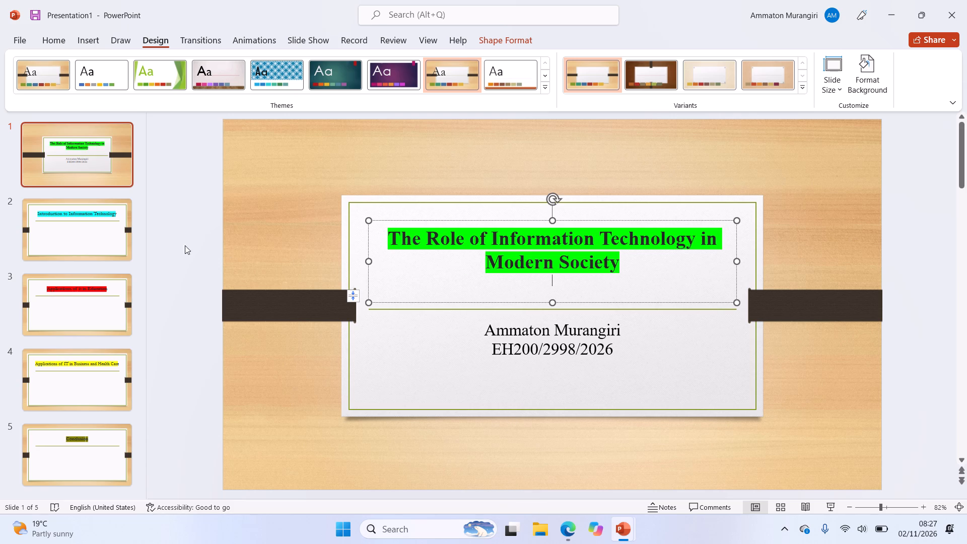
# Format the slide 2 title "Introduction to Information Technology" at font size 32 in bold.
pyautogui.click(79, 221)
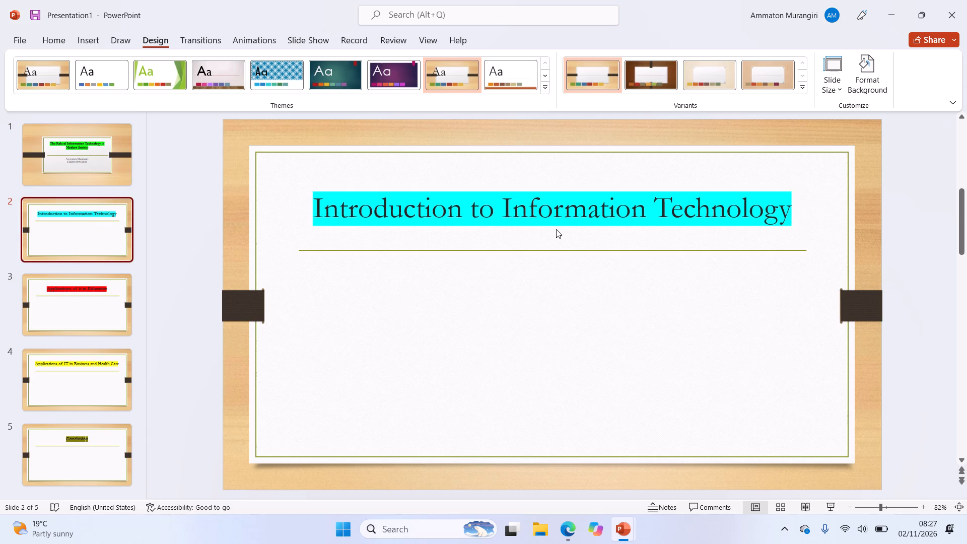
pyautogui.click(773, 209)
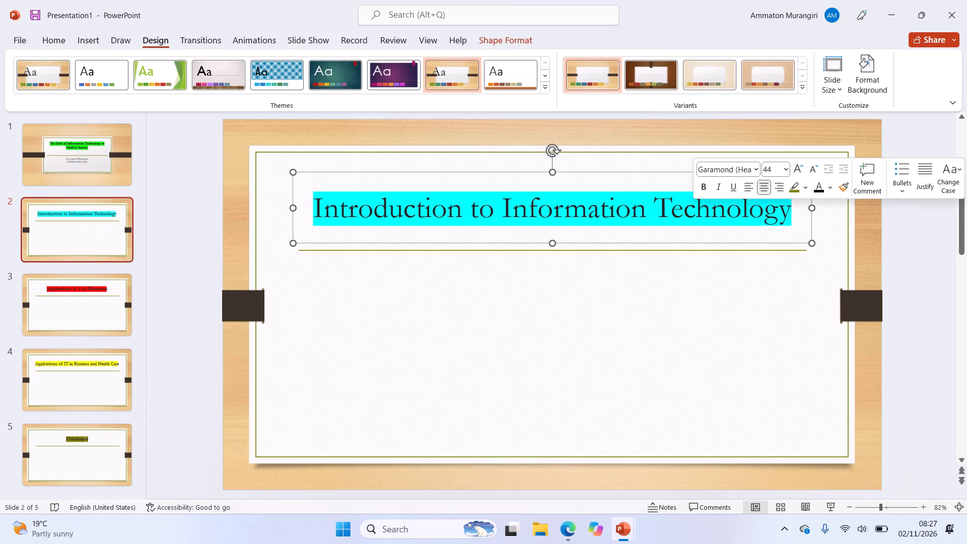
pyautogui.moveTo(798, 217); pyautogui.dragTo(496, 220)
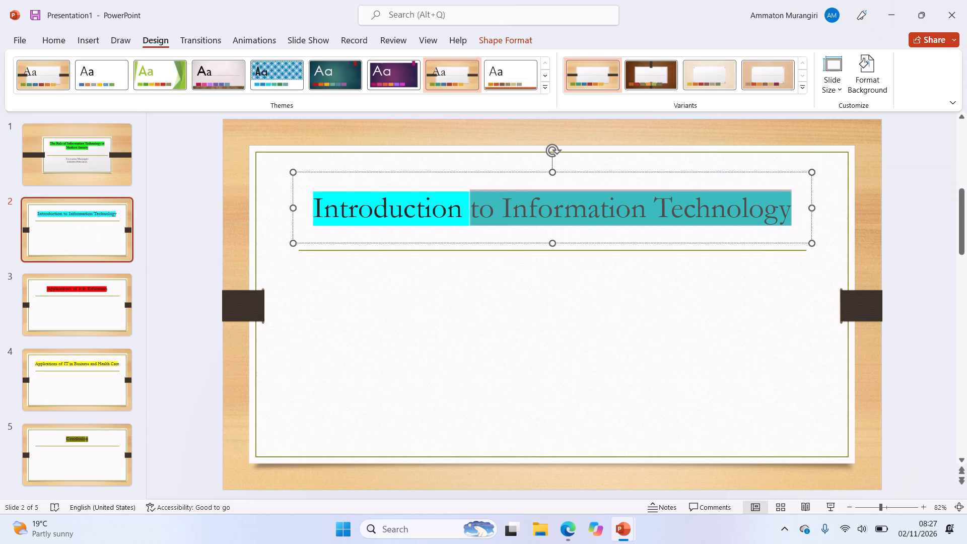
pyautogui.moveTo(496, 220); pyautogui.dragTo(341, 235)
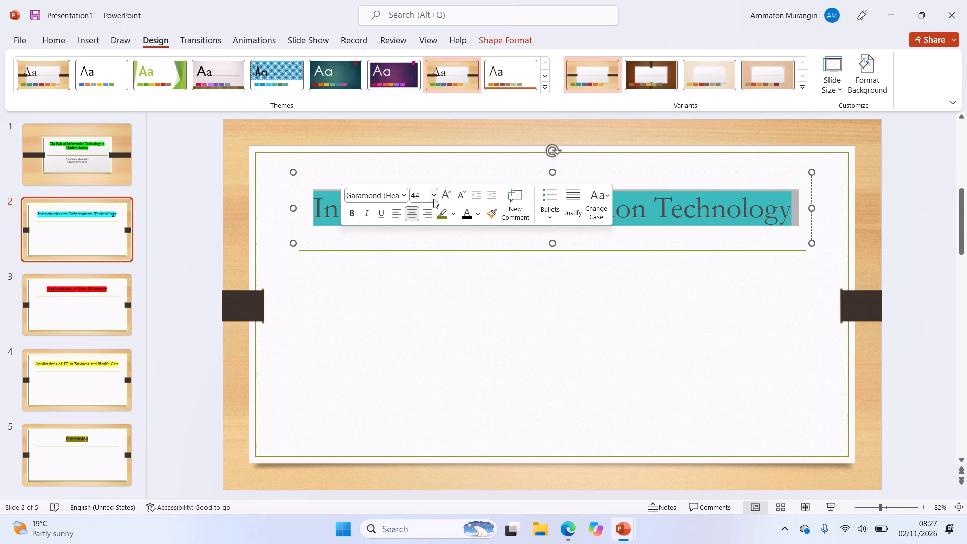
pyautogui.click(433, 199)
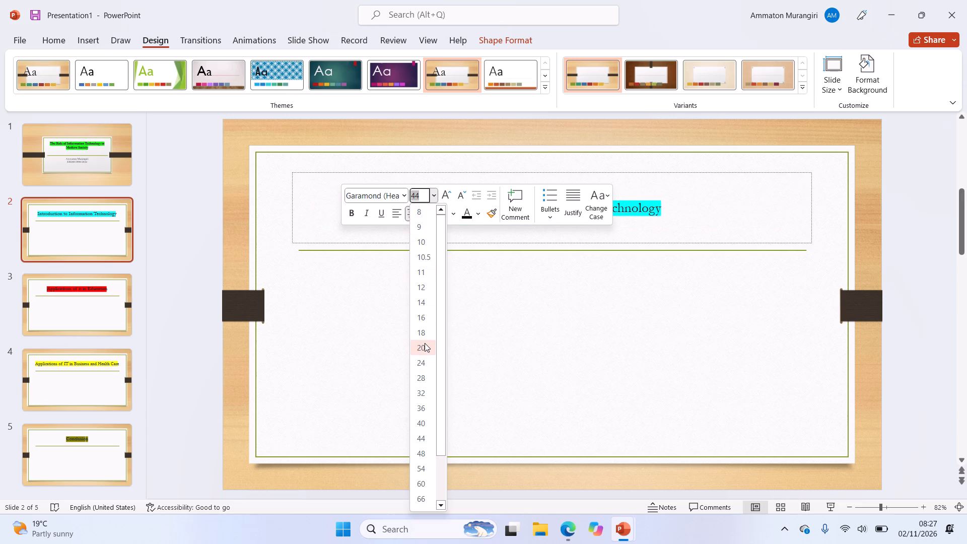
pyautogui.click(427, 393)
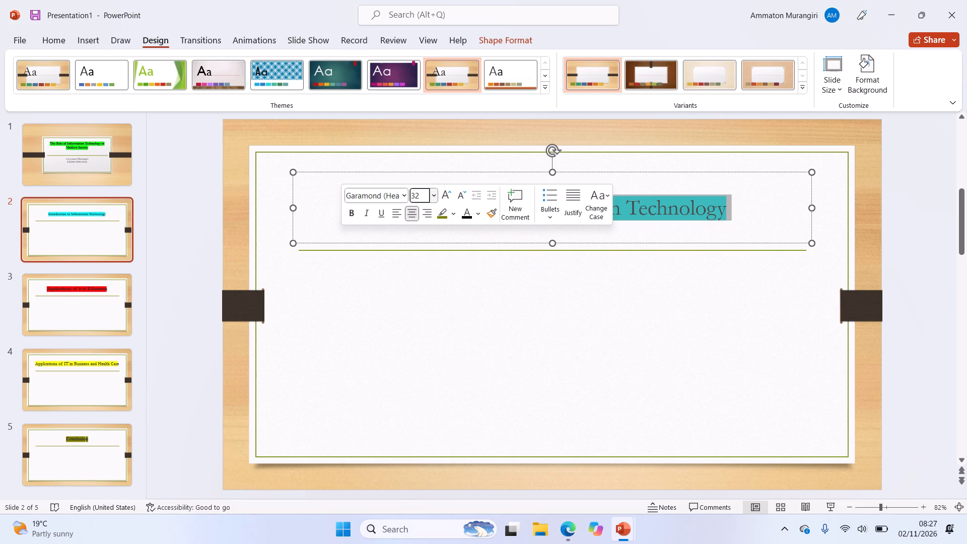
pyautogui.click(345, 218)
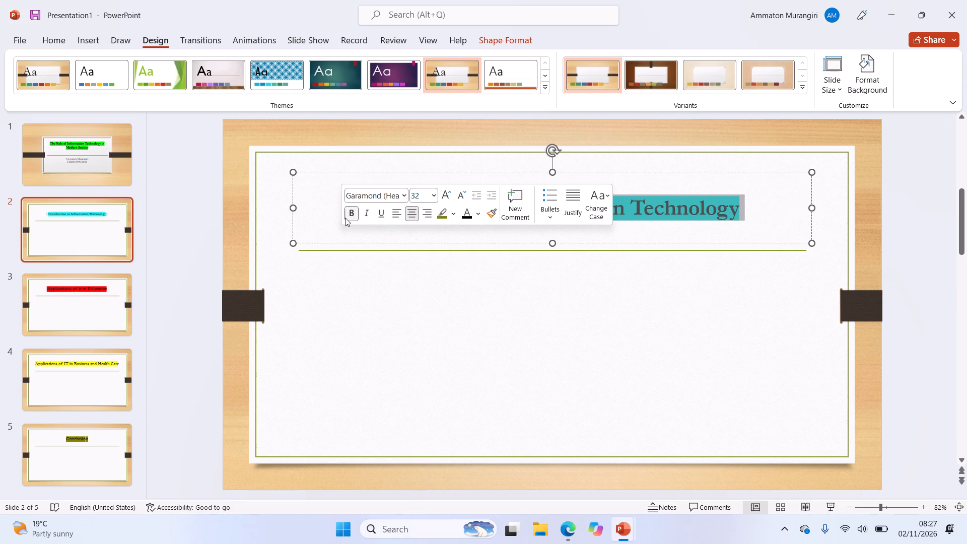
pyautogui.click(311, 167)
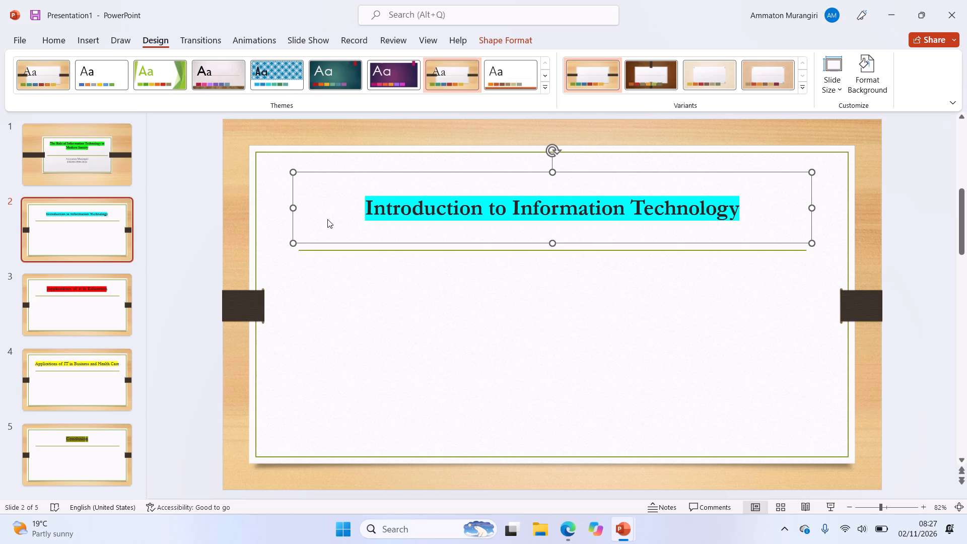
pyautogui.click(327, 219)
# Make the slide 3 title "Applications of it in Education" bold.
pyautogui.click(91, 293)
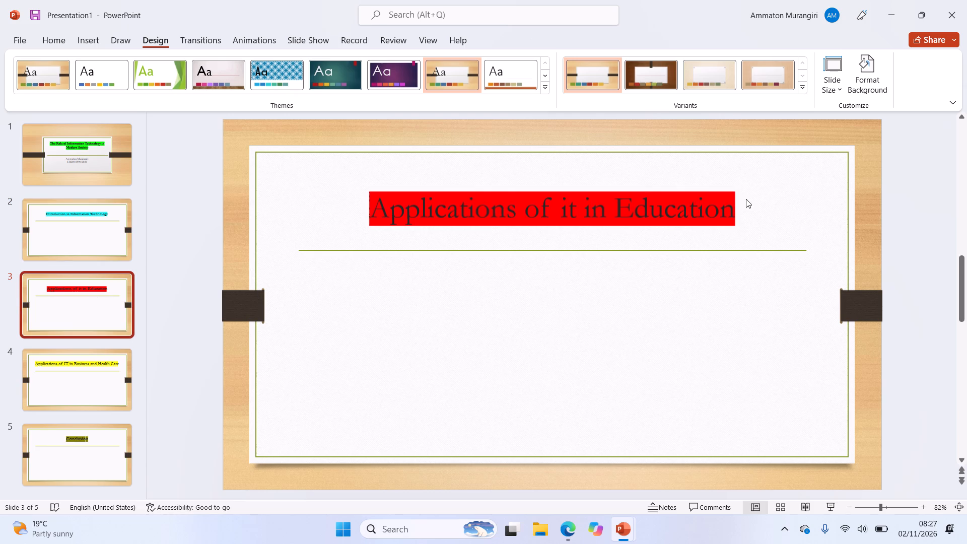
pyautogui.moveTo(746, 199); pyautogui.dragTo(757, 223)
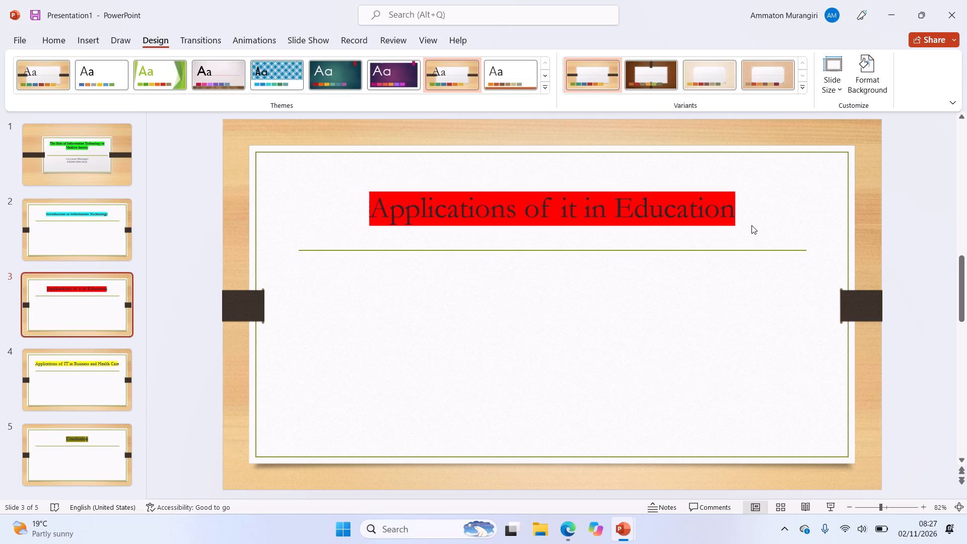
pyautogui.click(735, 224)
pyautogui.moveTo(735, 224); pyautogui.dragTo(496, 233)
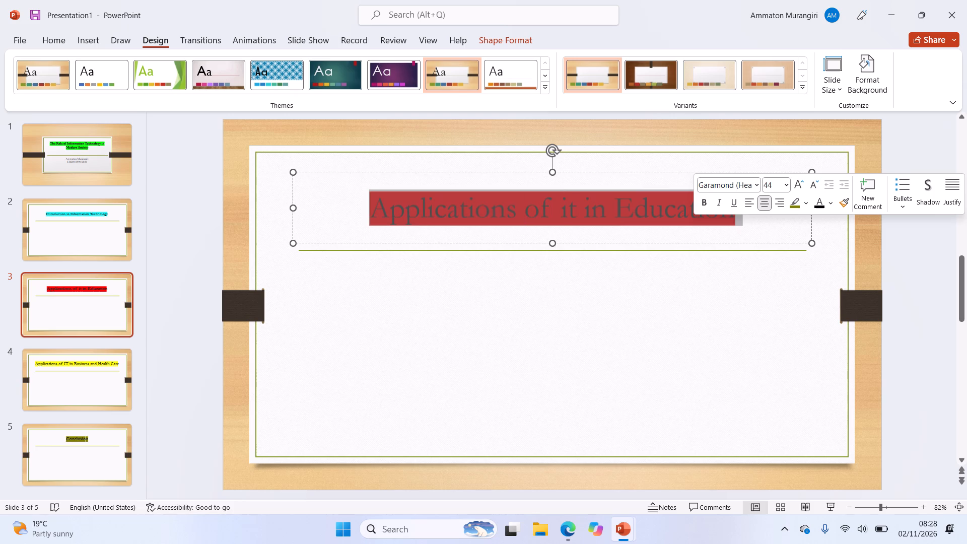
pyautogui.moveTo(496, 233); pyautogui.dragTo(445, 233)
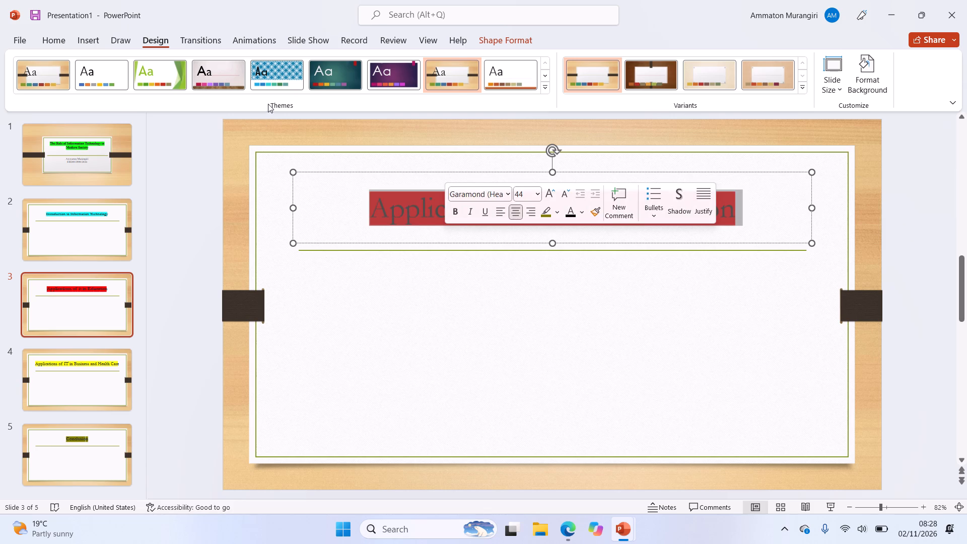
pyautogui.click(412, 226)
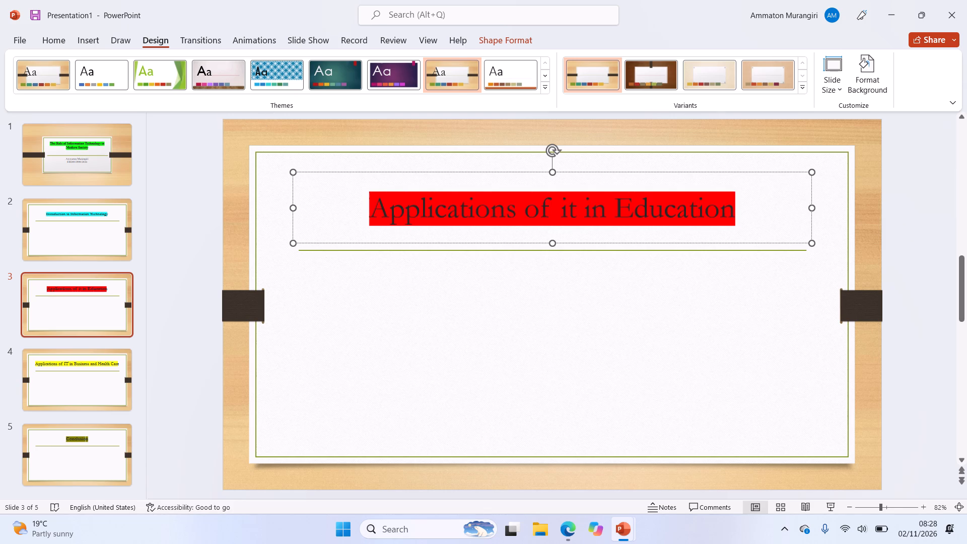
pyautogui.moveTo(747, 203); pyautogui.dragTo(444, 196)
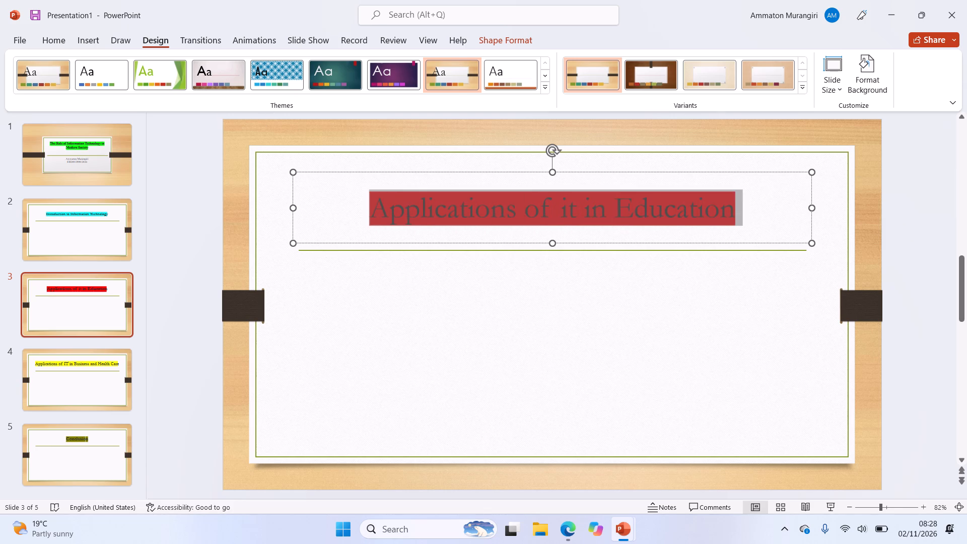
pyautogui.moveTo(444, 196); pyautogui.dragTo(443, 196)
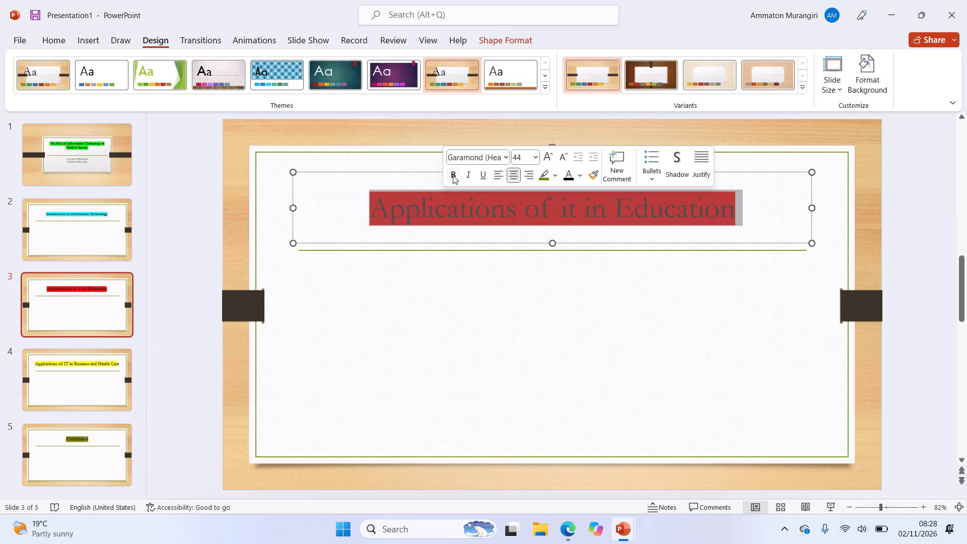
pyautogui.click(453, 175)
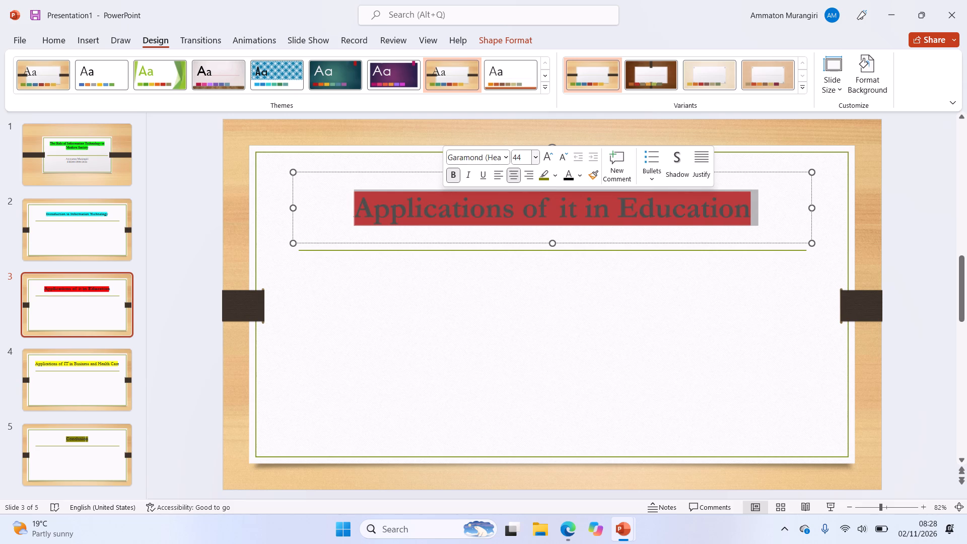
# Set the font size of the slide 3 title "Applications of it in Education" to 32.
pyautogui.click(536, 158)
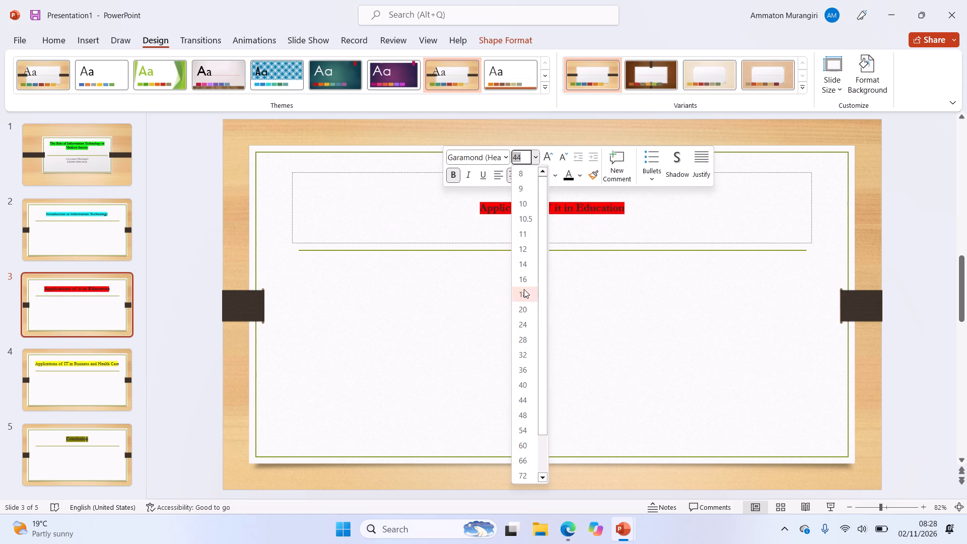
pyautogui.click(527, 355)
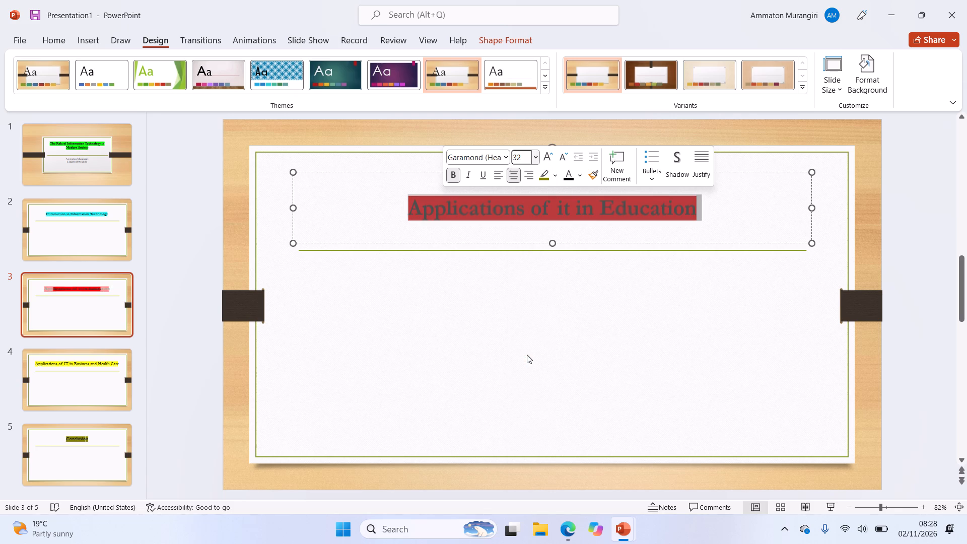
# Format the slide 4 title "Applications of IT in Business and Health Care" in bold at font size 32.
pyautogui.click(86, 394)
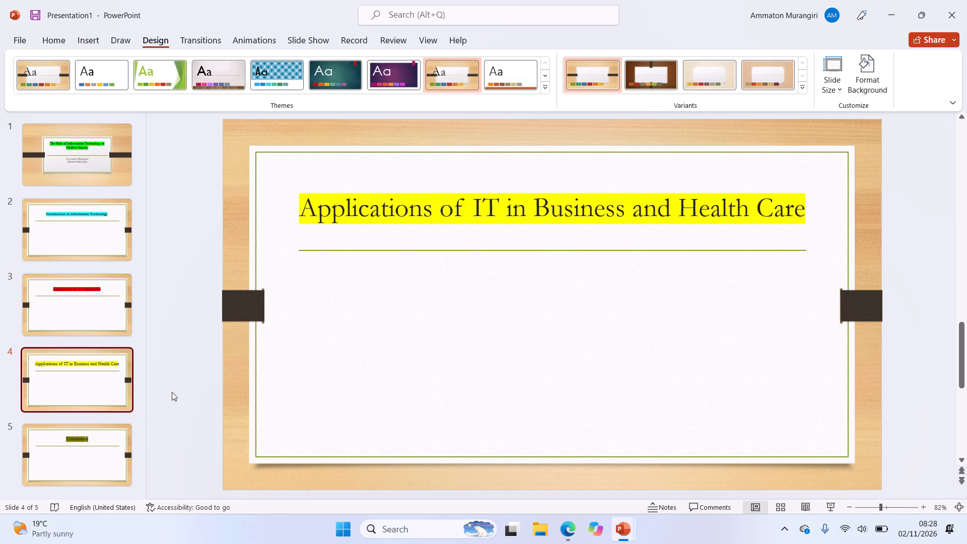
pyautogui.click(810, 208)
pyautogui.click(810, 208)
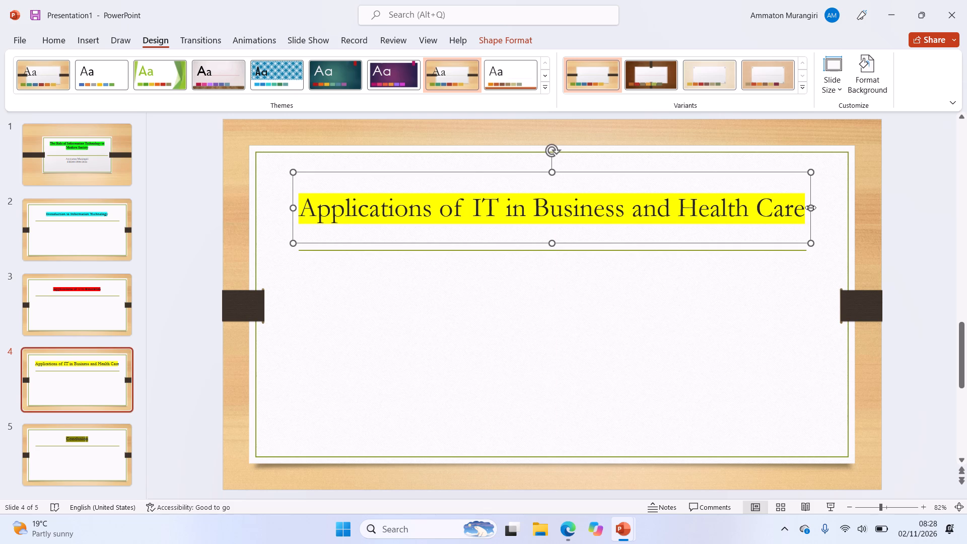
pyautogui.click(837, 206)
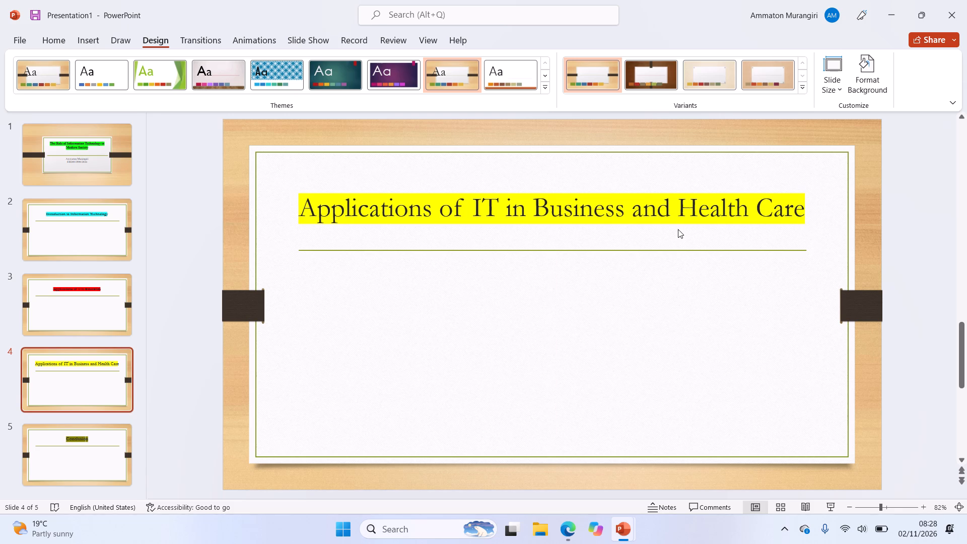
pyautogui.click(675, 229)
pyautogui.click(679, 209)
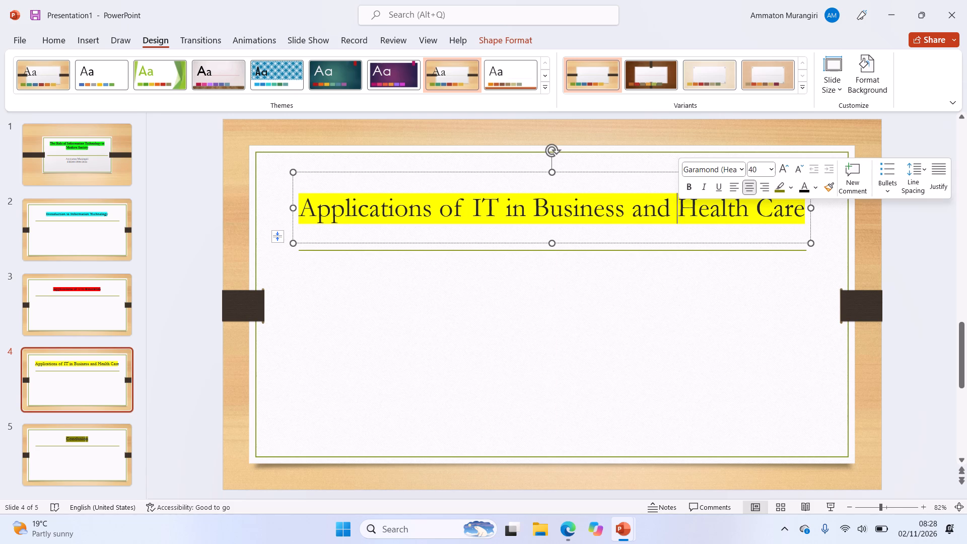
pyautogui.click(807, 210)
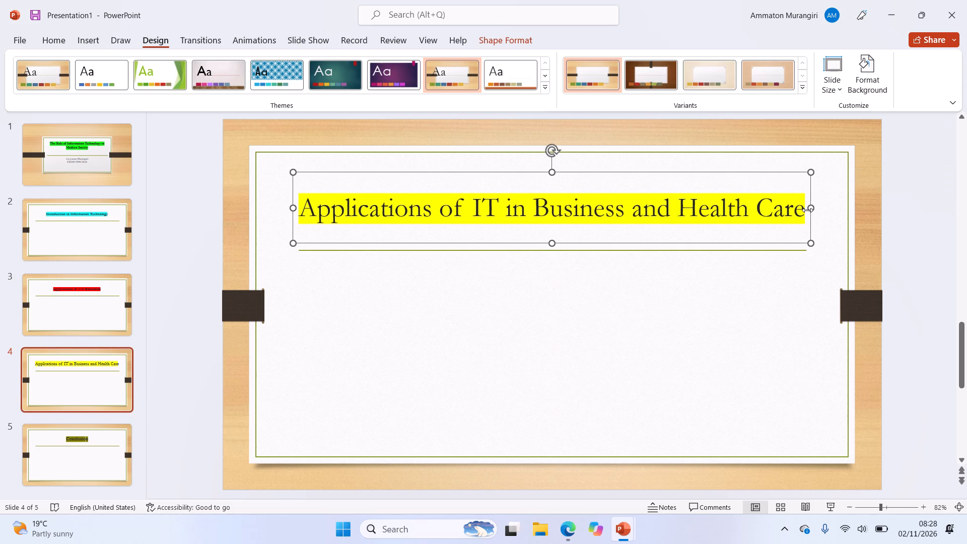
pyautogui.click(807, 204)
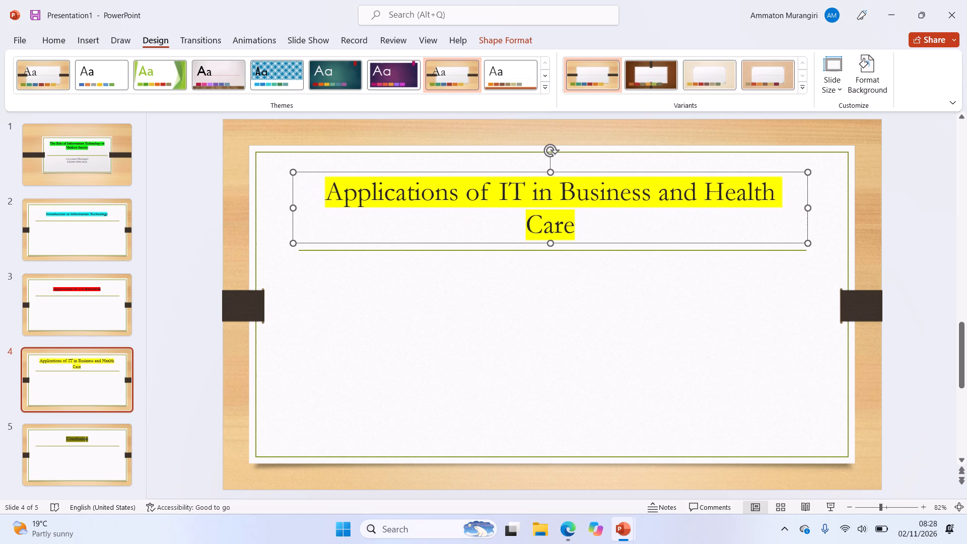
pyautogui.moveTo(594, 221); pyautogui.dragTo(541, 232)
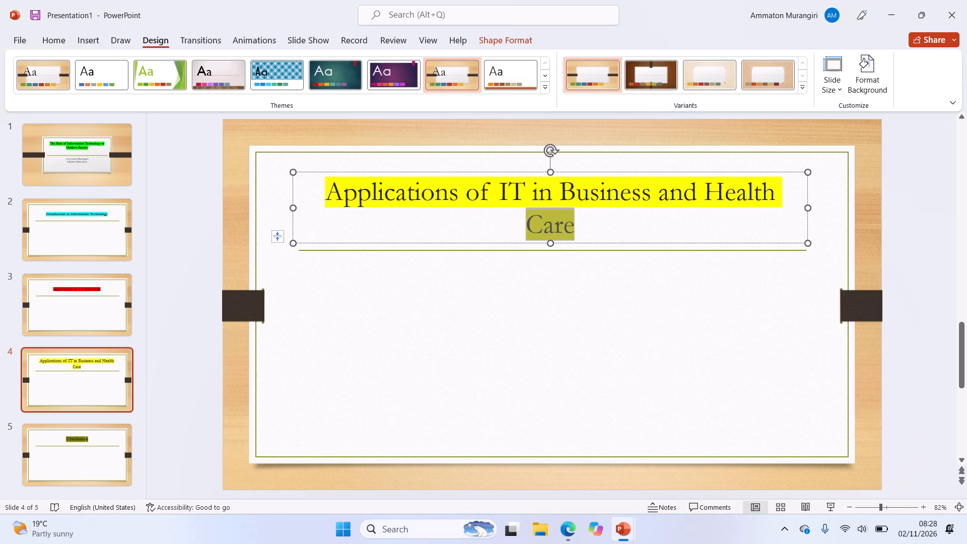
pyautogui.moveTo(541, 232); pyautogui.dragTo(428, 198)
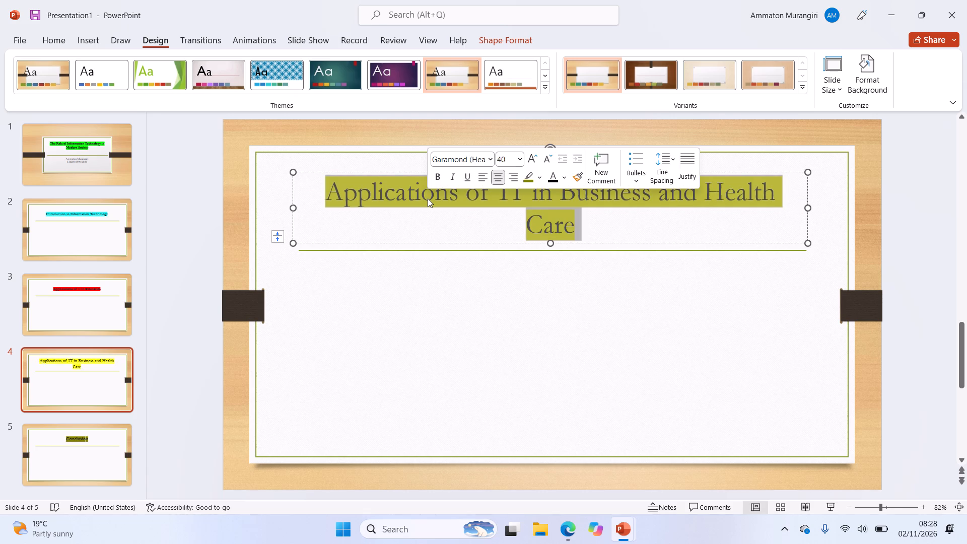
pyautogui.click(439, 181)
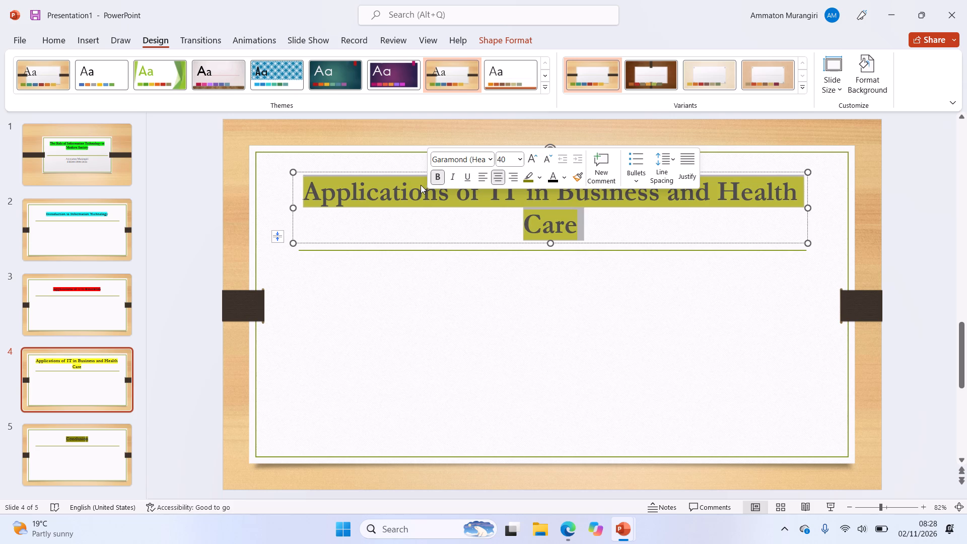
pyautogui.click(519, 158)
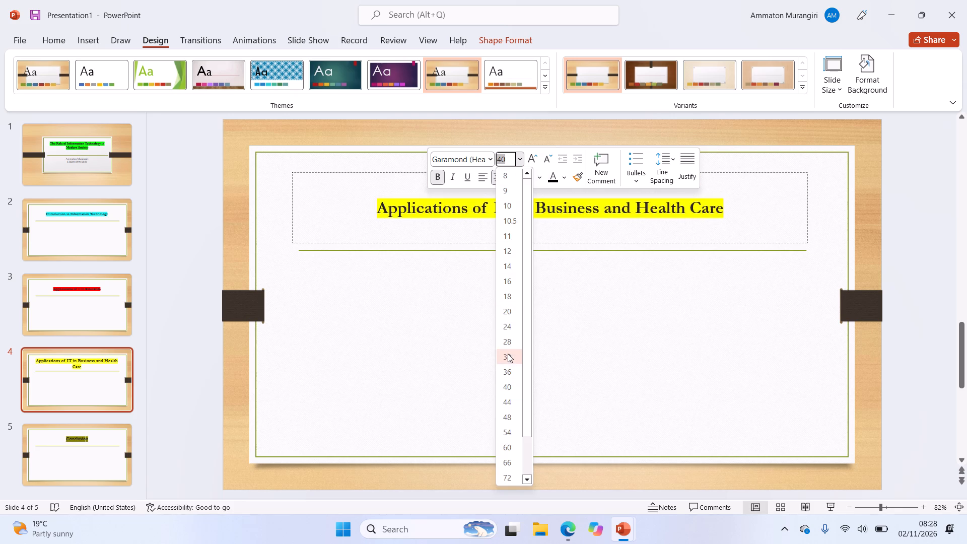
pyautogui.click(507, 358)
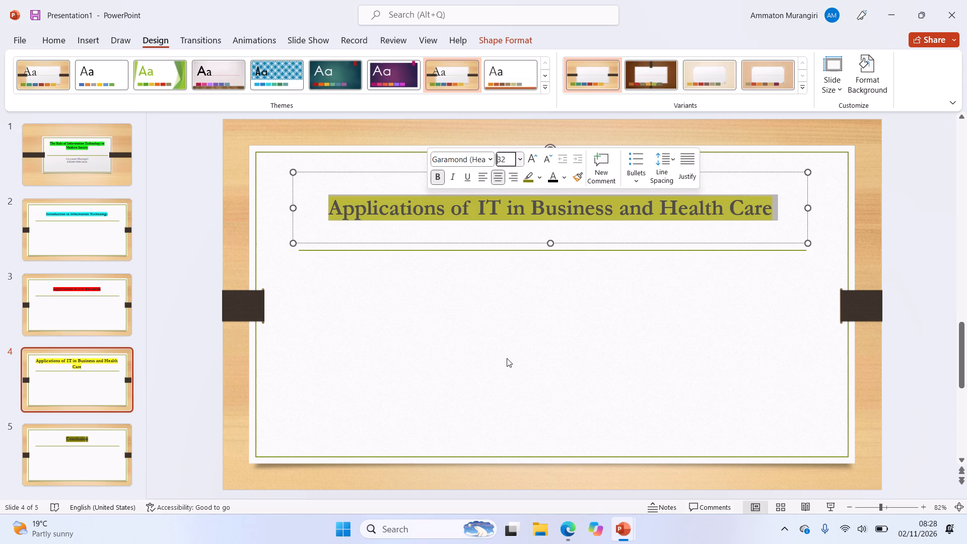
# Format the slide 5 title "Conclusion" in bold at font size 32.
pyautogui.click(84, 455)
pyautogui.click(90, 445)
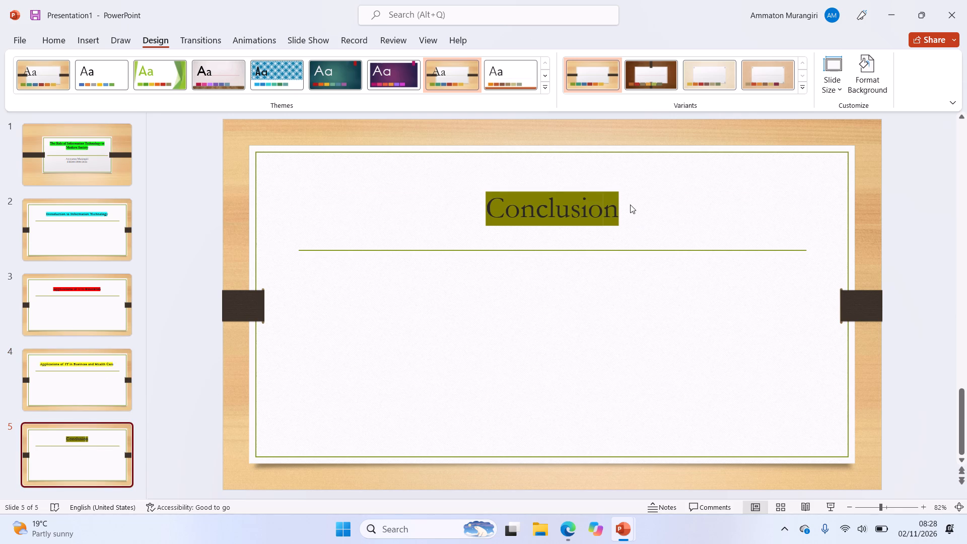
pyautogui.click(630, 205)
pyautogui.click(627, 205)
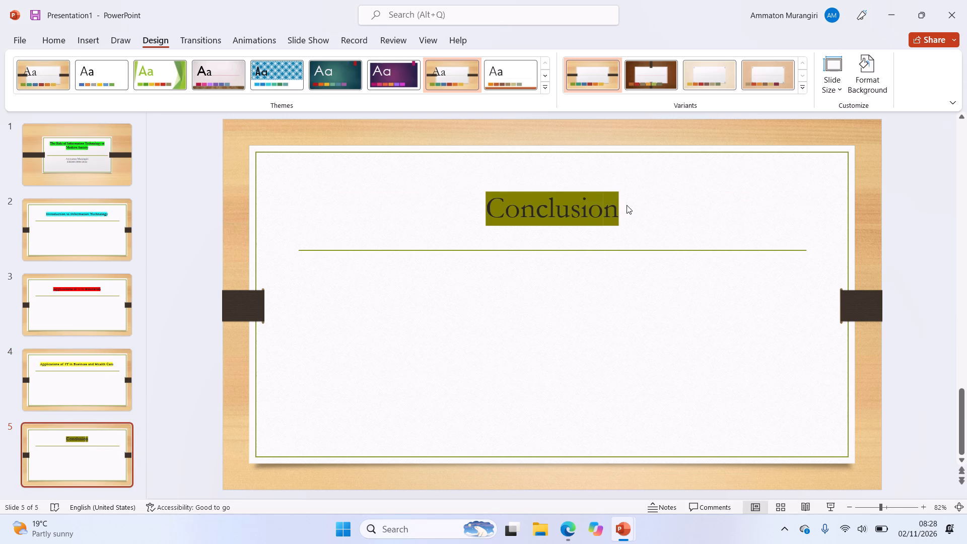
pyautogui.click(596, 205)
pyautogui.moveTo(630, 215); pyautogui.dragTo(608, 216)
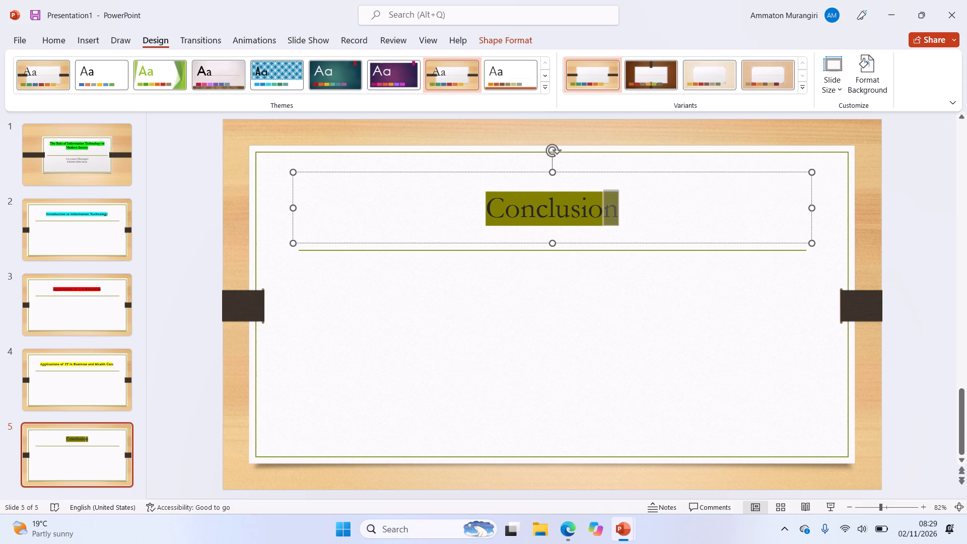
pyautogui.moveTo(608, 216); pyautogui.dragTo(532, 216)
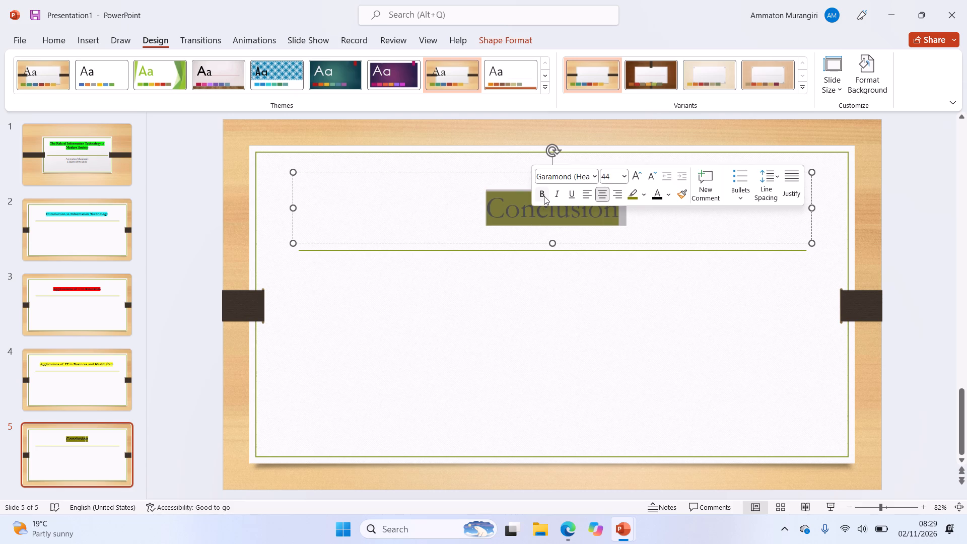
pyautogui.click(544, 196)
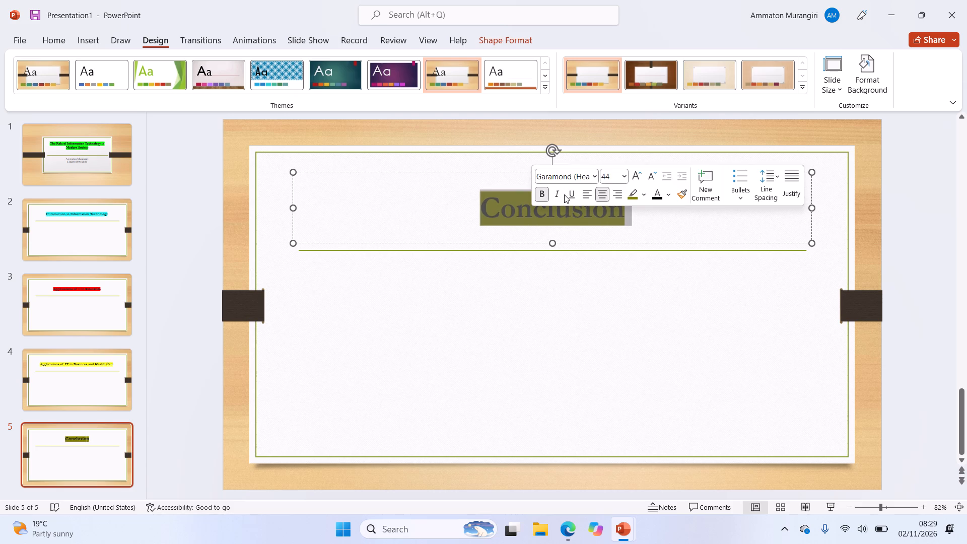
pyautogui.click(623, 175)
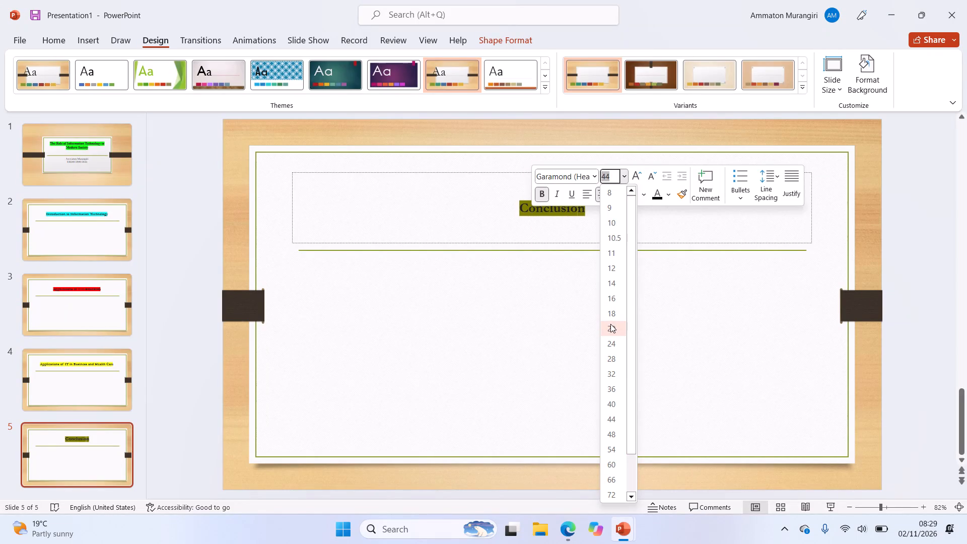
pyautogui.click(607, 371)
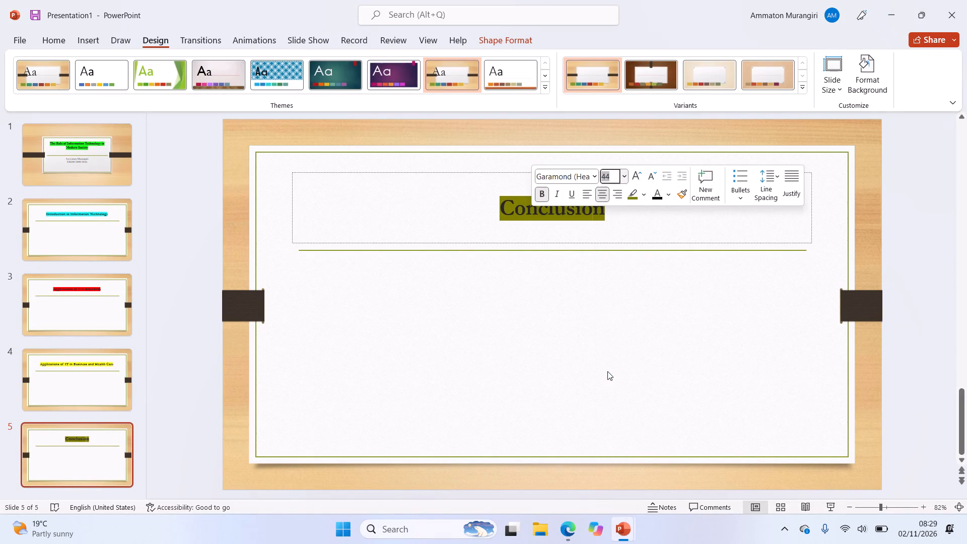
pyautogui.click(539, 350)
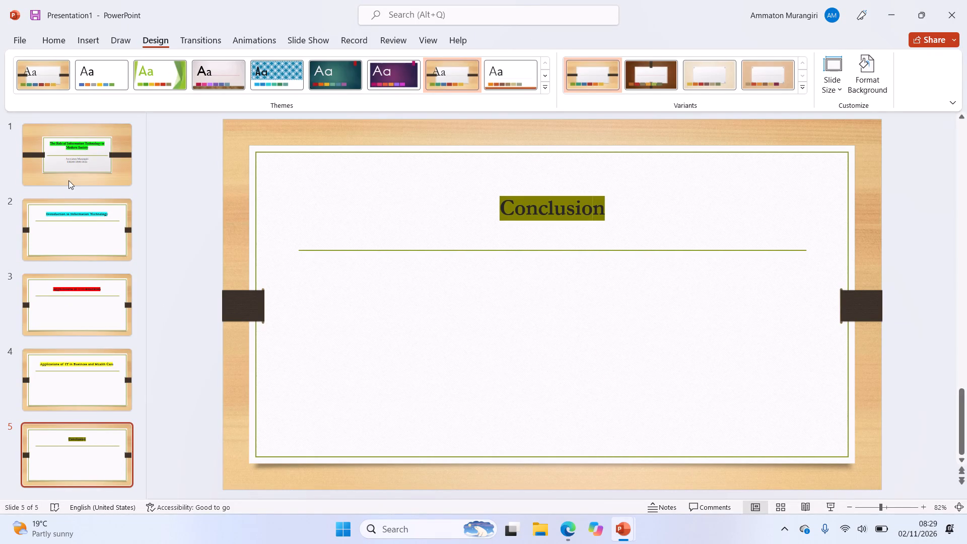
# Search online pictures for "computer" and insert the photo of a Windows desktop PC on a wooden desk into slide 2.
pyautogui.click(68, 179)
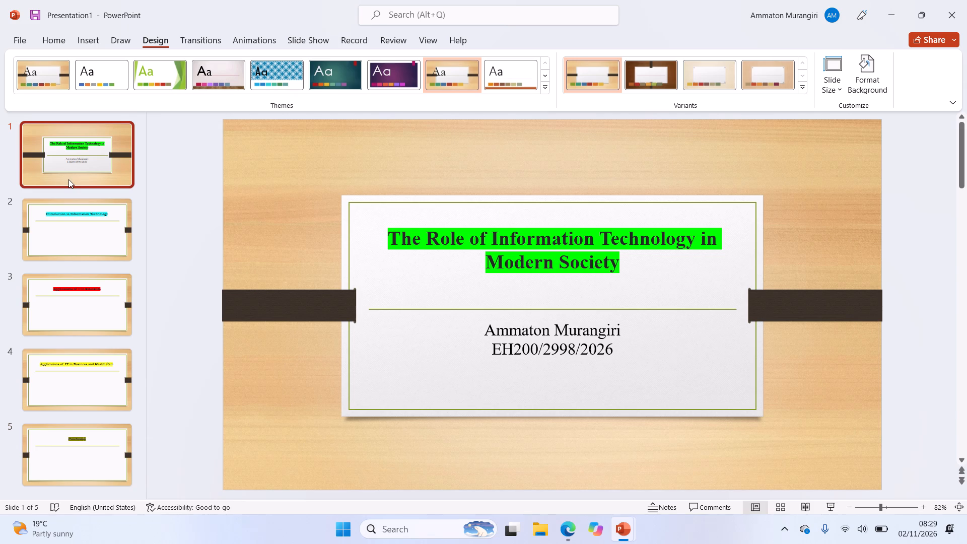
pyautogui.click(76, 223)
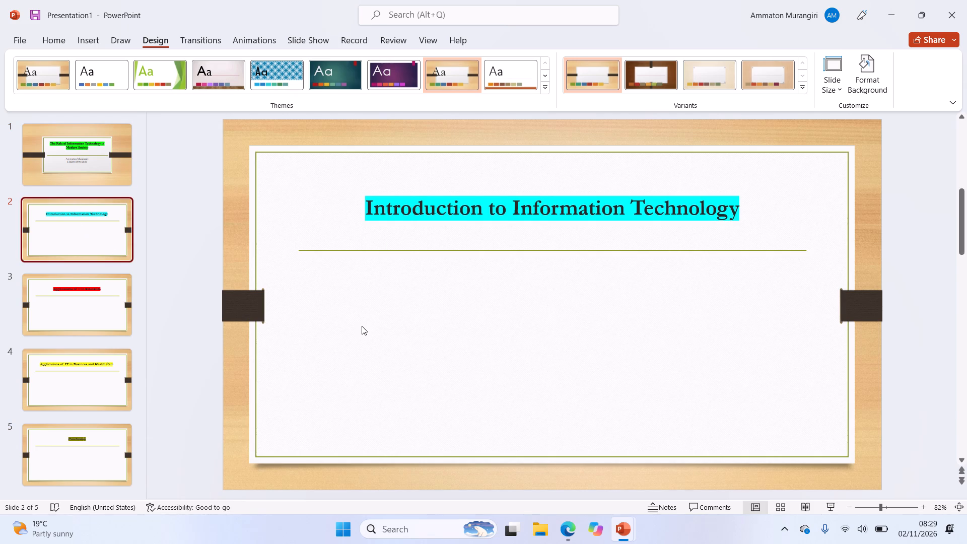
pyautogui.click(85, 32)
pyautogui.click(102, 96)
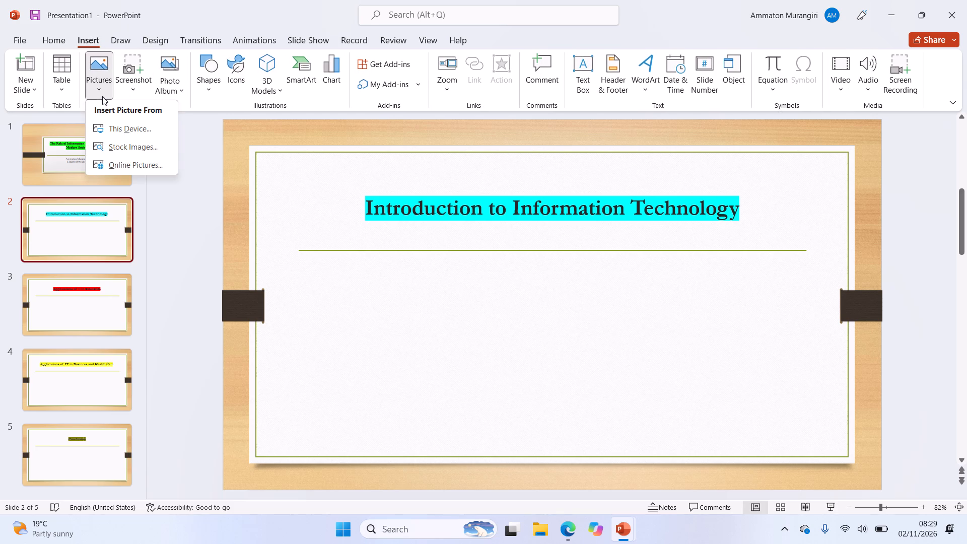
pyautogui.click(137, 165)
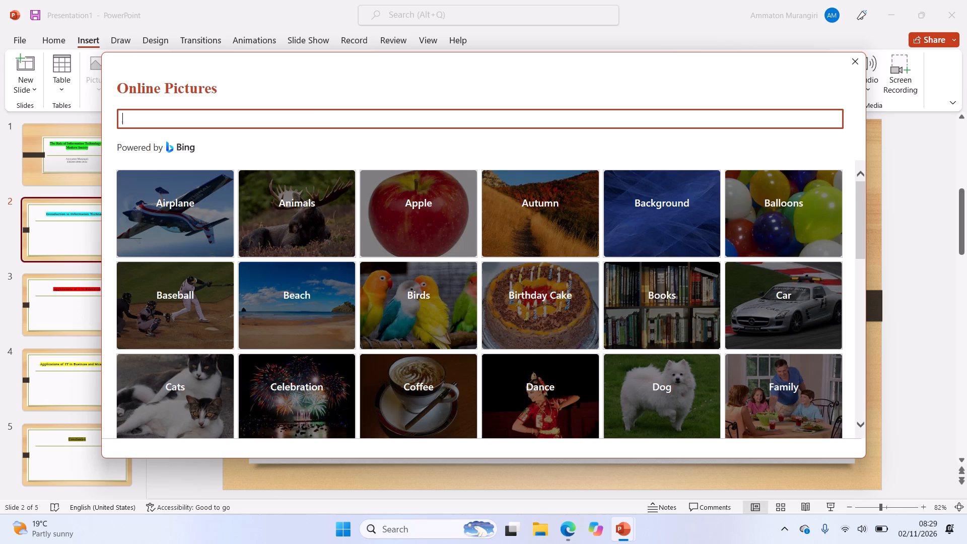
pyautogui.click(321, 120)
pyautogui.write('in')
pyautogui.press('BackSpace')
pyautogui.press('BackSpace')
pyautogui.press('c')
pyautogui.press('BackSpace')
pyautogui.write('comp')
pyautogui.write('uter')
pyautogui.press('space')
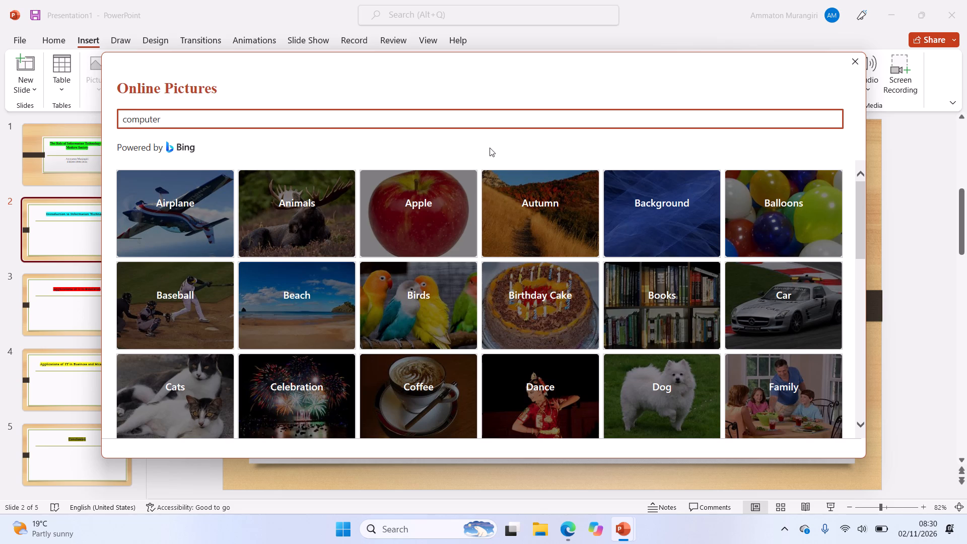
pyautogui.press('Return')
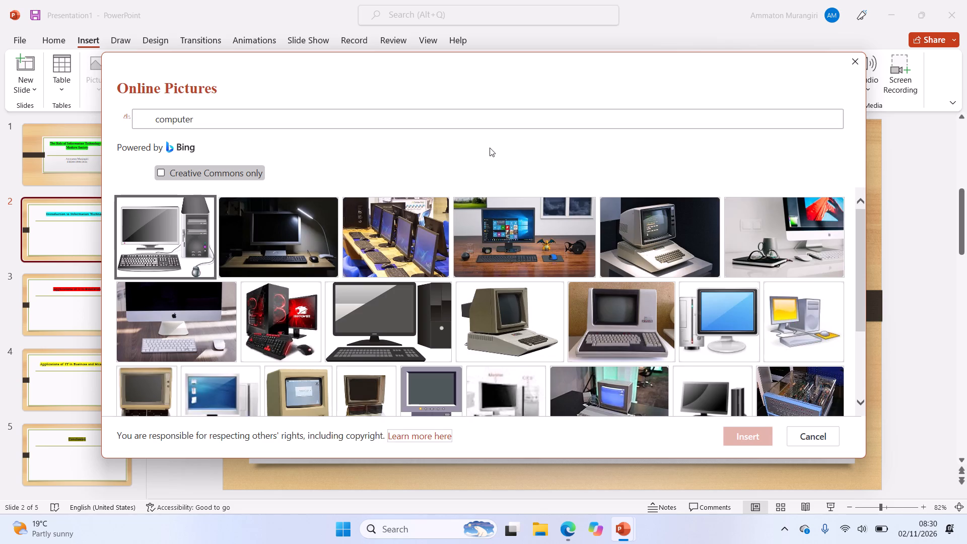
pyautogui.click(508, 226)
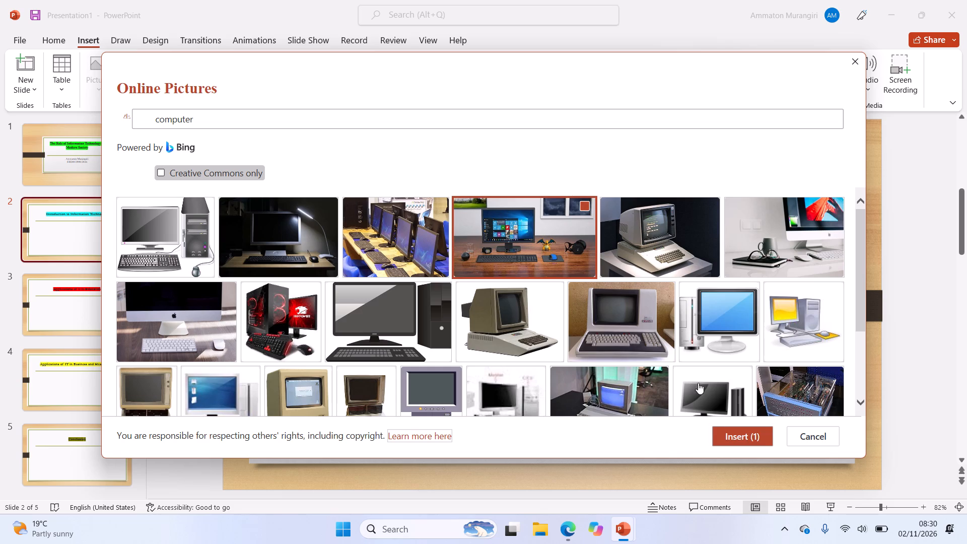
pyautogui.click(732, 430)
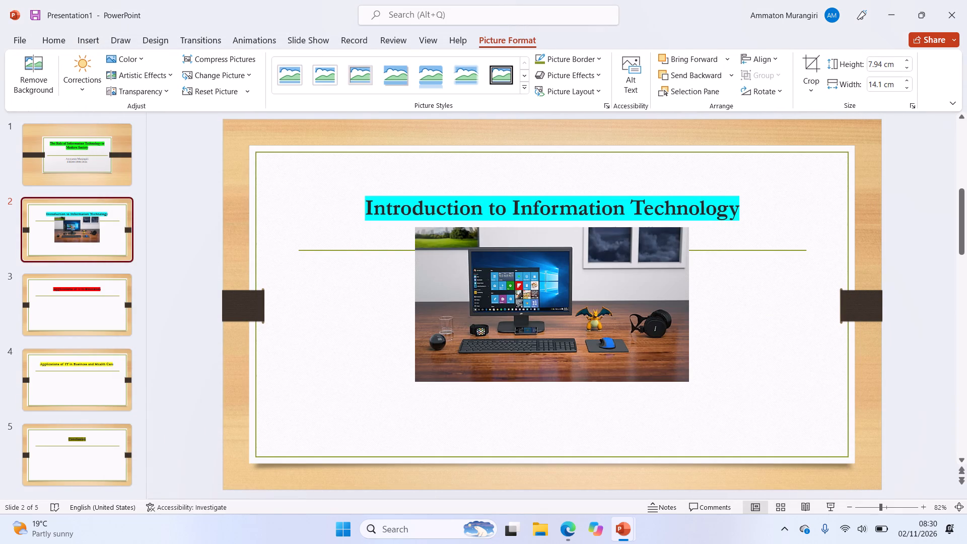
# Move the desktop computer picture on slide 2 down so it sits just below the title's divider line.
pyautogui.moveTo(441, 320); pyautogui.dragTo(439, 356)
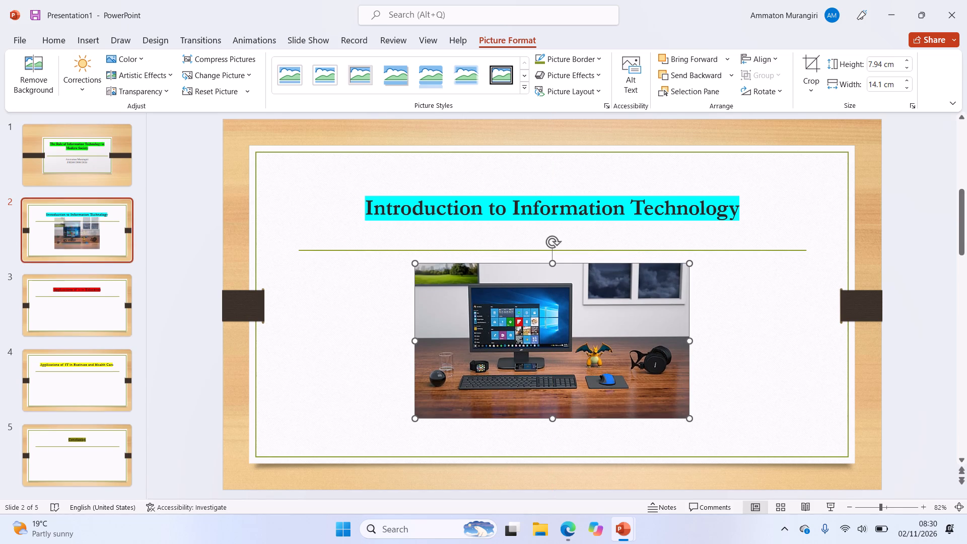
# Search online pictures for "desktop" and insert the photo of the Acer desktop PC with tower, monitor and keyboard into slide 3.
pyautogui.click(338, 329)
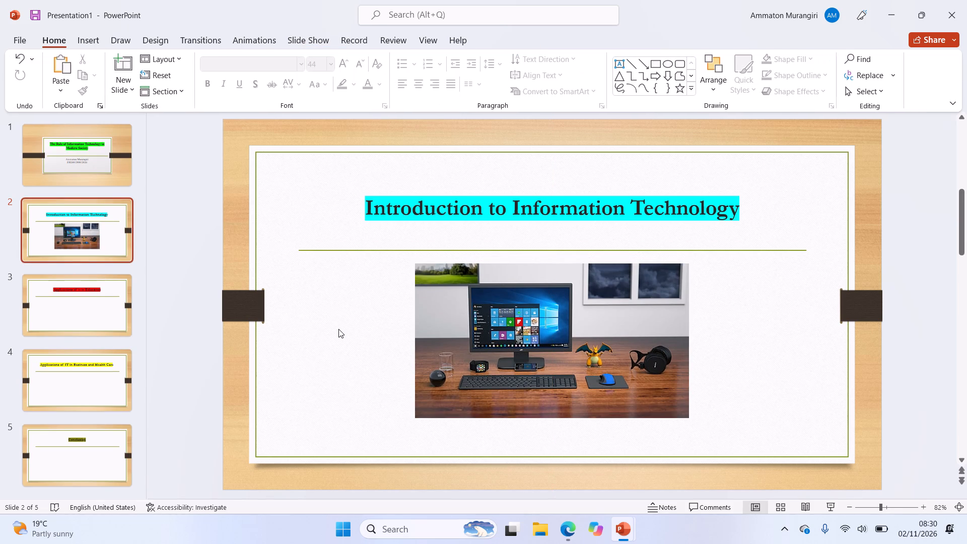
pyautogui.click(66, 327)
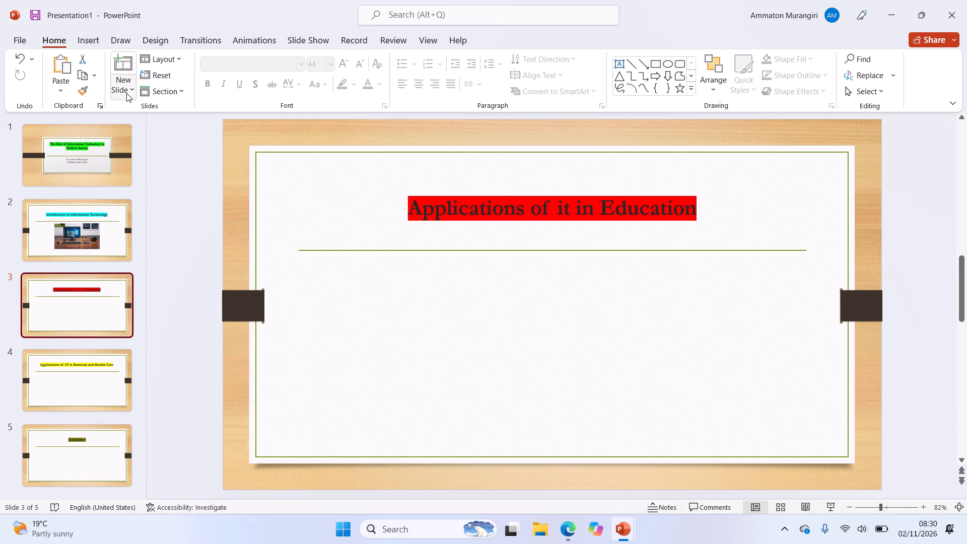
pyautogui.click(85, 43)
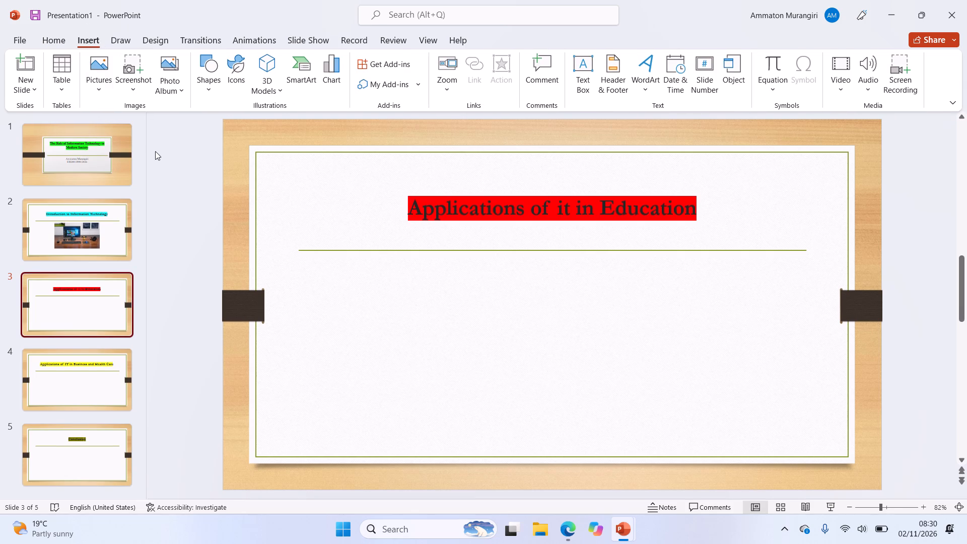
pyautogui.click(100, 89)
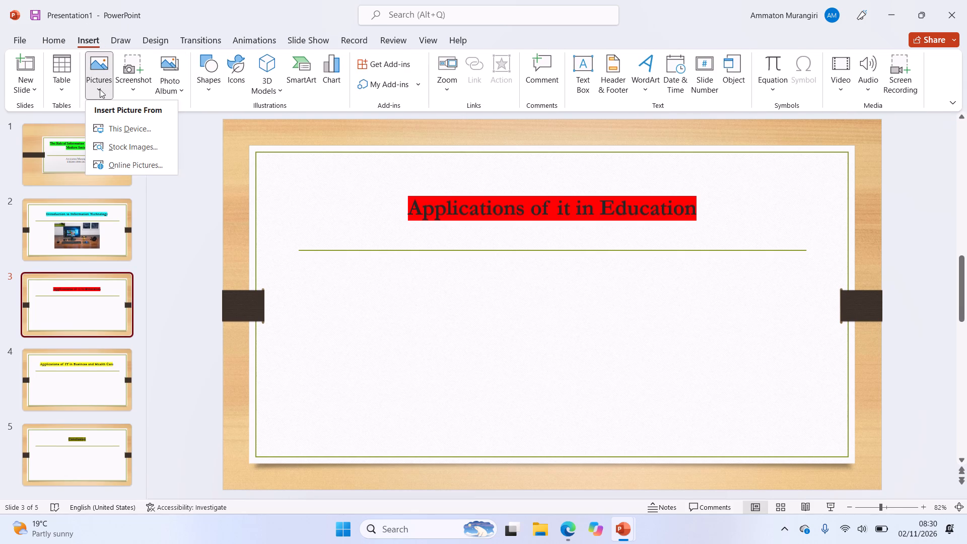
pyautogui.click(141, 167)
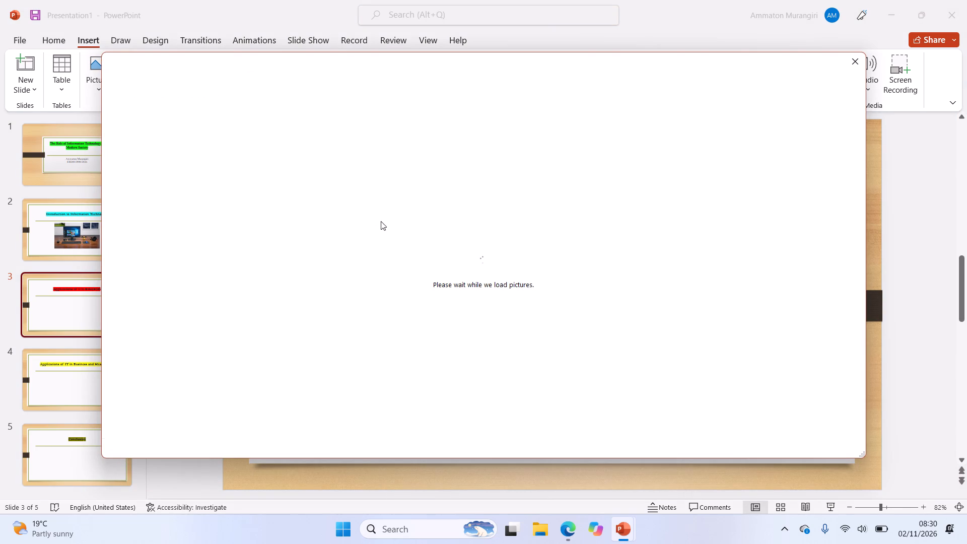
pyautogui.click(310, 116)
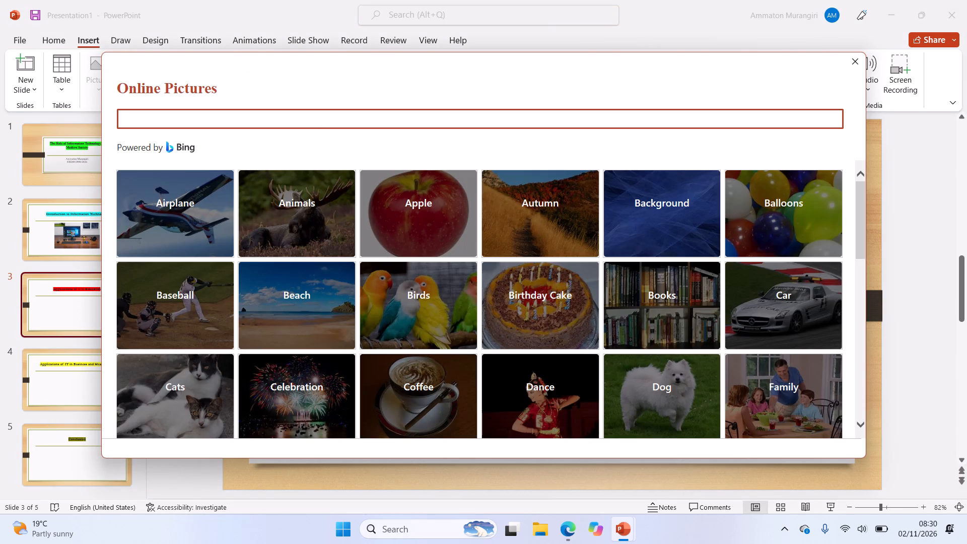
pyautogui.write('desktop')
pyautogui.press('Return')
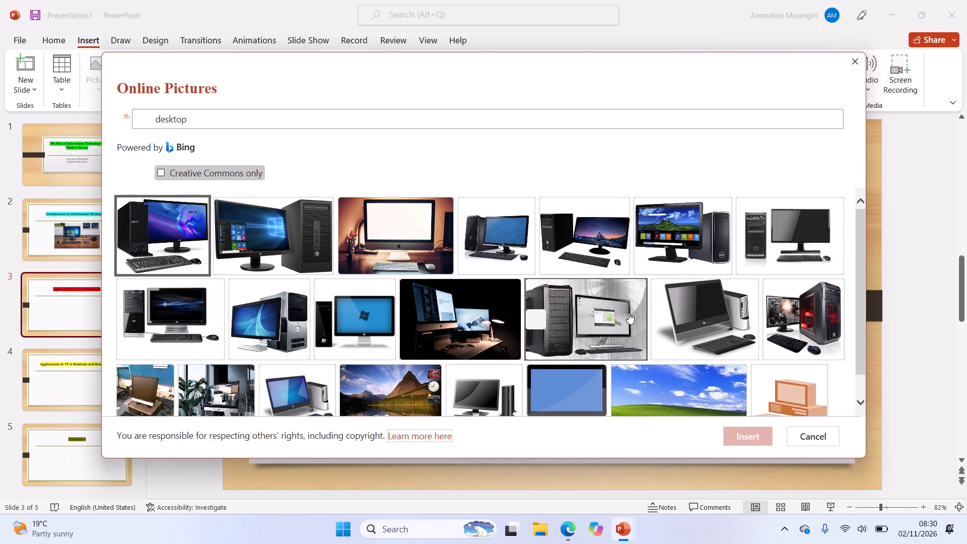
pyautogui.click(777, 315)
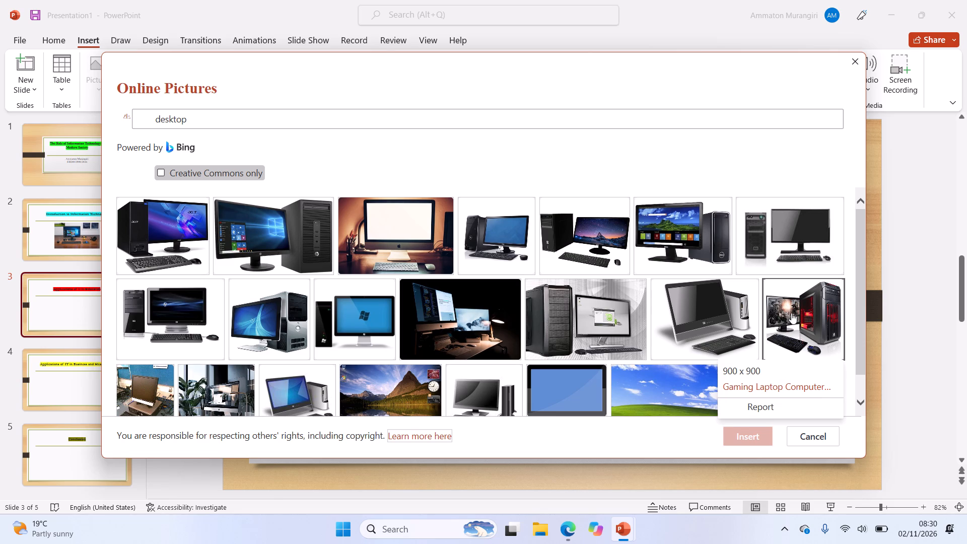
pyautogui.click(795, 318)
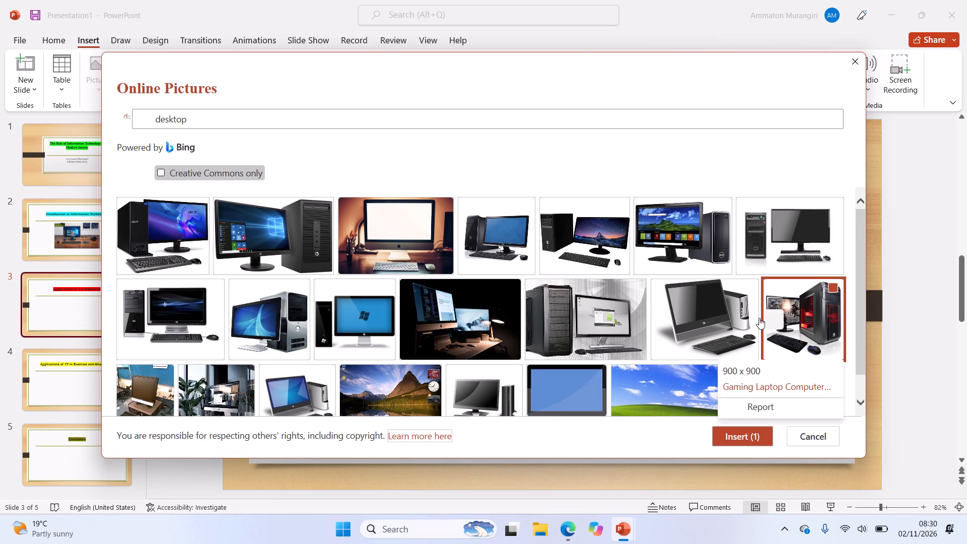
pyautogui.click(193, 223)
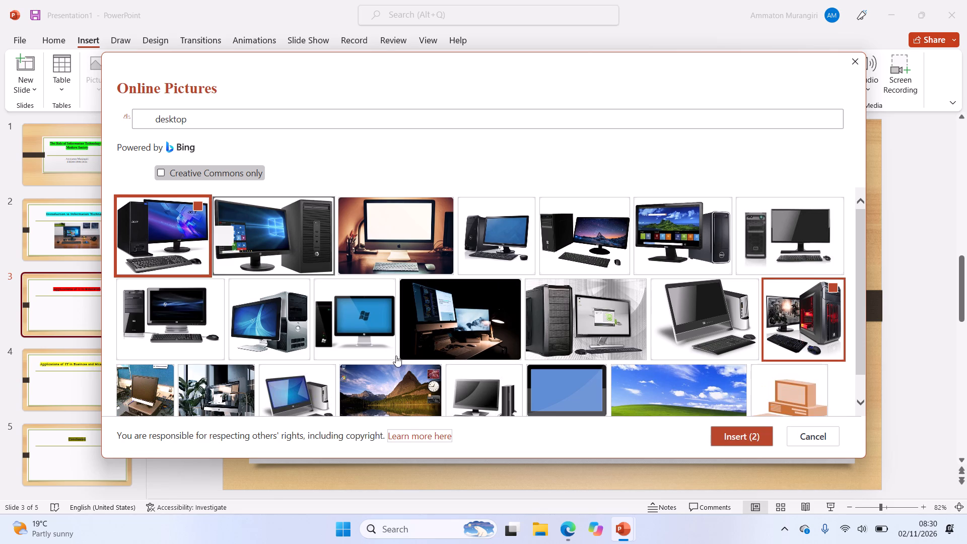
pyautogui.click(795, 297)
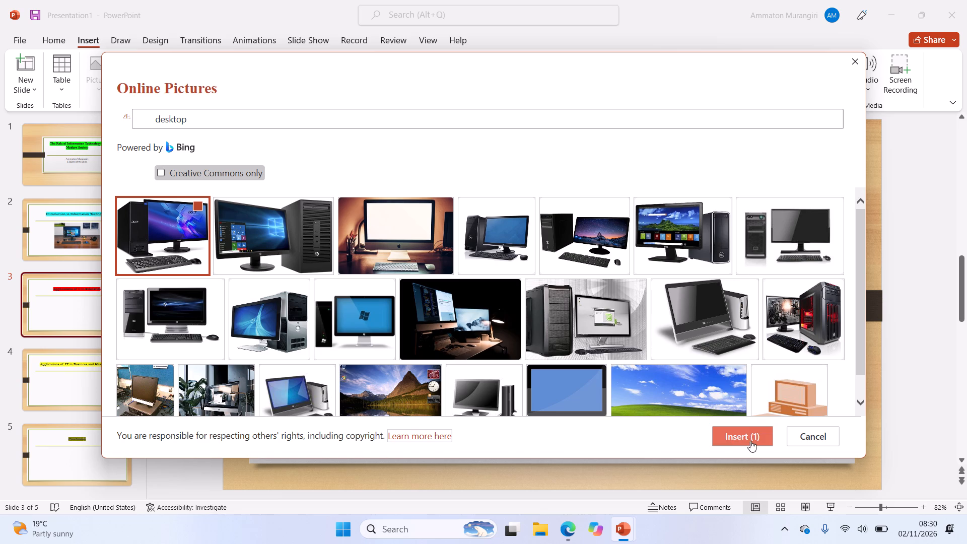
pyautogui.click(753, 430)
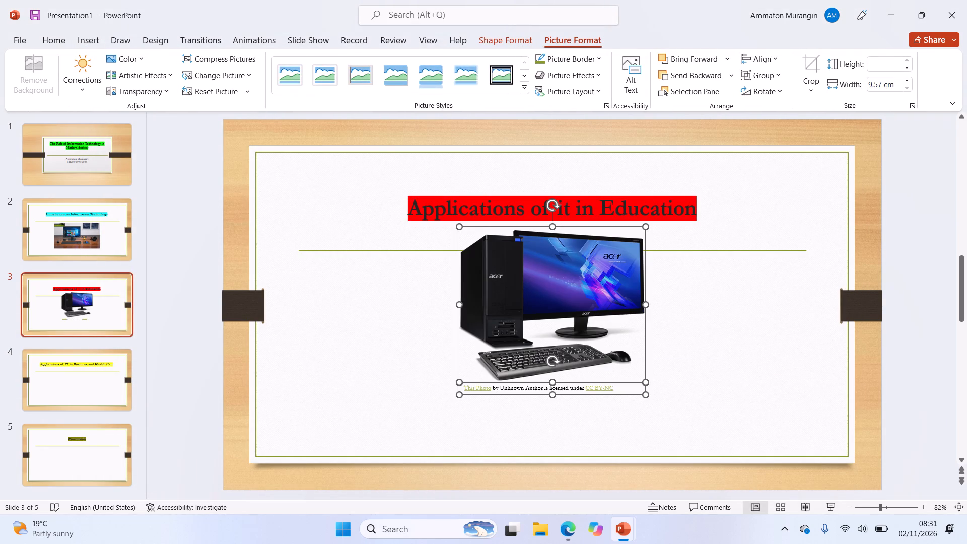
# Move the Acer desktop picture and its caption on slide 3 down so they sit just below the title's divider line.
pyautogui.moveTo(587, 323); pyautogui.dragTo(589, 360)
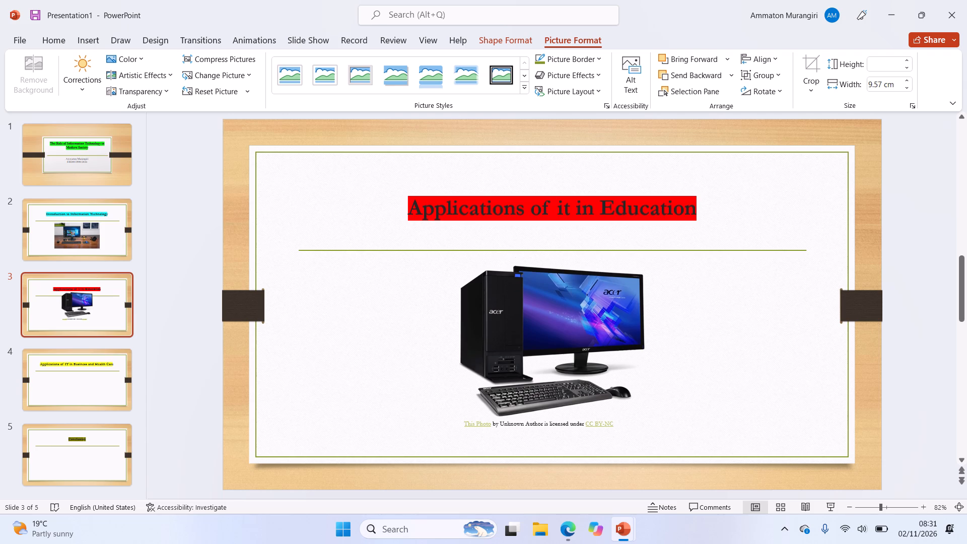
pyautogui.moveTo(589, 360); pyautogui.dragTo(589, 361)
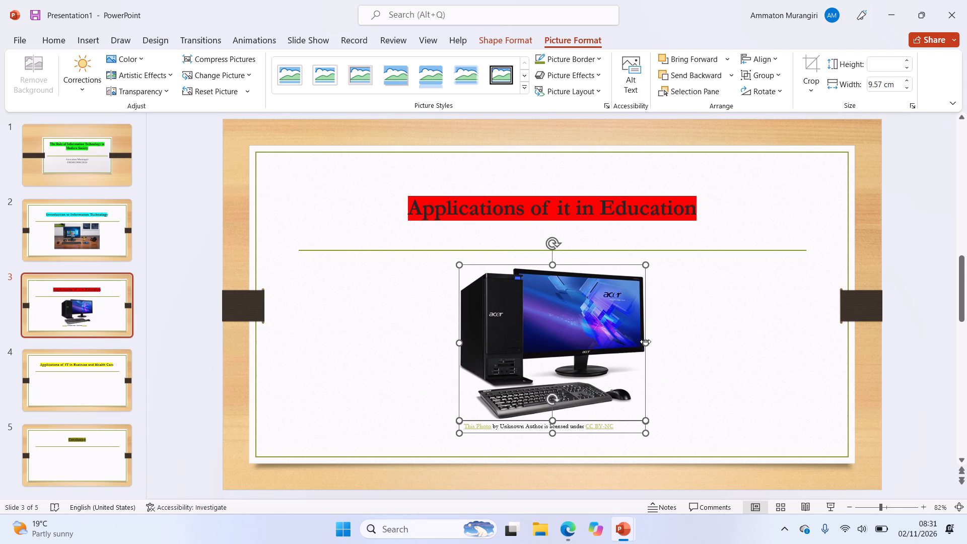
# Widen the Acer desktop picture and its caption on both sides to about 14 cm, keeping them centred under the title.
pyautogui.moveTo(645, 342); pyautogui.dragTo(688, 340)
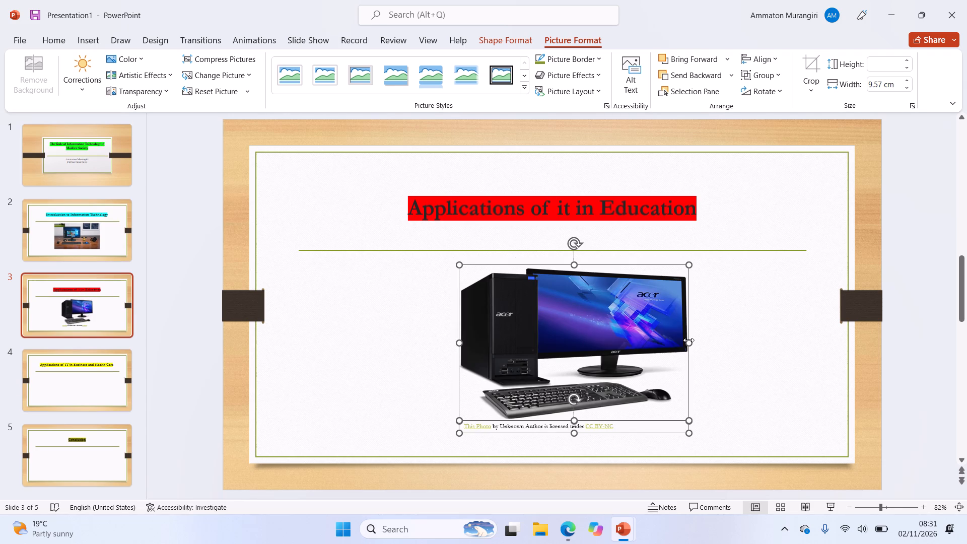
pyautogui.click(461, 352)
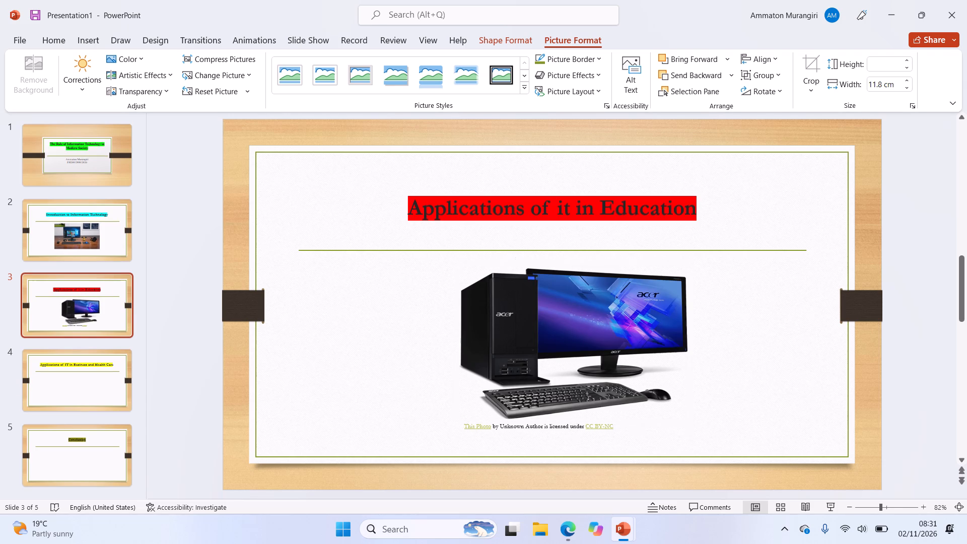
pyautogui.moveTo(459, 343); pyautogui.dragTo(416, 355)
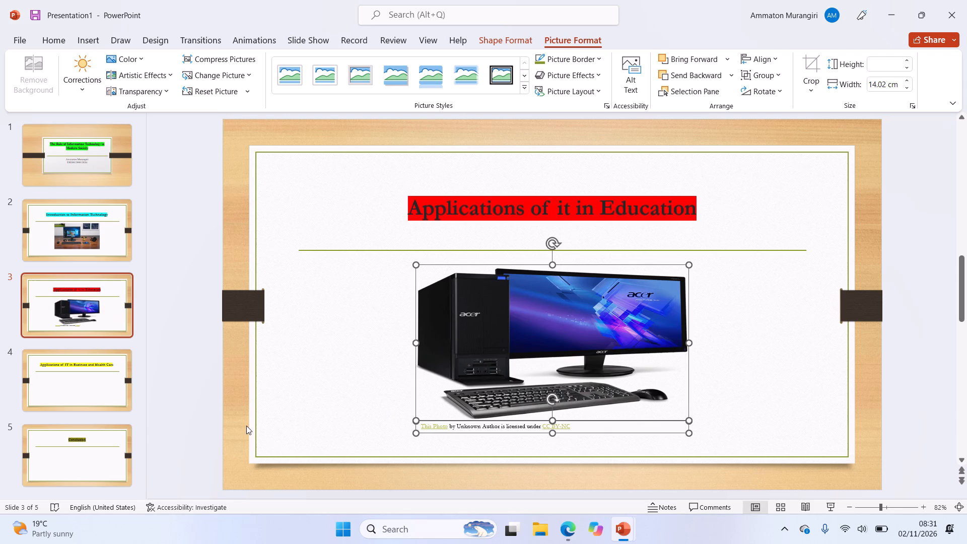
# Draw a nearly square rectangle about 4.7 cm high and 4.7 cm wide on slide 4, below the divider line near the left edge.
pyautogui.click(59, 393)
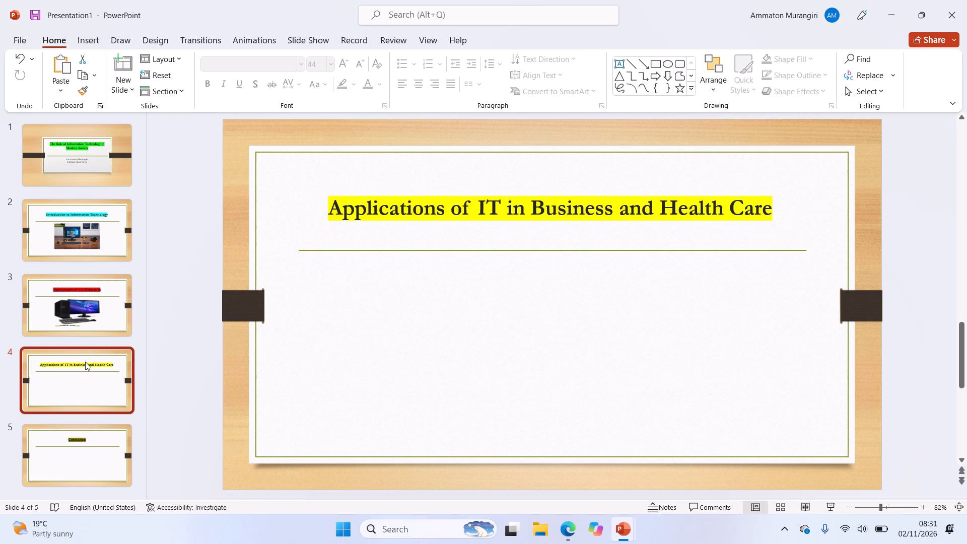
pyautogui.click(85, 362)
pyautogui.click(86, 380)
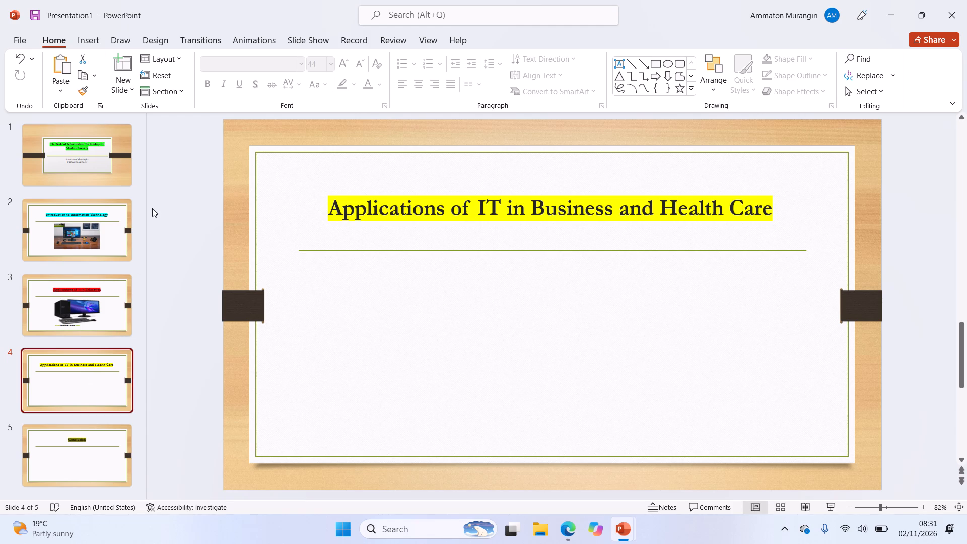
pyautogui.click(87, 45)
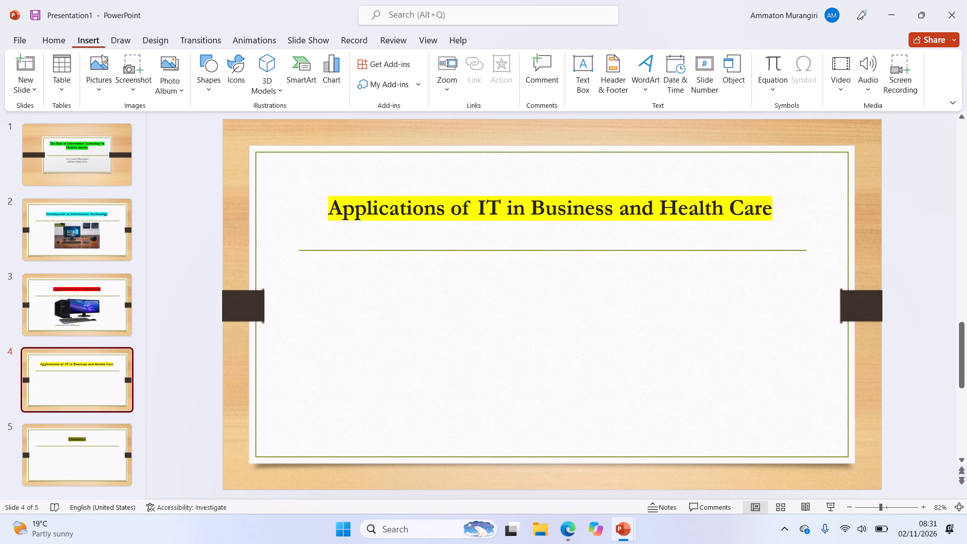
pyautogui.click(210, 92)
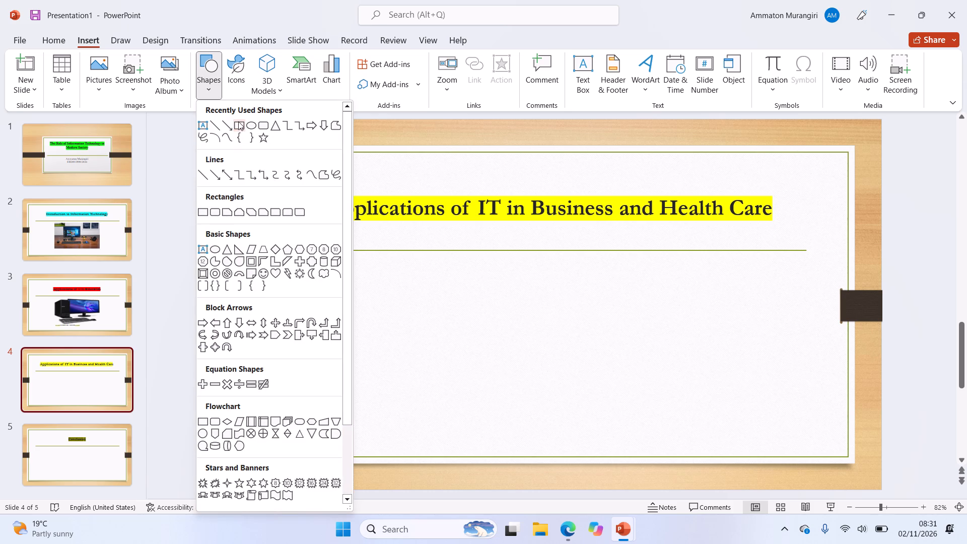
pyautogui.click(238, 121)
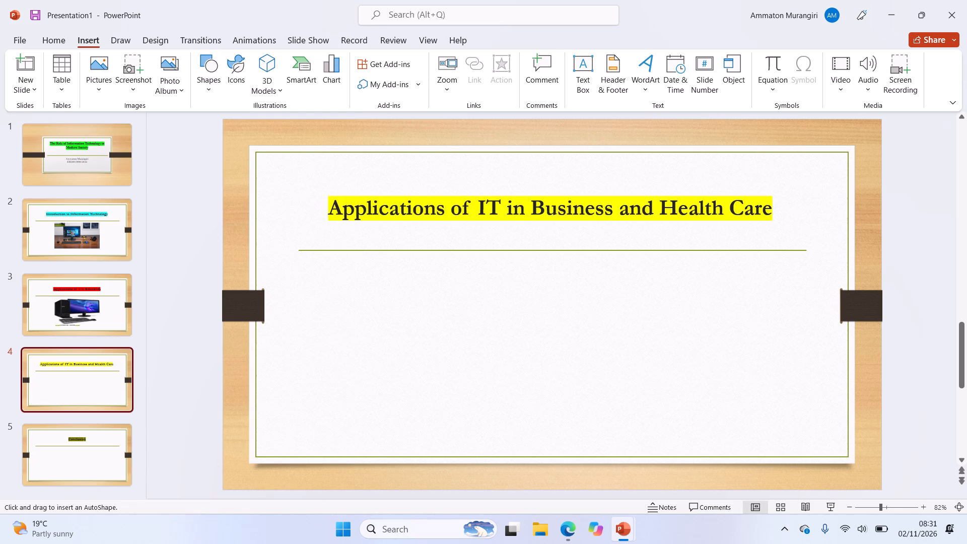
pyautogui.moveTo(322, 285); pyautogui.dragTo(390, 318)
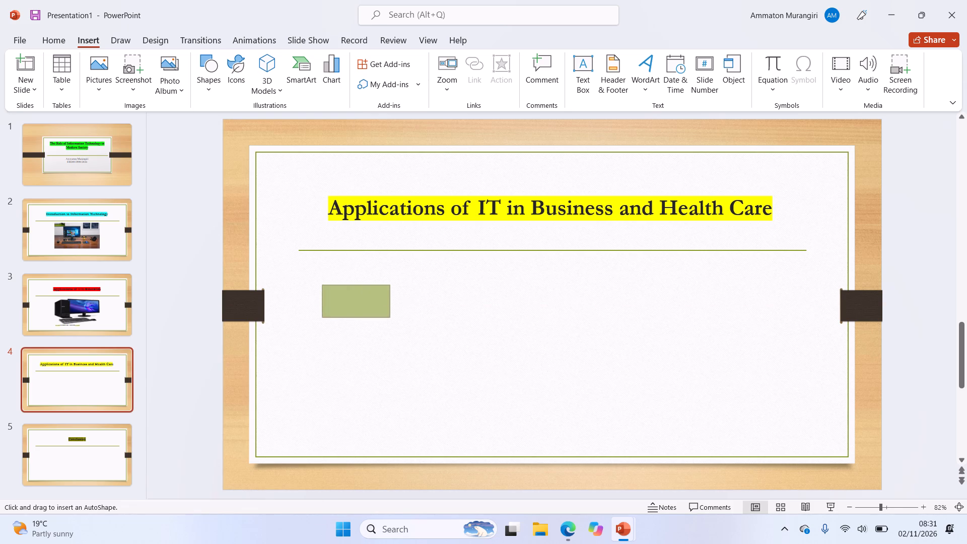
pyautogui.moveTo(390, 318); pyautogui.dragTo(415, 377)
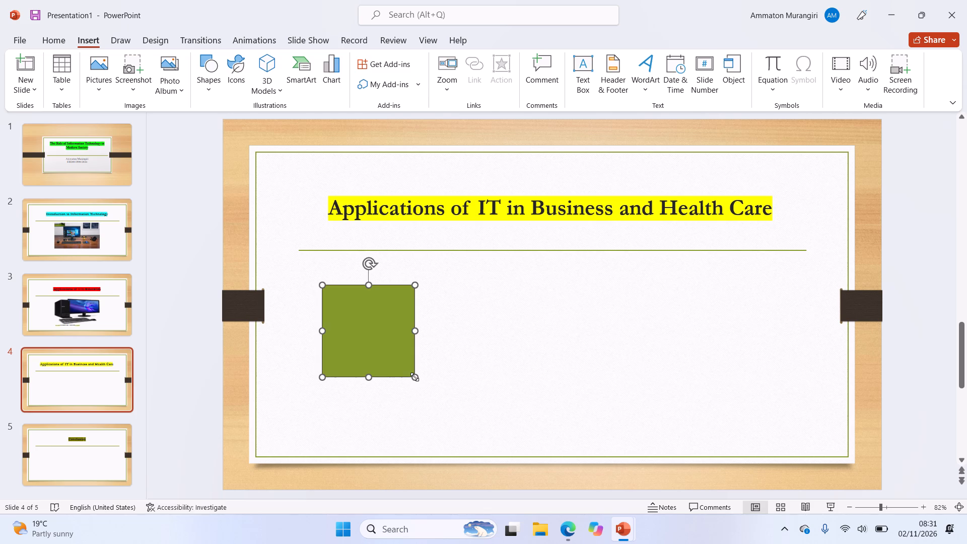
pyautogui.click(453, 362)
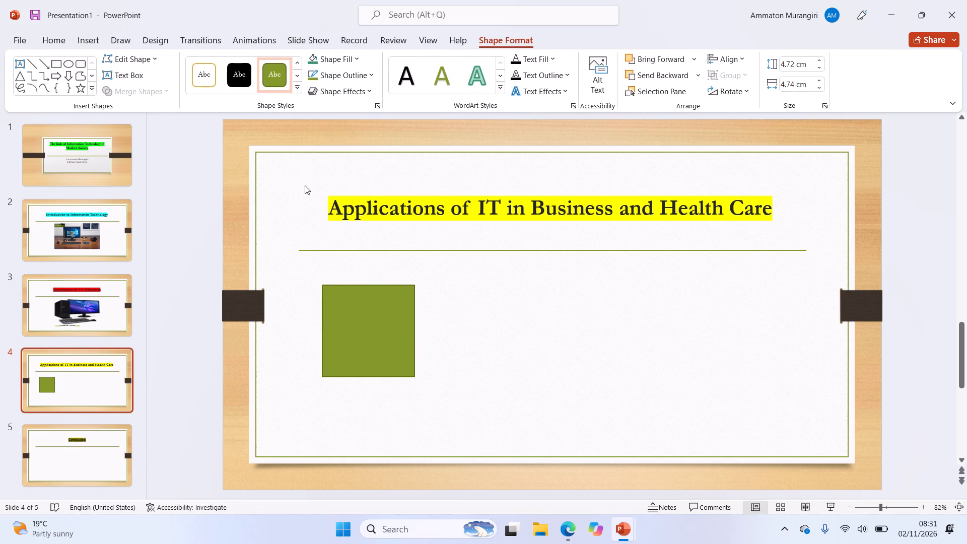
# Draw an oval about 5.2 cm high and 10.2 cm wide on slide 4, to the right of the green square.
pyautogui.click(94, 44)
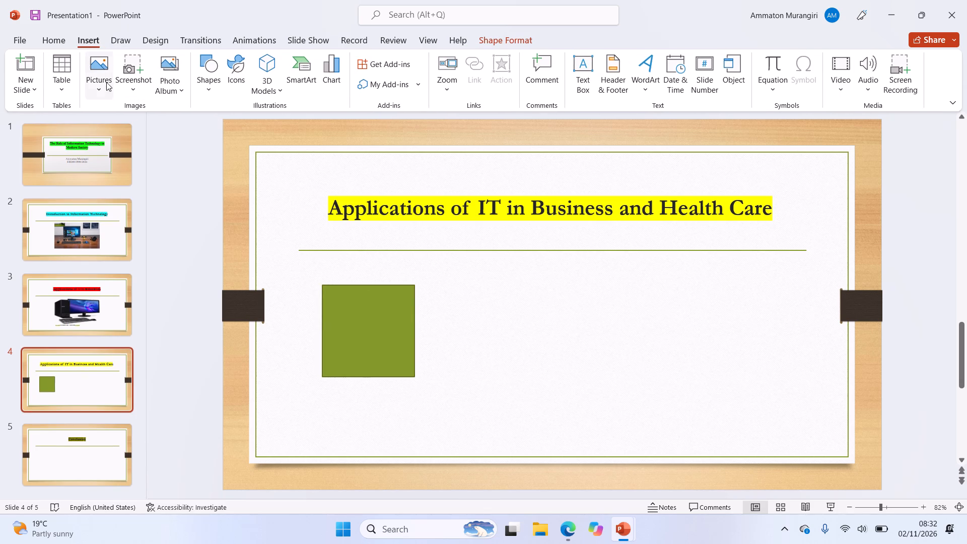
pyautogui.click(209, 95)
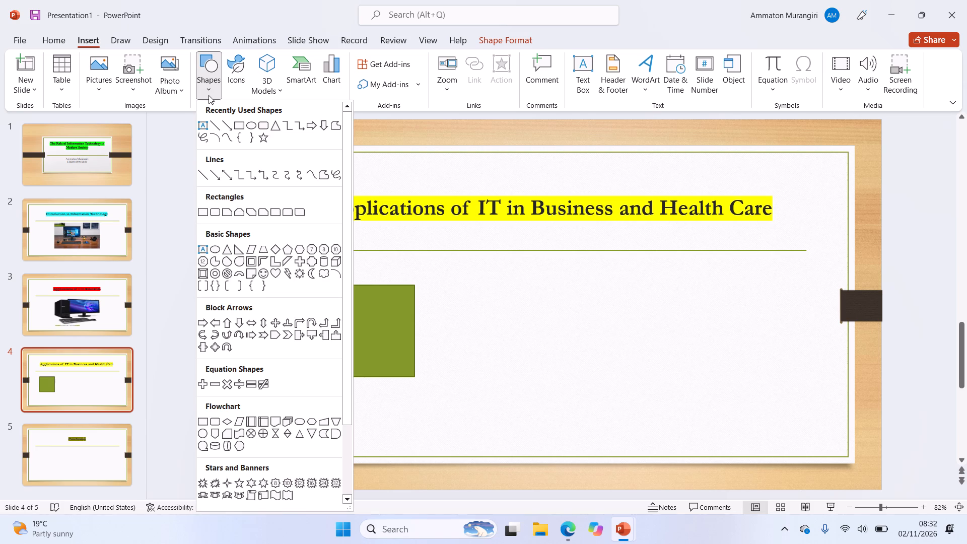
pyautogui.click(248, 121)
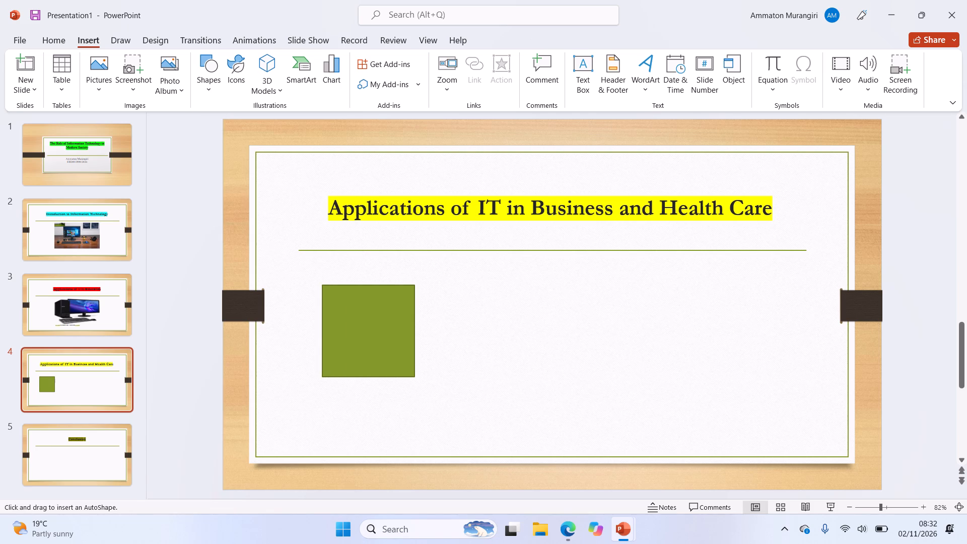
pyautogui.moveTo(564, 300); pyautogui.dragTo(573, 302)
pyautogui.moveTo(573, 302); pyautogui.dragTo(744, 393)
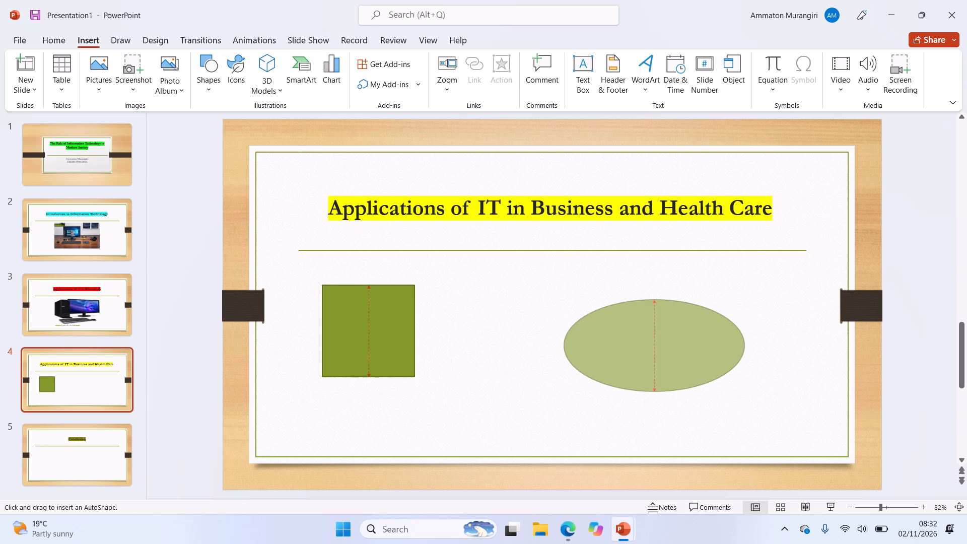
pyautogui.moveTo(744, 393); pyautogui.dragTo(763, 400)
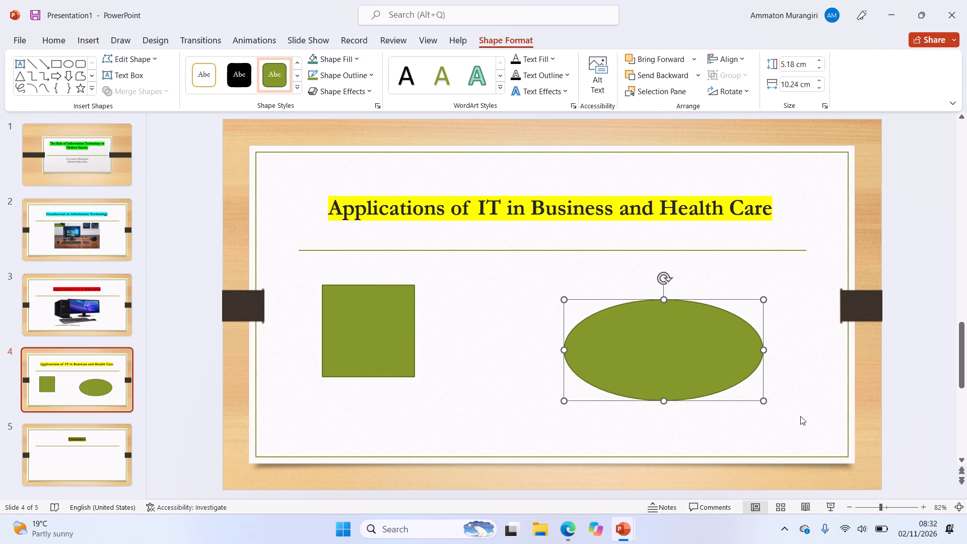
pyautogui.click(800, 416)
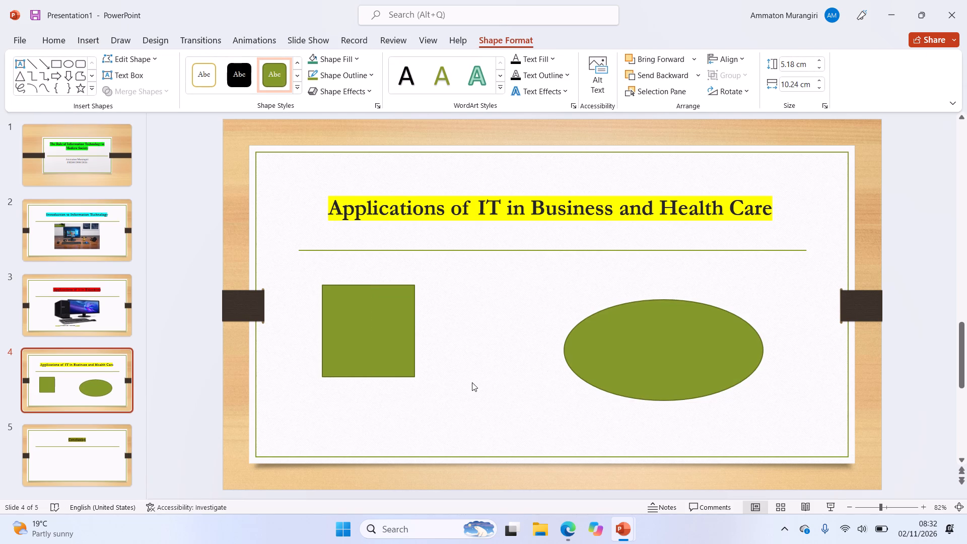
# Cut the oval and the green square from slide 4, leaving only its title.
pyautogui.click(88, 455)
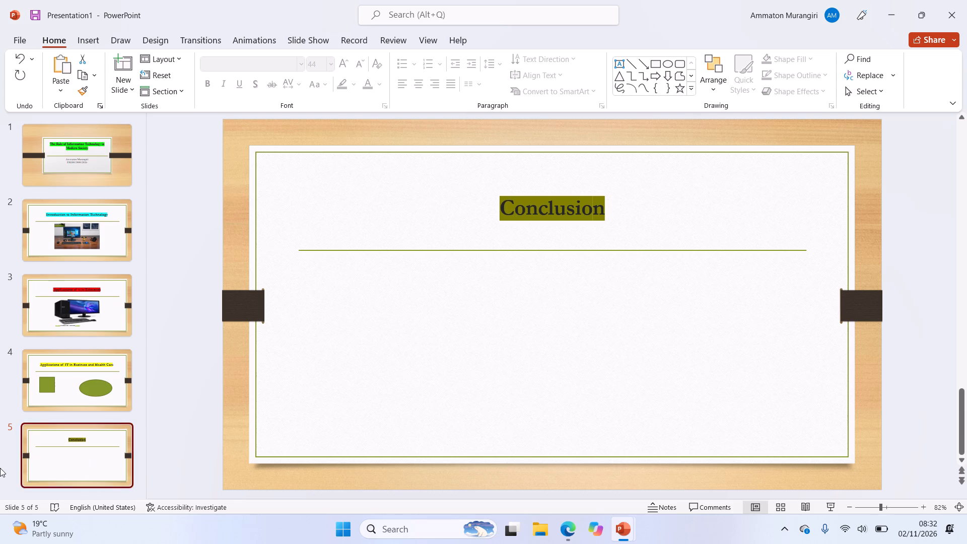
pyautogui.click(94, 379)
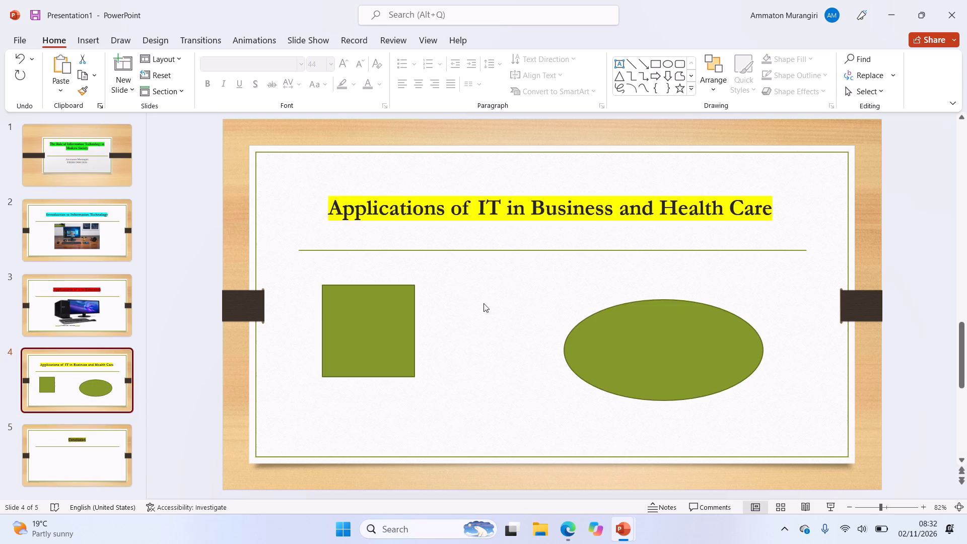
pyautogui.click(639, 338)
pyautogui.rightClick(639, 338)
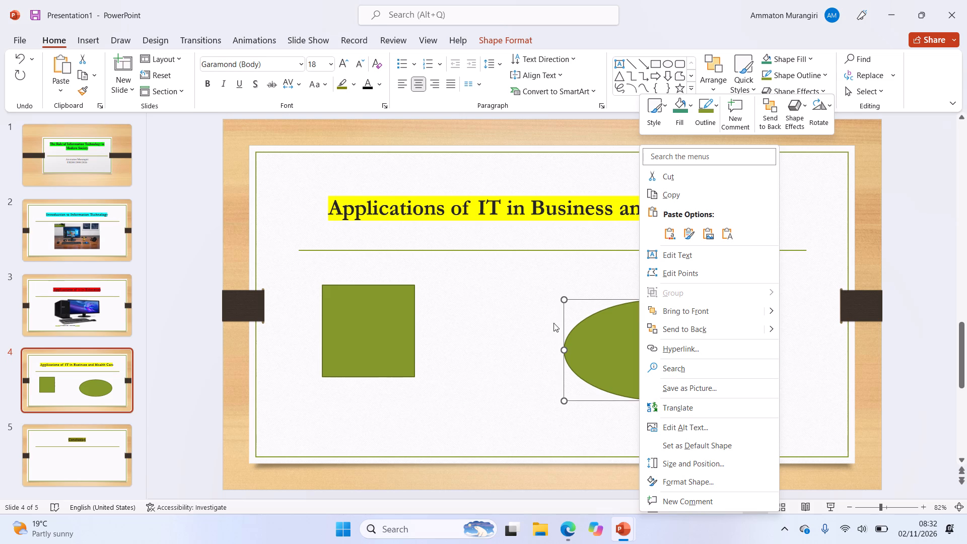
pyautogui.click(589, 333)
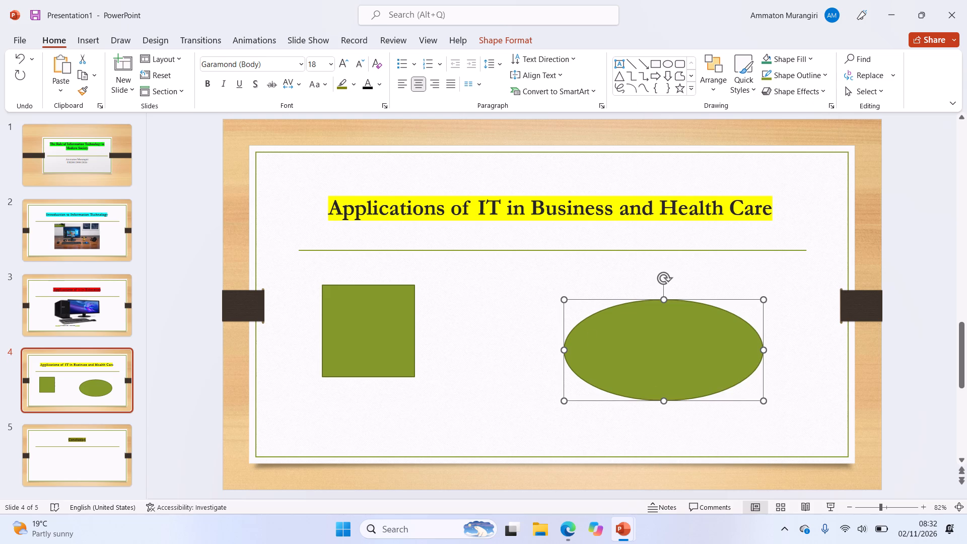
pyautogui.rightClick(589, 333)
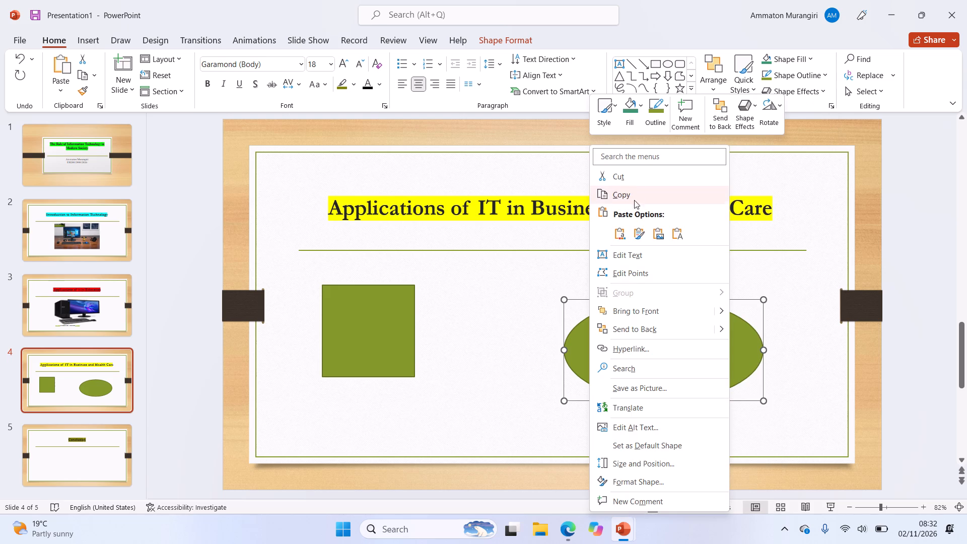
pyautogui.click(638, 175)
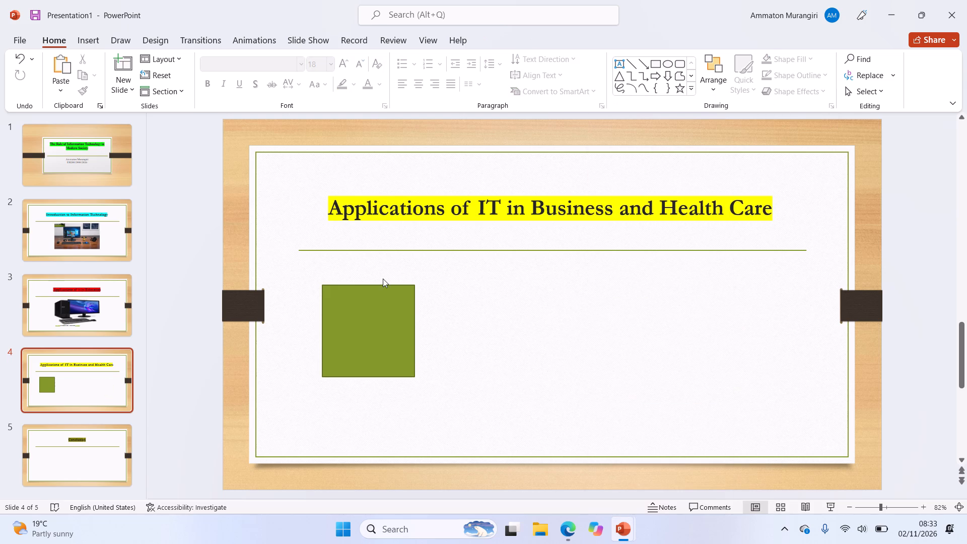
pyautogui.click(341, 327)
pyautogui.rightClick(341, 327)
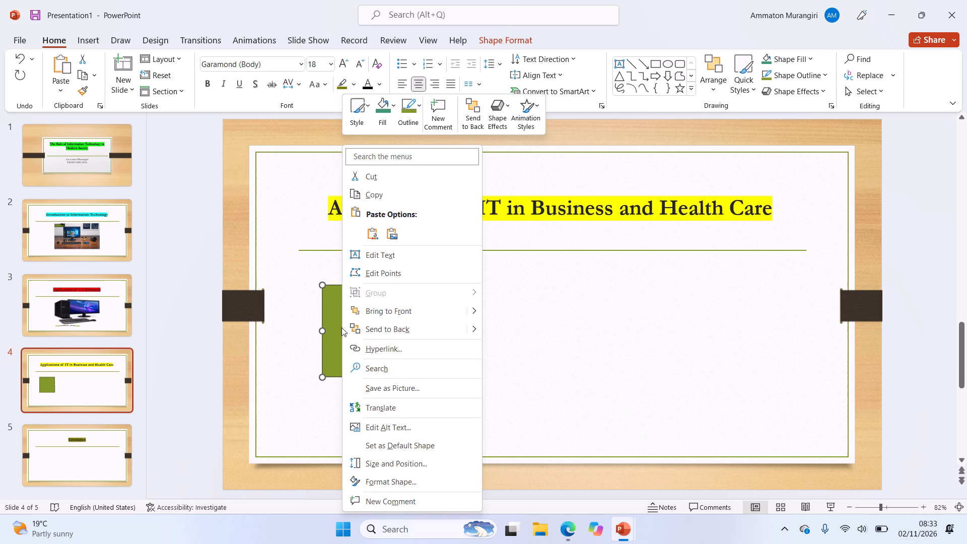
pyautogui.click(398, 167)
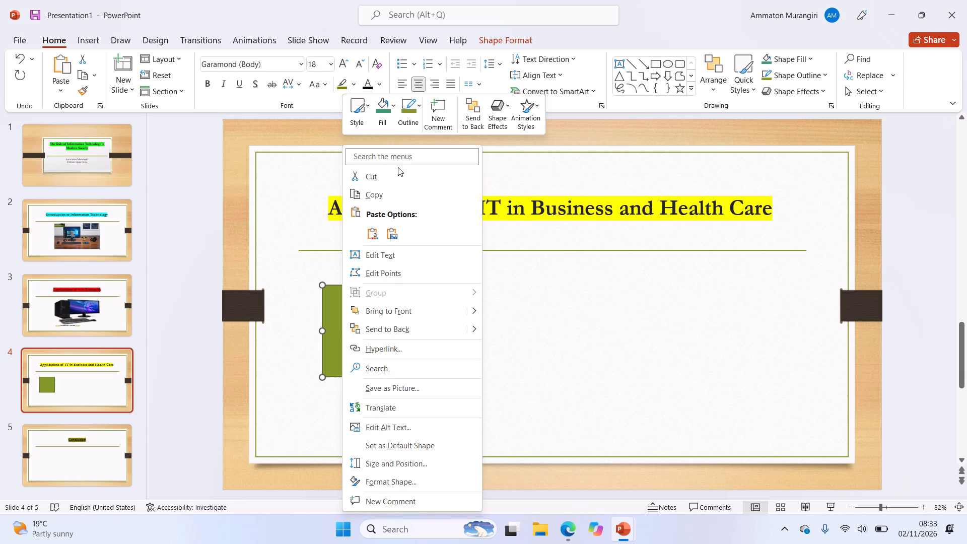
pyautogui.click(390, 172)
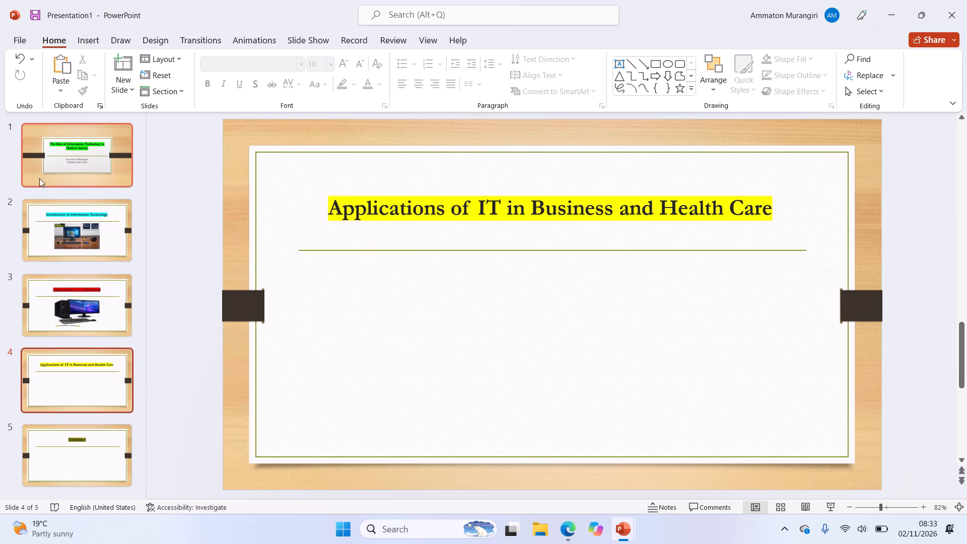
# Draw a rectangle about 3 cm high and 3.2 cm wide on slide 1, below the divider line, left of the presenter's name.
pyautogui.click(65, 172)
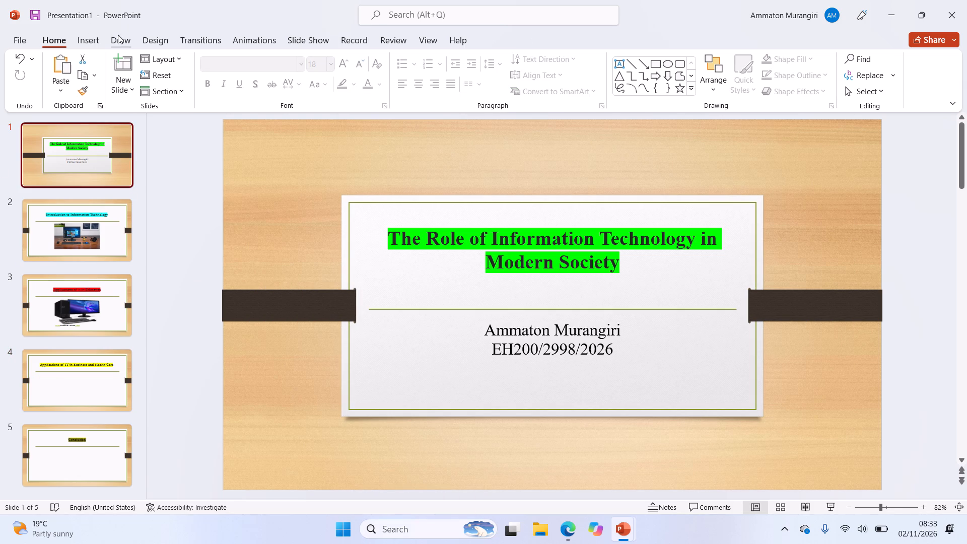
pyautogui.click(83, 39)
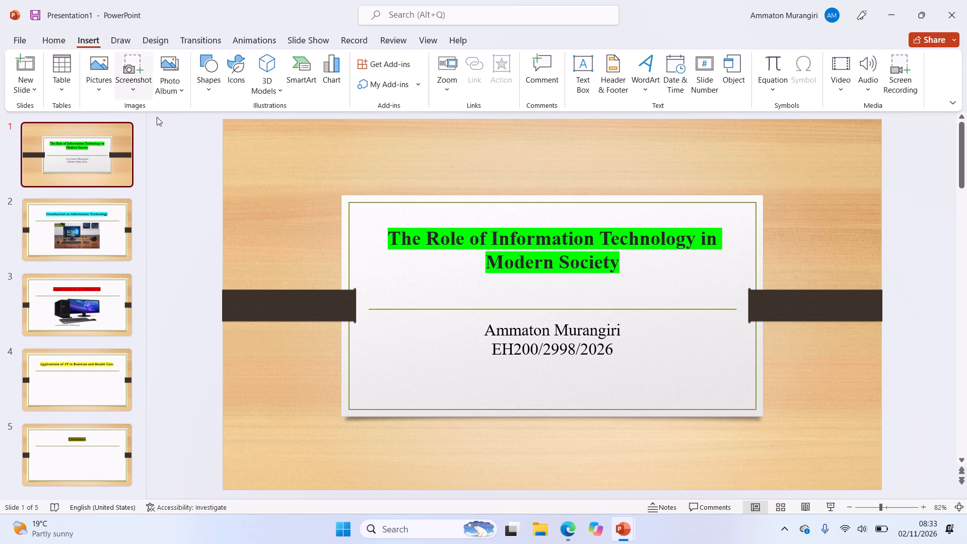
pyautogui.click(209, 80)
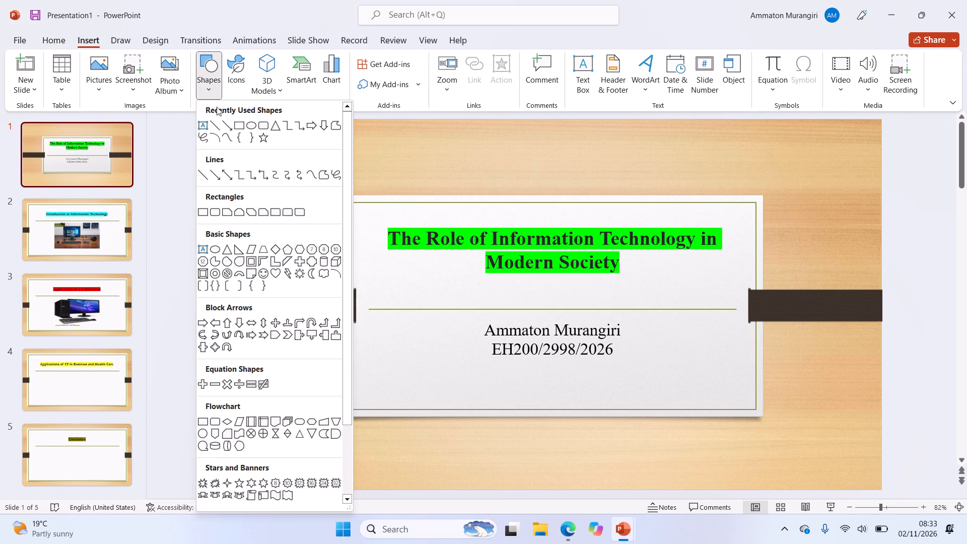
pyautogui.click(235, 120)
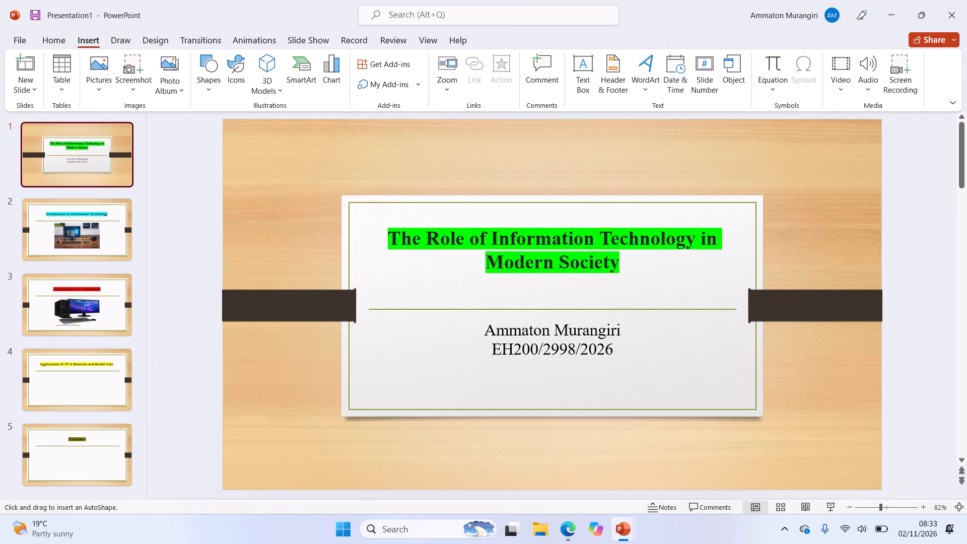
pyautogui.moveTo(381, 330); pyautogui.dragTo(442, 390)
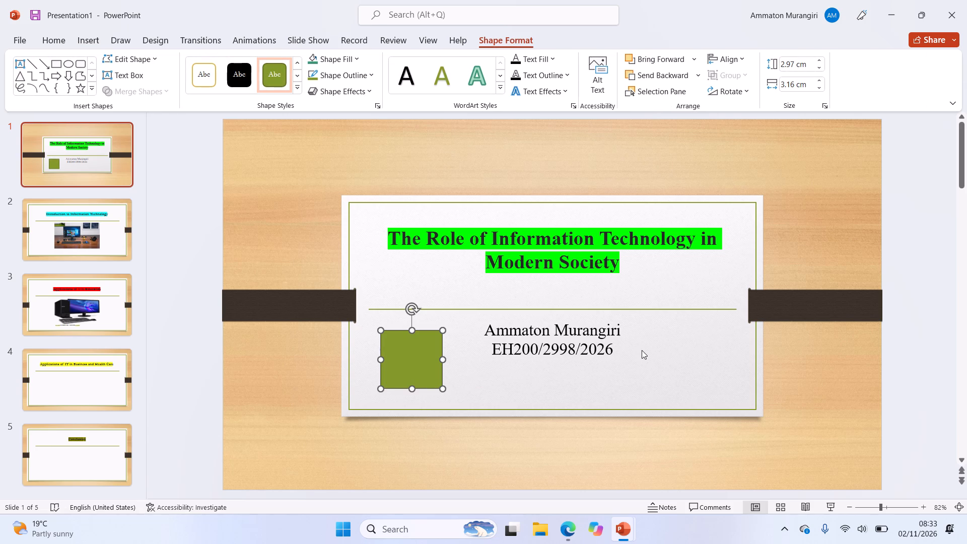
pyautogui.click(642, 350)
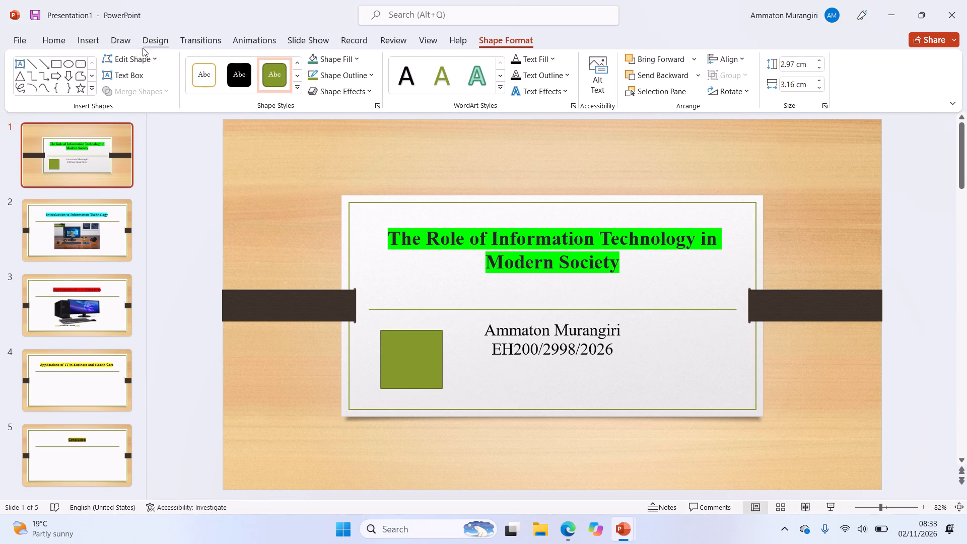
# Draw an oval about 3 cm high and 3.6 cm wide on slide 1, right of the presenter's name and level with the square.
pyautogui.click(95, 45)
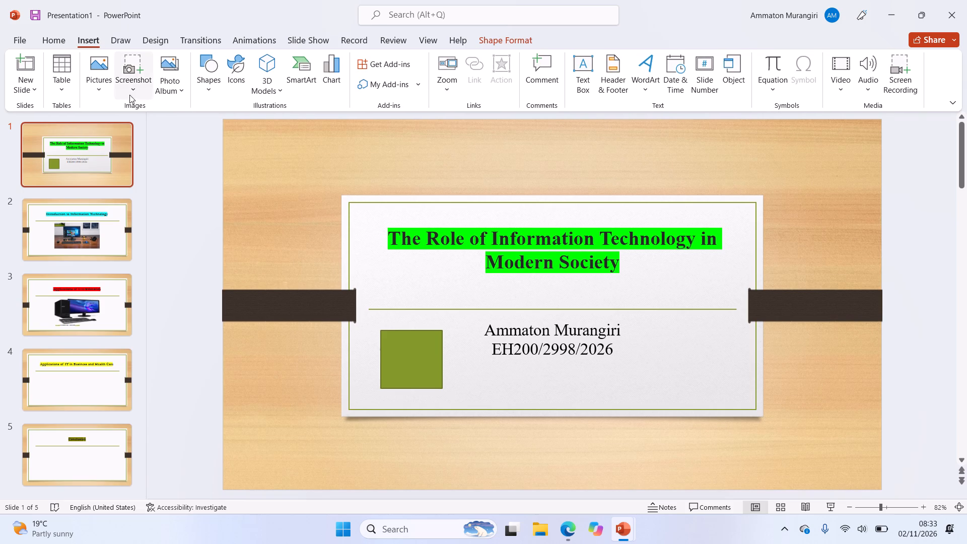
pyautogui.click(206, 91)
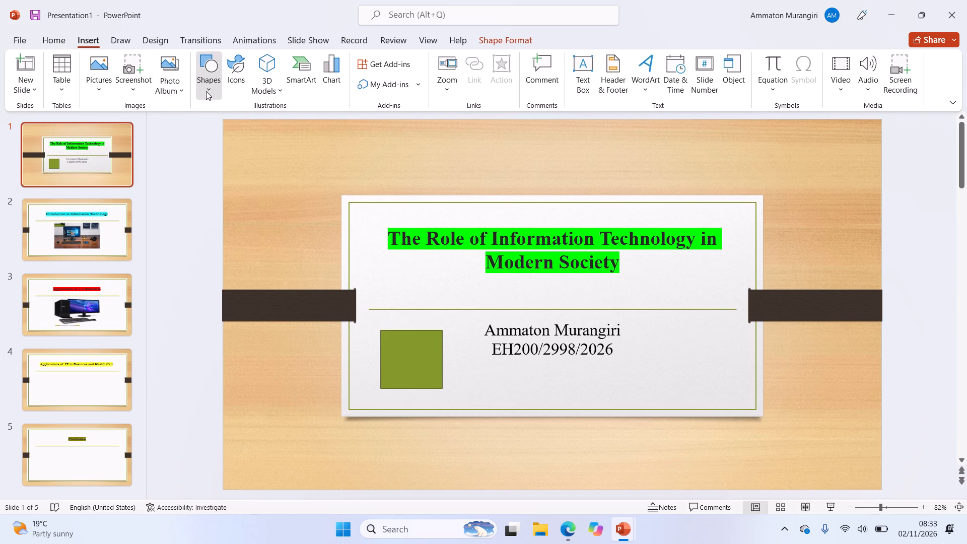
pyautogui.click(250, 126)
pyautogui.moveTo(653, 330); pyautogui.dragTo(722, 380)
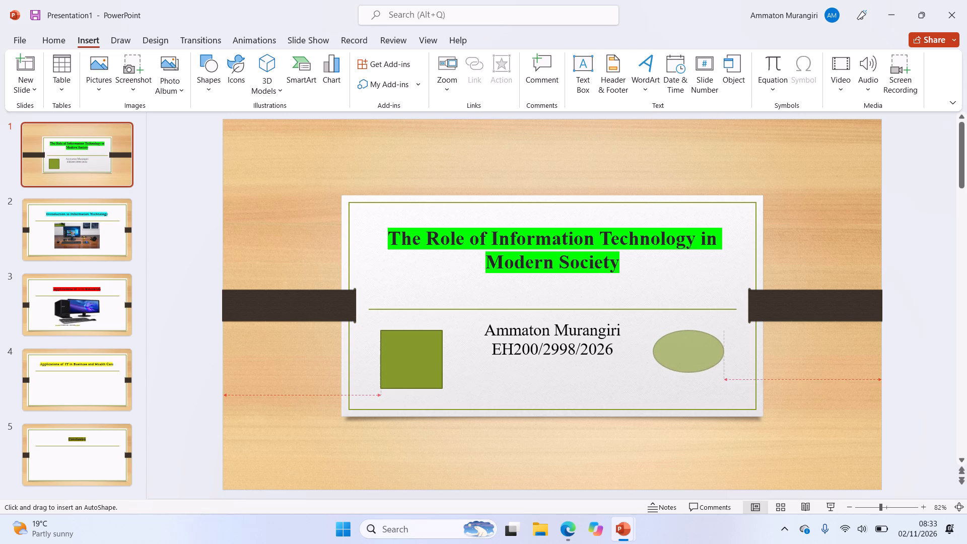
pyautogui.moveTo(722, 380); pyautogui.dragTo(722, 386)
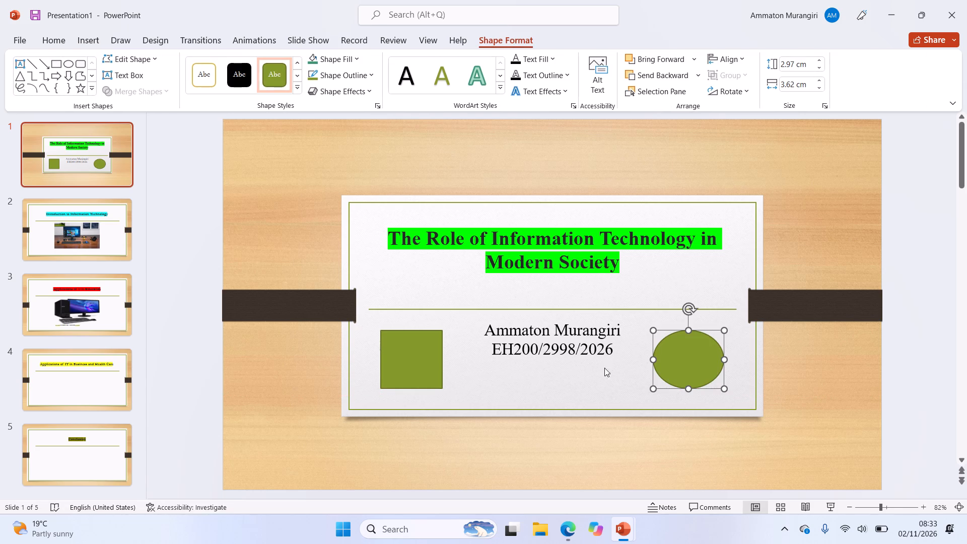
pyautogui.click(571, 364)
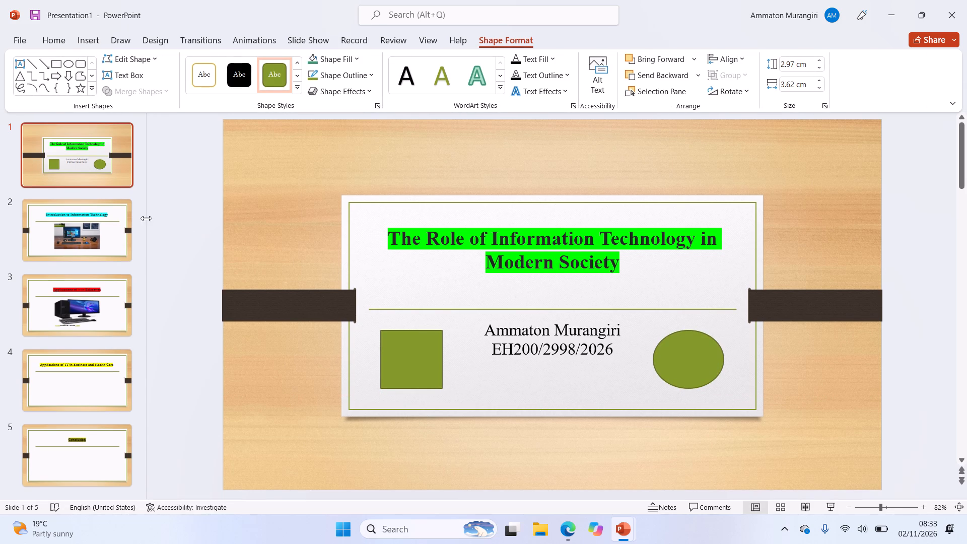
# Draw a multiplication sign about 6.4 cm high and 3.9 cm wide left of slide 2's picture, and shift it slightly up and left.
pyautogui.click(103, 211)
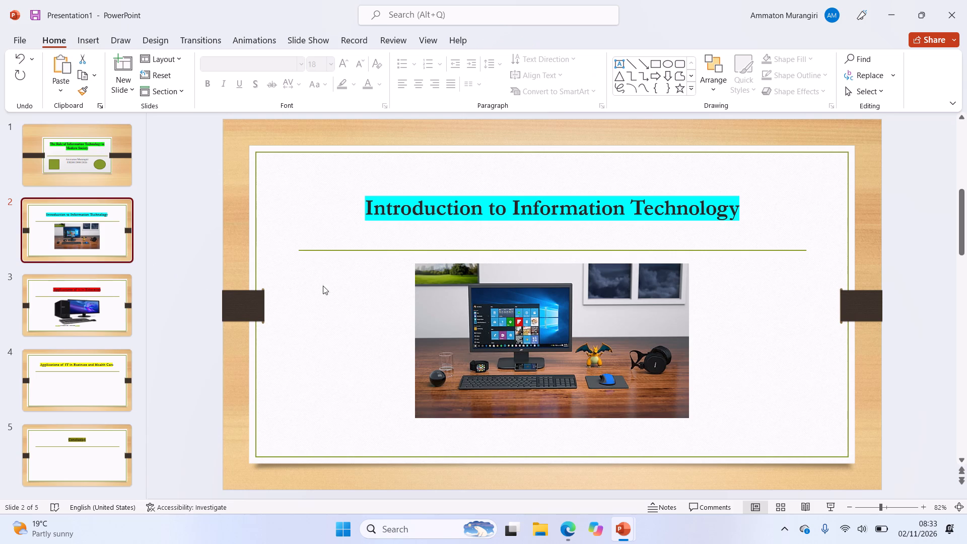
pyautogui.click(102, 44)
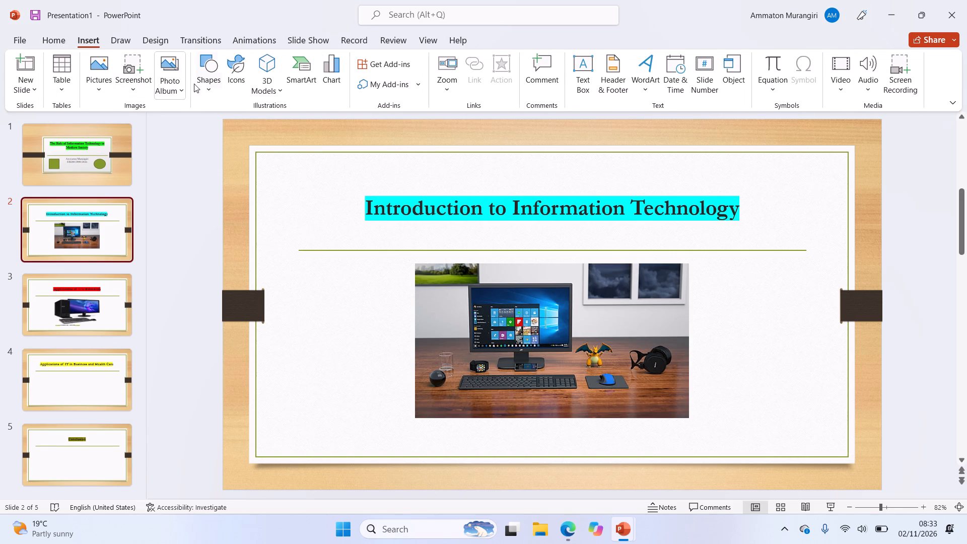
pyautogui.click(201, 85)
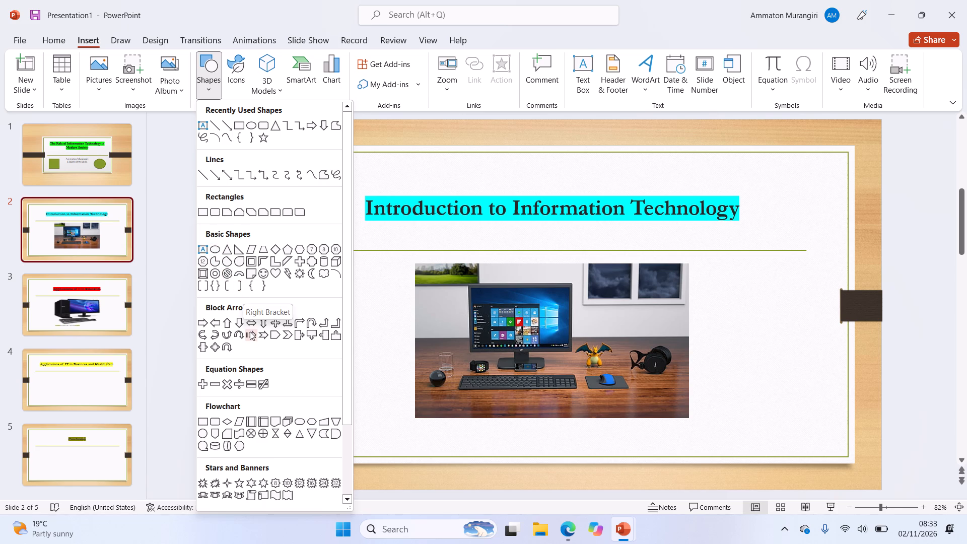
pyautogui.click(226, 383)
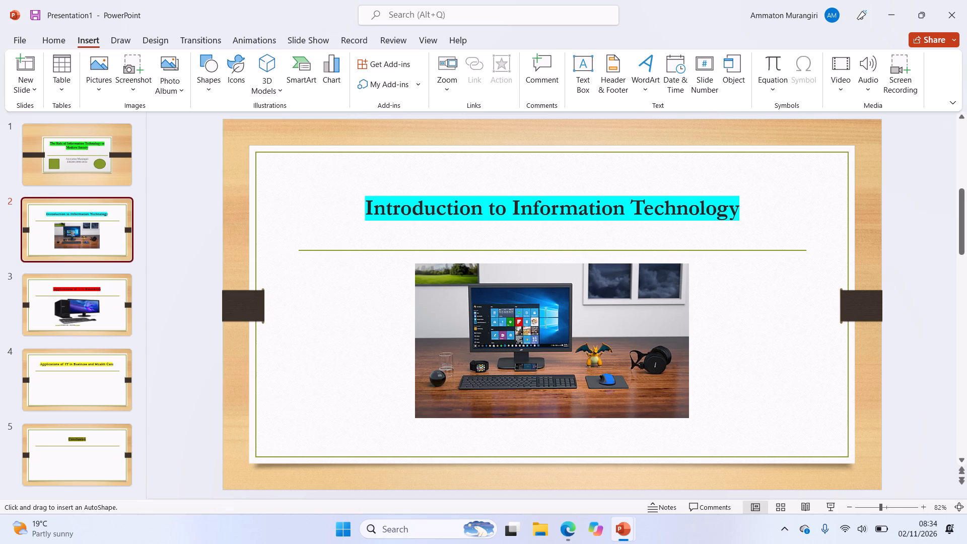
pyautogui.moveTo(320, 308); pyautogui.dragTo(376, 345)
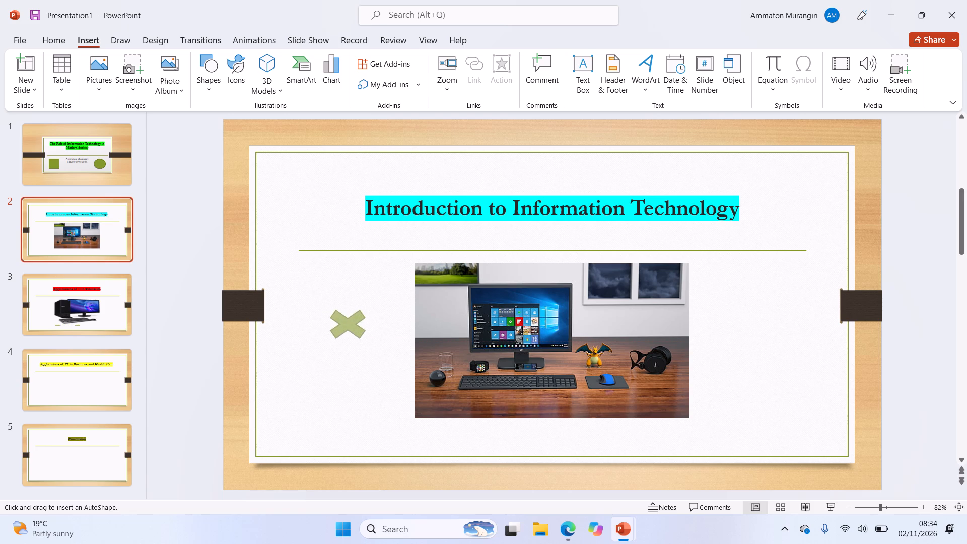
pyautogui.moveTo(376, 345); pyautogui.dragTo(395, 415)
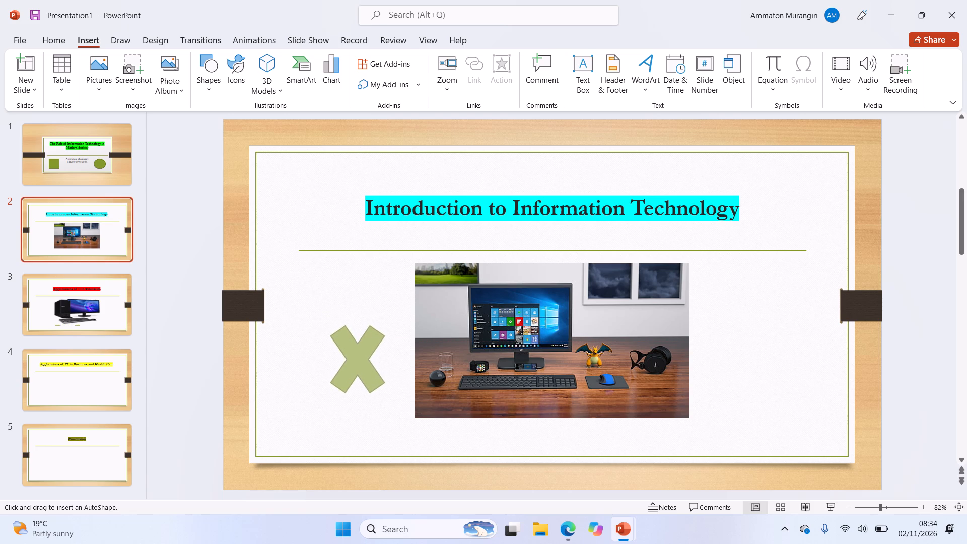
pyautogui.moveTo(395, 415); pyautogui.dragTo(395, 428)
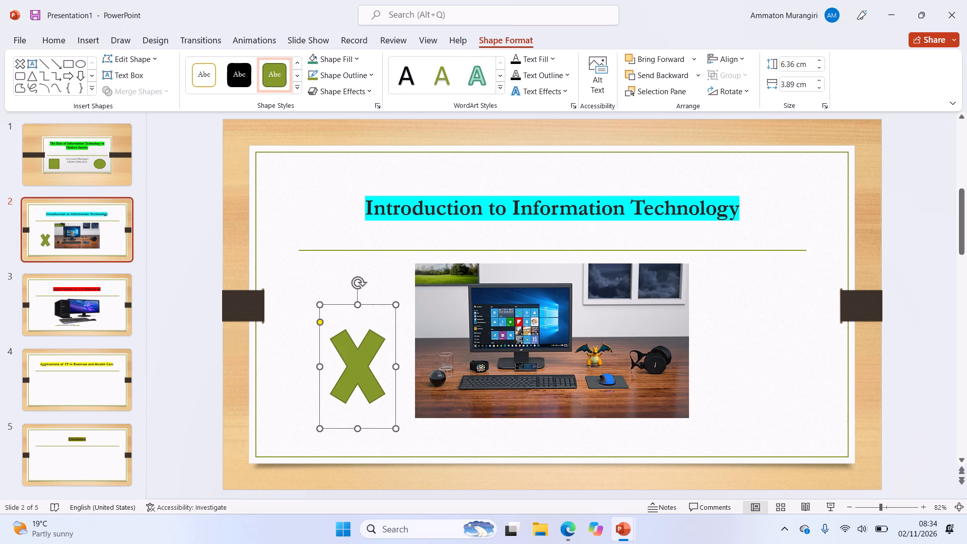
pyautogui.moveTo(341, 329); pyautogui.dragTo(338, 327)
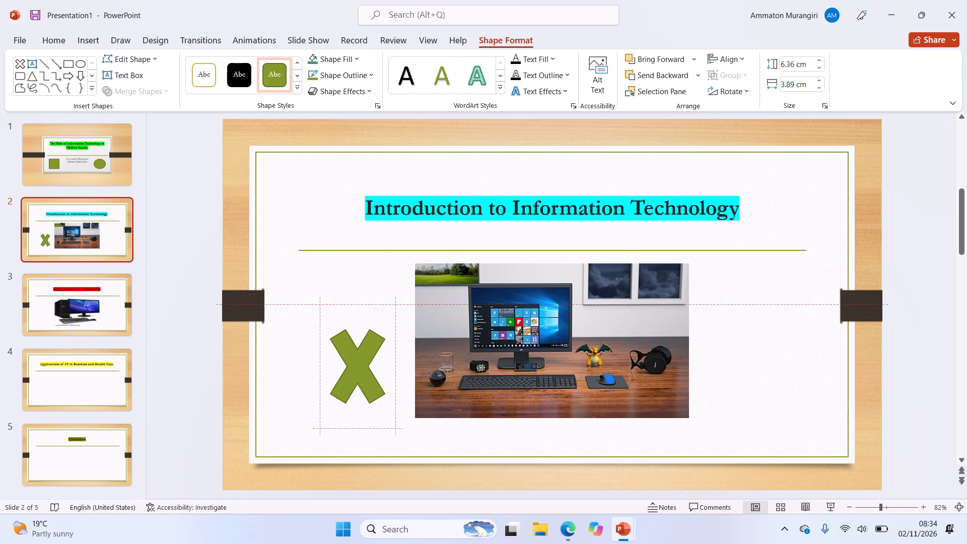
pyautogui.moveTo(338, 327); pyautogui.dragTo(329, 305)
# Move the desk computer picture on slide 2 to the right and slightly down, away from the multiplication sign.
pyautogui.click(472, 351)
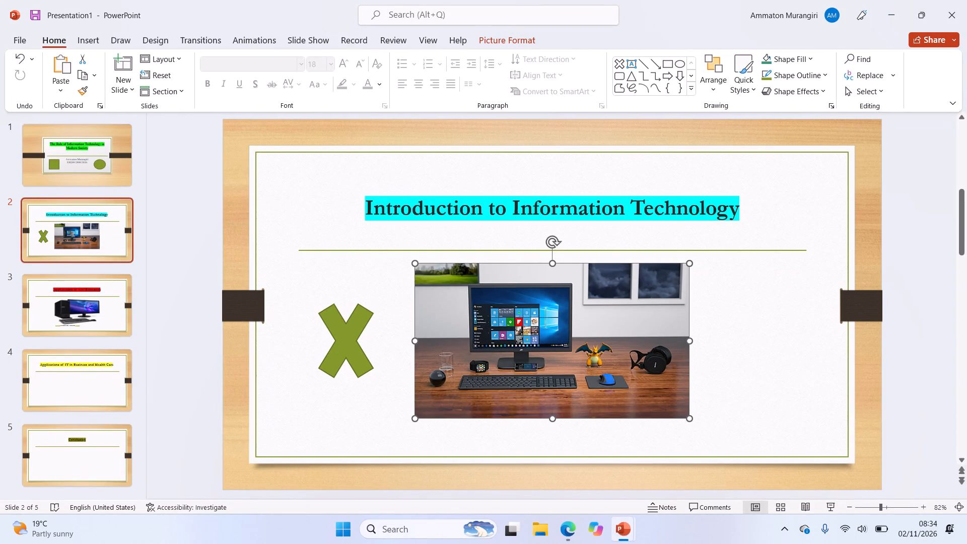
pyautogui.moveTo(687, 285); pyautogui.dragTo(708, 291)
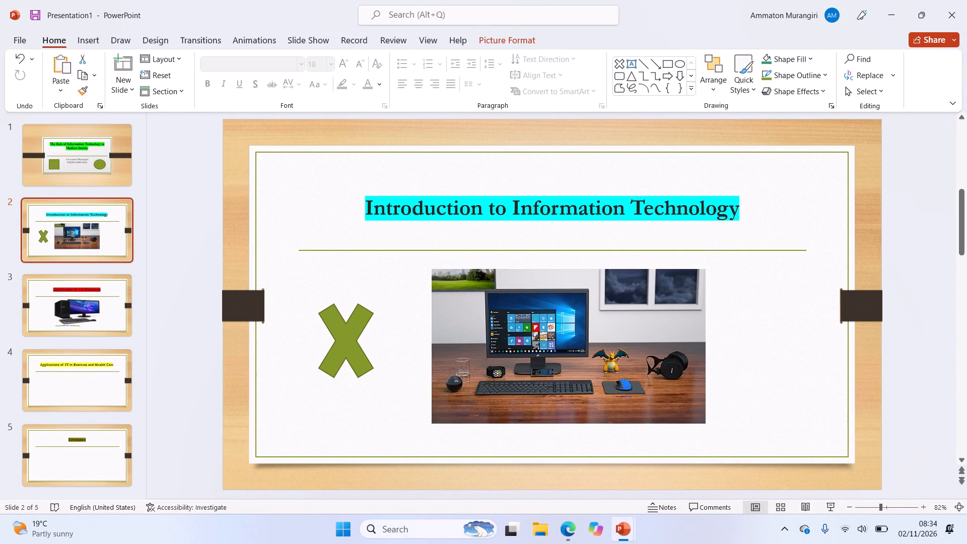
pyautogui.moveTo(708, 291); pyautogui.dragTo(757, 296)
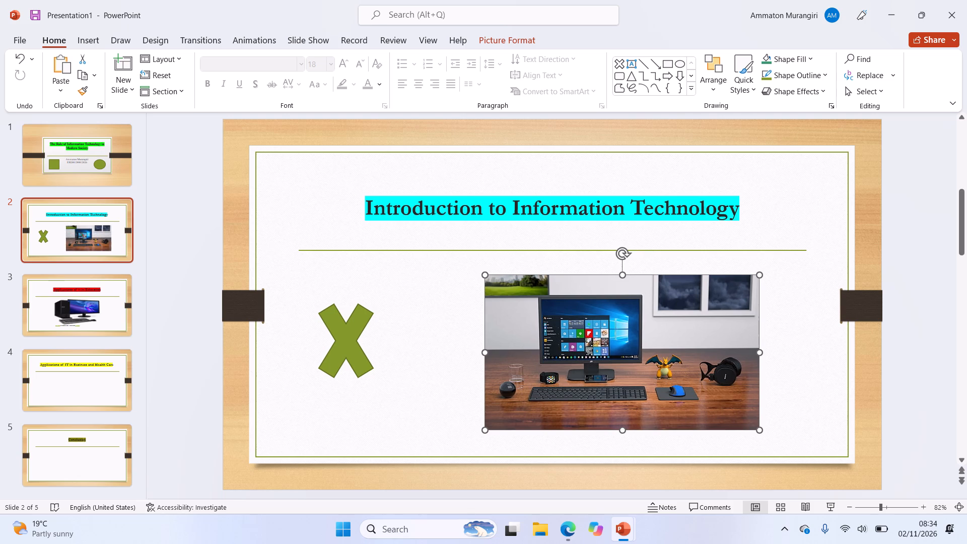
# Widen the multiplication sign on slide 2 towards the picture, keeping its height and left edge.
pyautogui.click(332, 334)
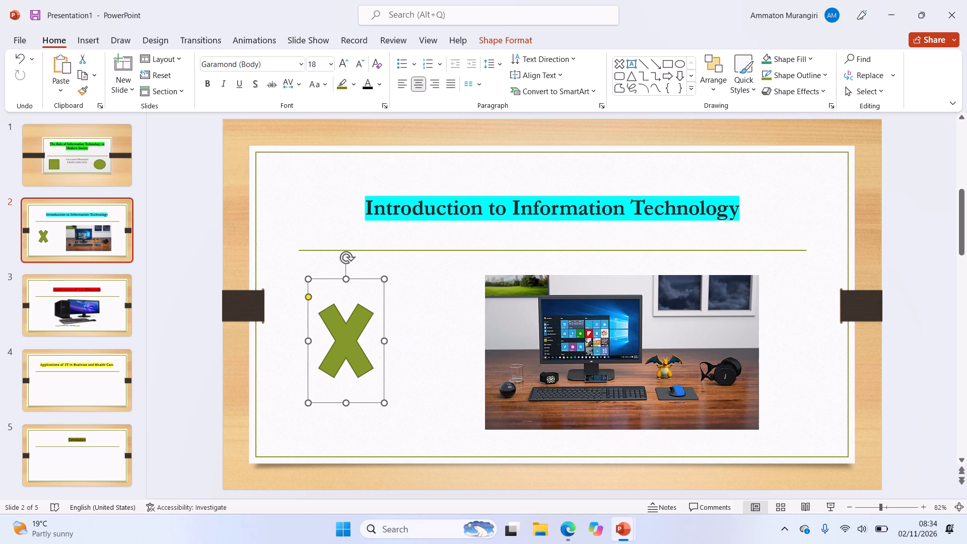
pyautogui.moveTo(386, 340); pyautogui.dragTo(451, 352)
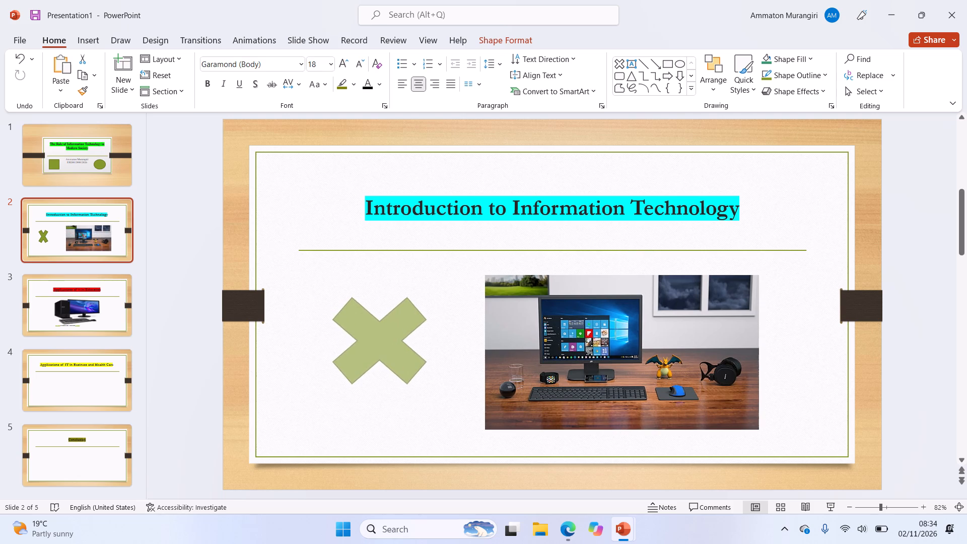
pyautogui.moveTo(451, 352); pyautogui.dragTo(451, 353)
pyautogui.click(373, 435)
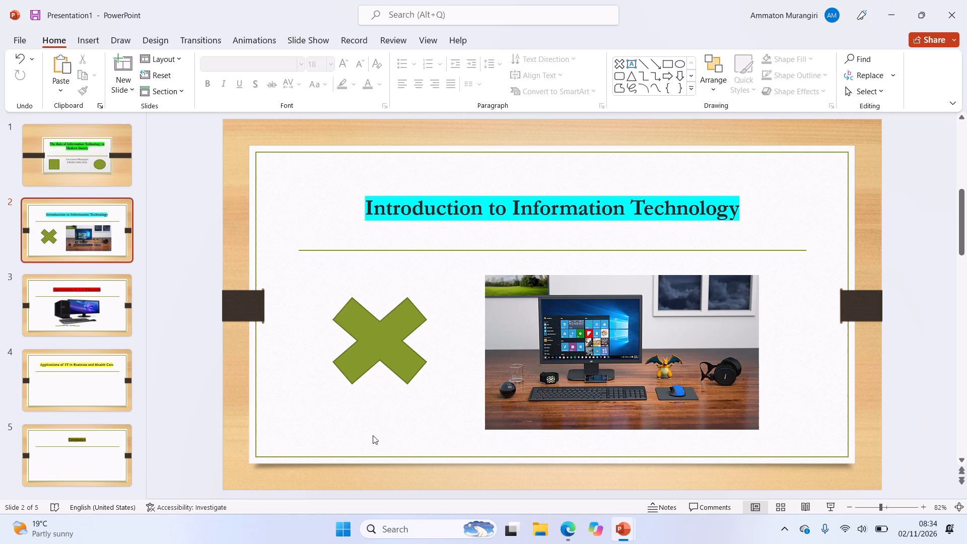
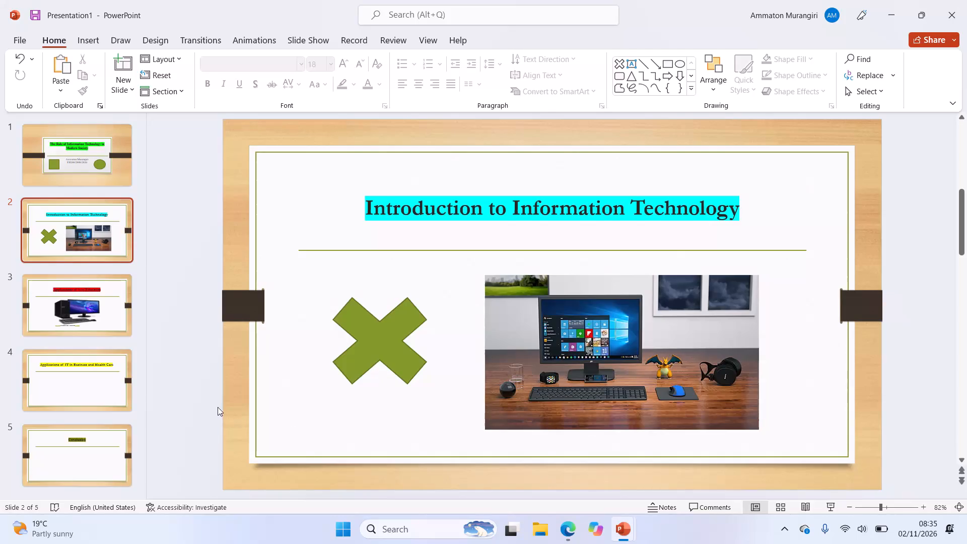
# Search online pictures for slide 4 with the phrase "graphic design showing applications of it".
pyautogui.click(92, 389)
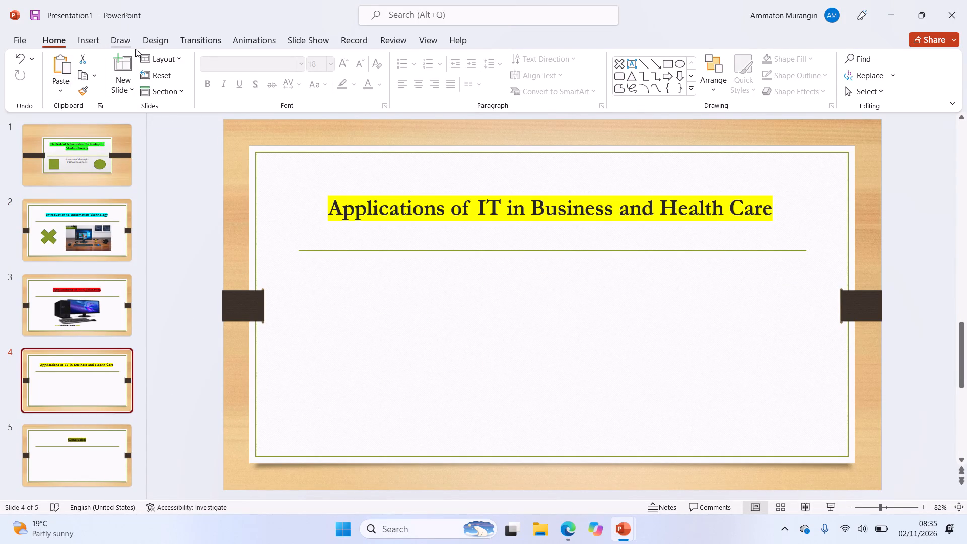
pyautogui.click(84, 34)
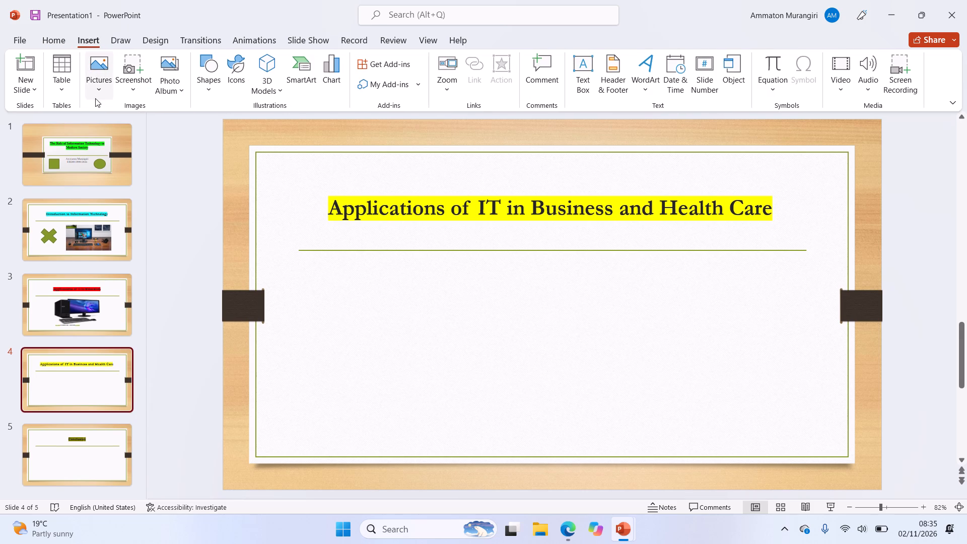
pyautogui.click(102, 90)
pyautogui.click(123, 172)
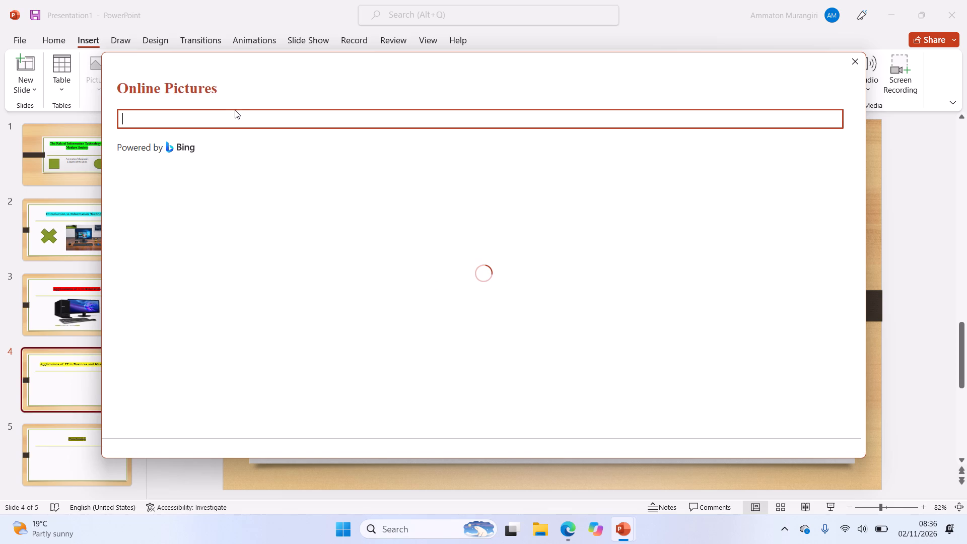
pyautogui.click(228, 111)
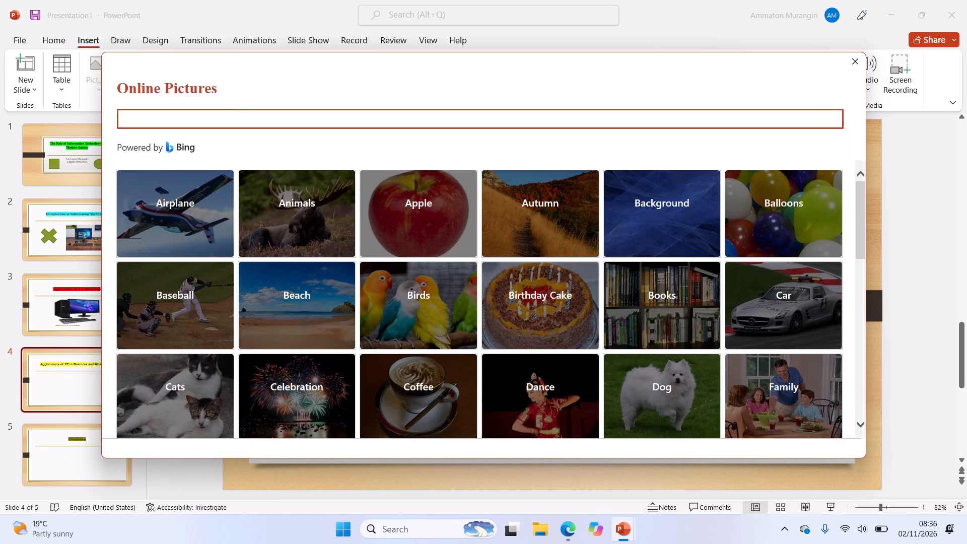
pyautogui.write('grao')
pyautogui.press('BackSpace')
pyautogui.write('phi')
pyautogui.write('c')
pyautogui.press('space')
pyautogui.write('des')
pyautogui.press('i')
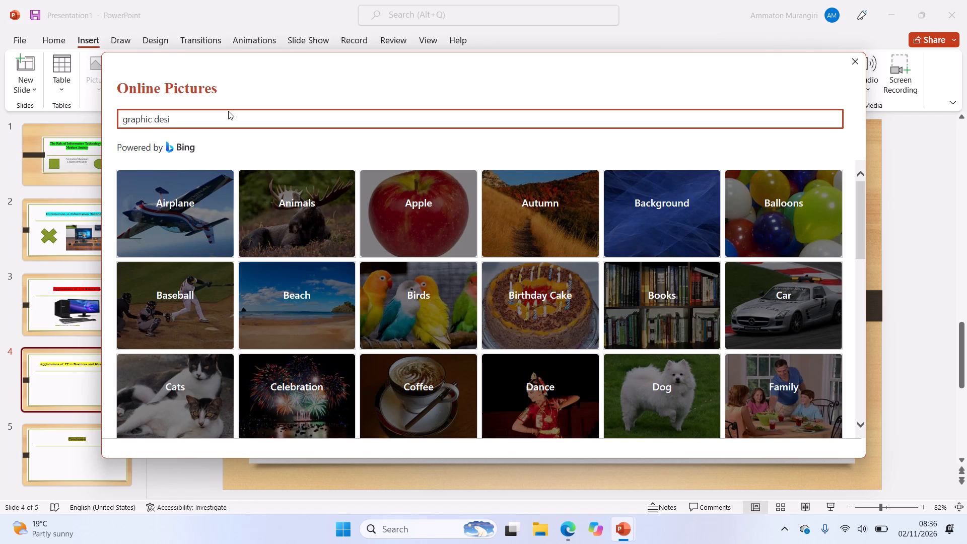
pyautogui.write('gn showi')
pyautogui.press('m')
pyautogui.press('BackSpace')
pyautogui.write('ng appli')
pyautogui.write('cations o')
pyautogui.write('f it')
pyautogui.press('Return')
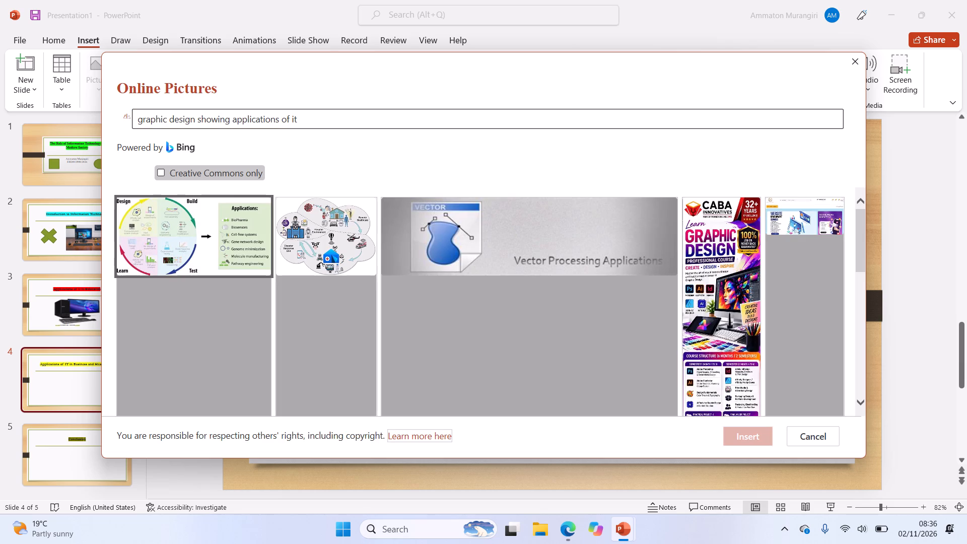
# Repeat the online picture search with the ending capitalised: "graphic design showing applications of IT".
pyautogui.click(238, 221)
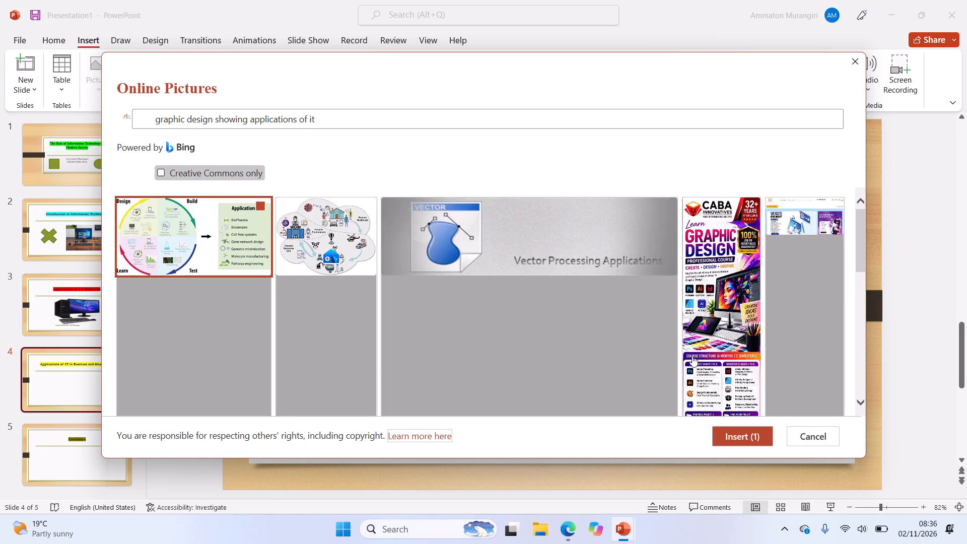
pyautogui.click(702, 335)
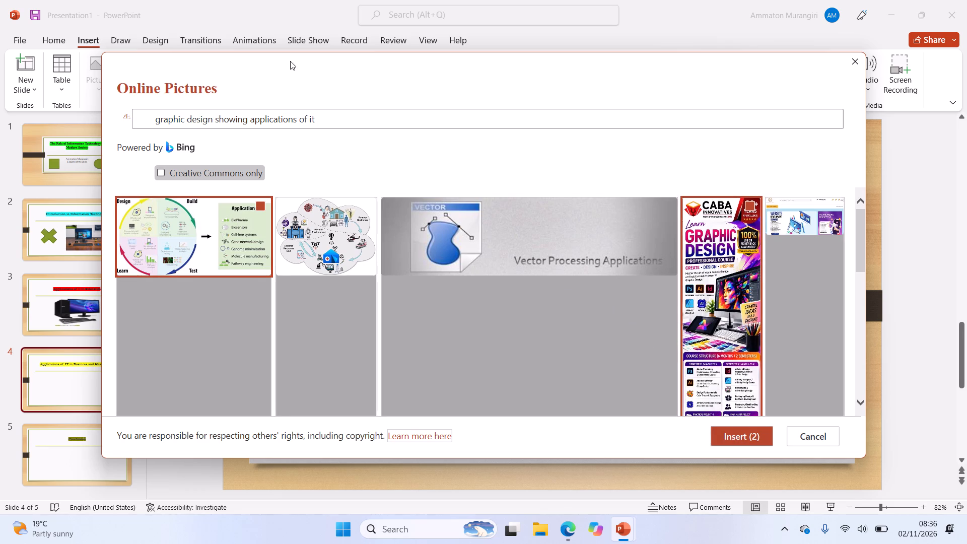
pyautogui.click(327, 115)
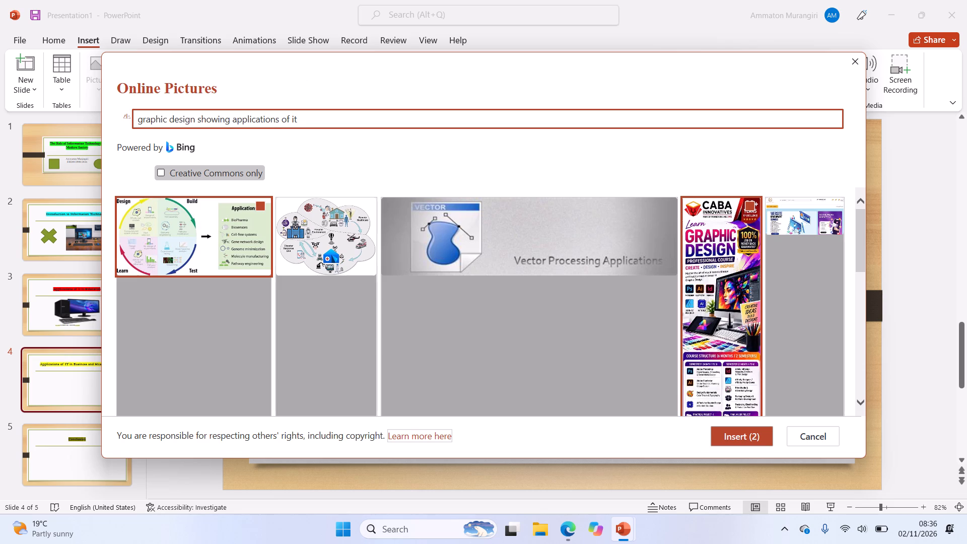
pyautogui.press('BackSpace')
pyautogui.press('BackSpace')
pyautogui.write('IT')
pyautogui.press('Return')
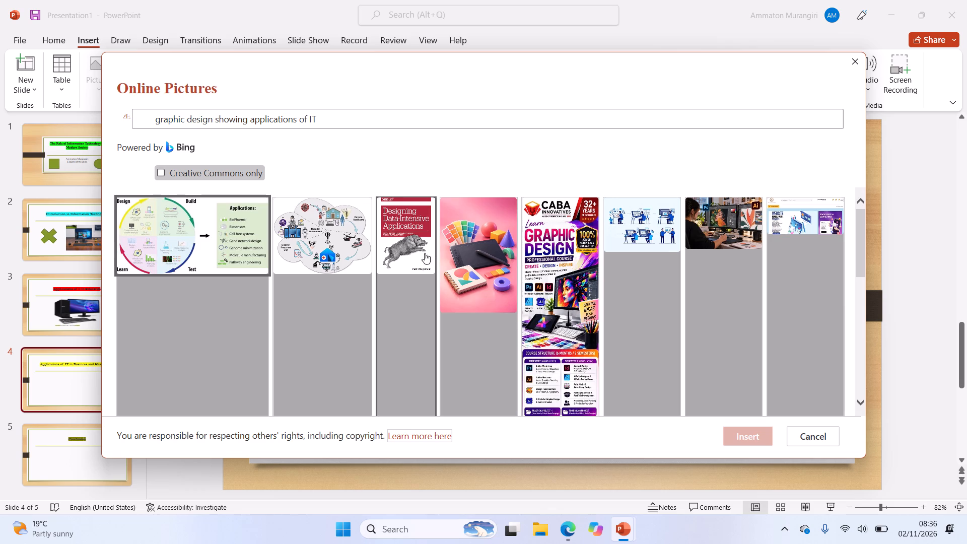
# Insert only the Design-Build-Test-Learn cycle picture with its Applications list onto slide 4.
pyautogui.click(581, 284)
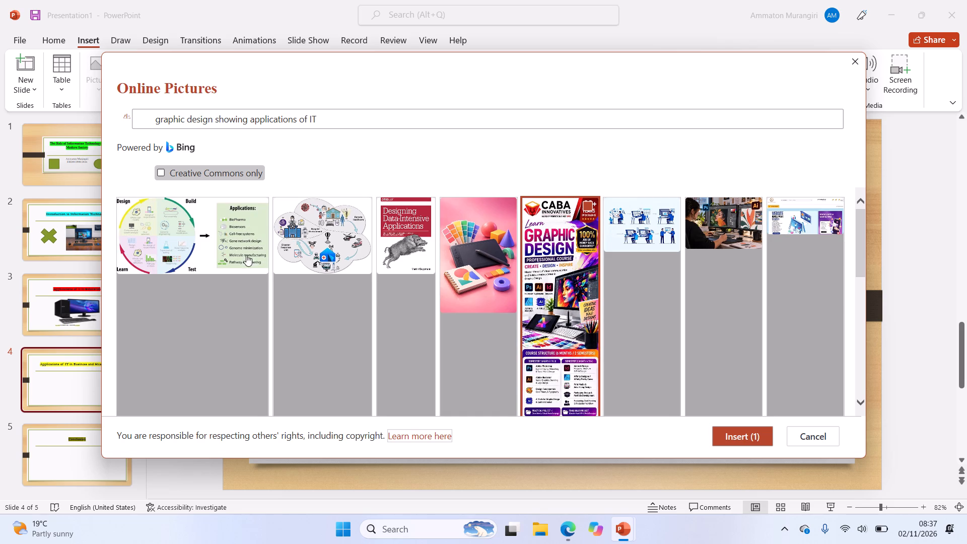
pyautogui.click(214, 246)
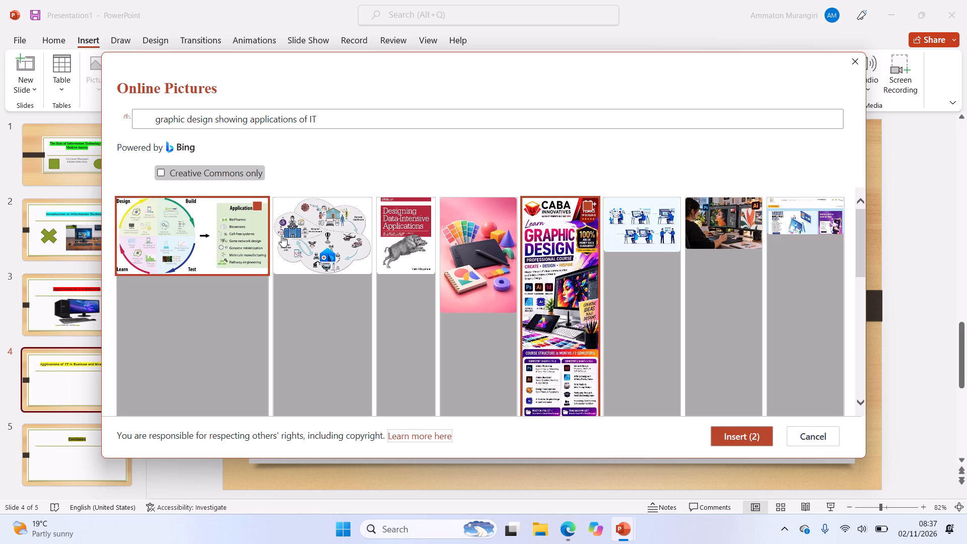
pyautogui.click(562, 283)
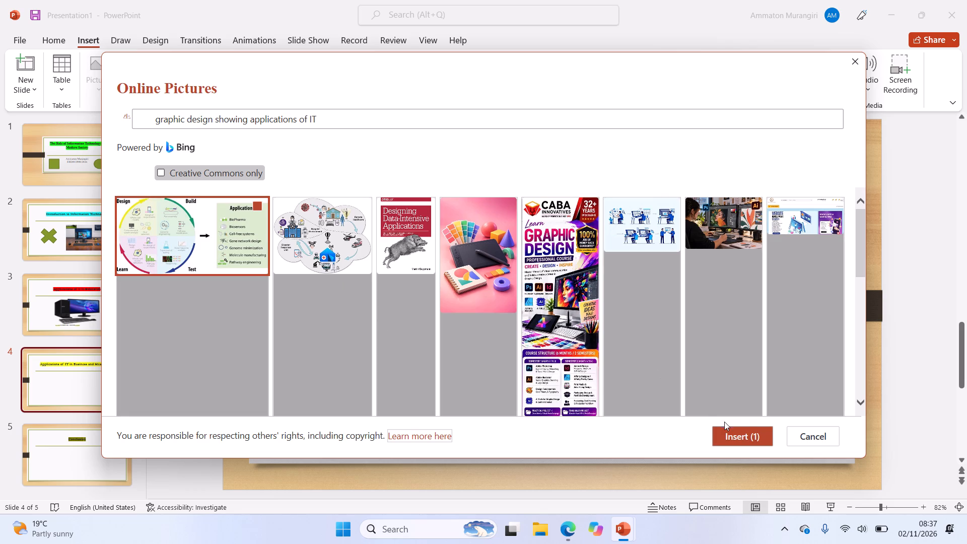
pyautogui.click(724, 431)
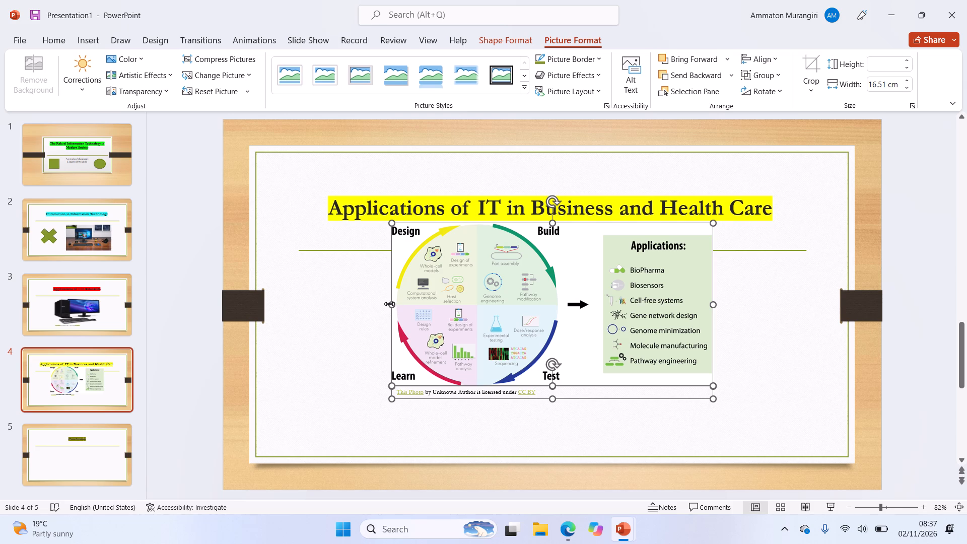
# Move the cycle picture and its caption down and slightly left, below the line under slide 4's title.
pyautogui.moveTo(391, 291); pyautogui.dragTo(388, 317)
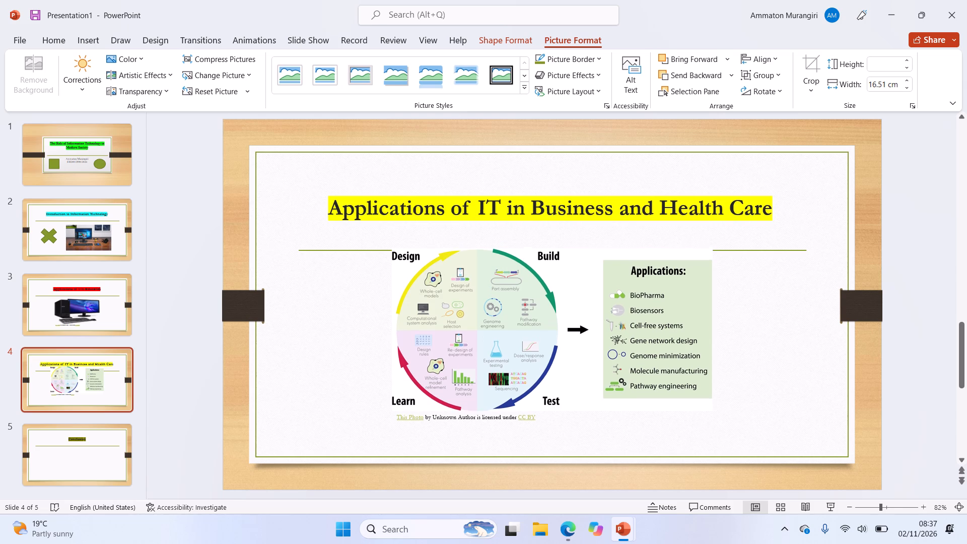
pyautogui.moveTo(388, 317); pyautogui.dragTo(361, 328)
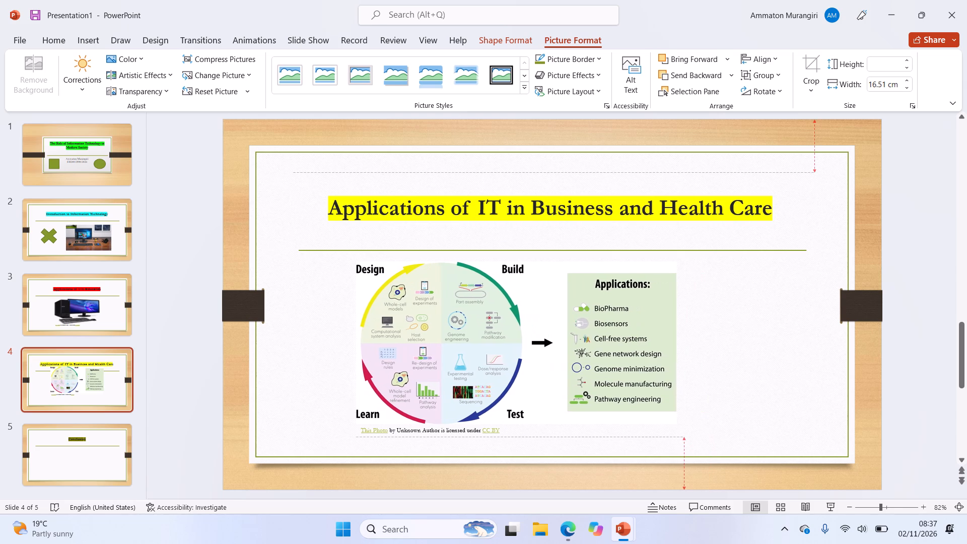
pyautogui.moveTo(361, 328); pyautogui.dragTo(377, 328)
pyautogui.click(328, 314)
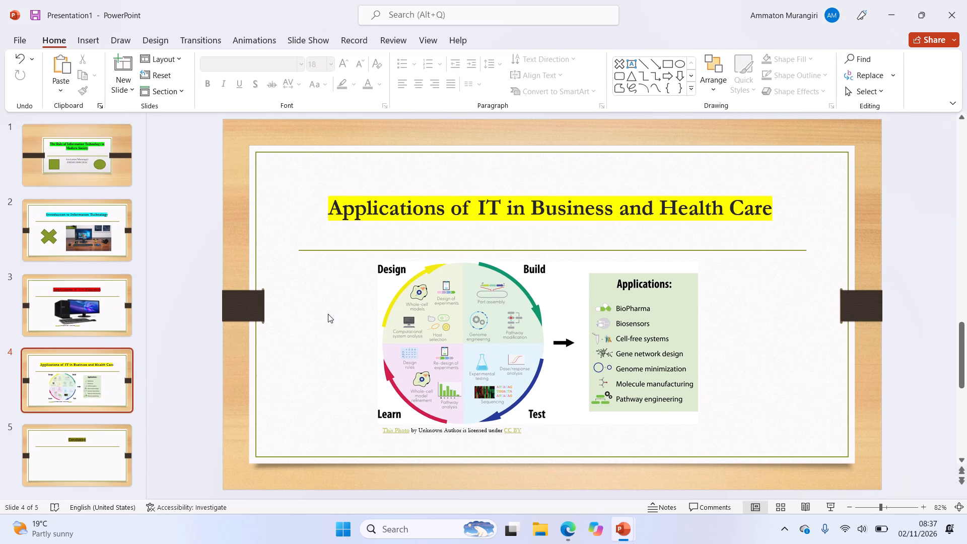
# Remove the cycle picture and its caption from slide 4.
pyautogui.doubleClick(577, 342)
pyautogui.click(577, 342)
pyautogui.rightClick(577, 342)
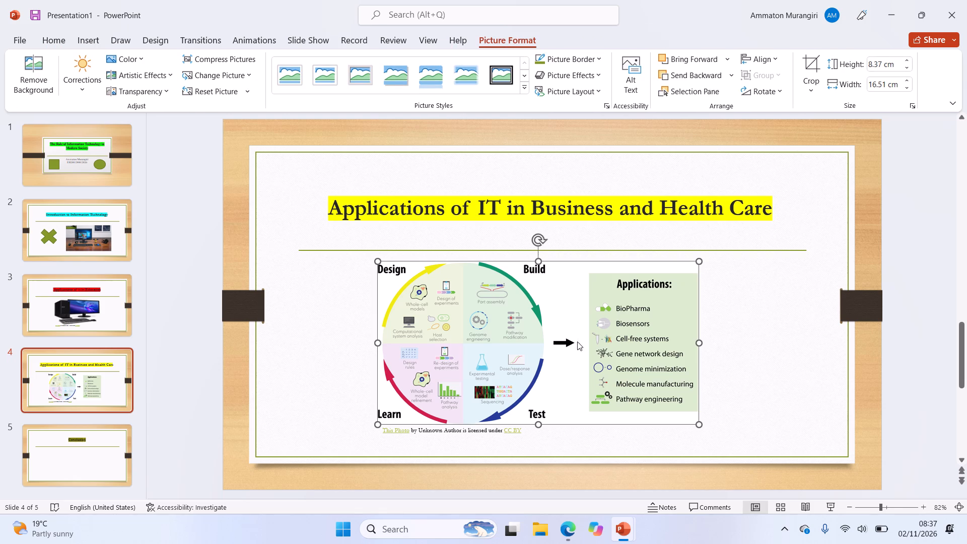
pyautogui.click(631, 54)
# Search online pictures for slide 4 with the phrase "Applicatios of IT".
pyautogui.click(88, 37)
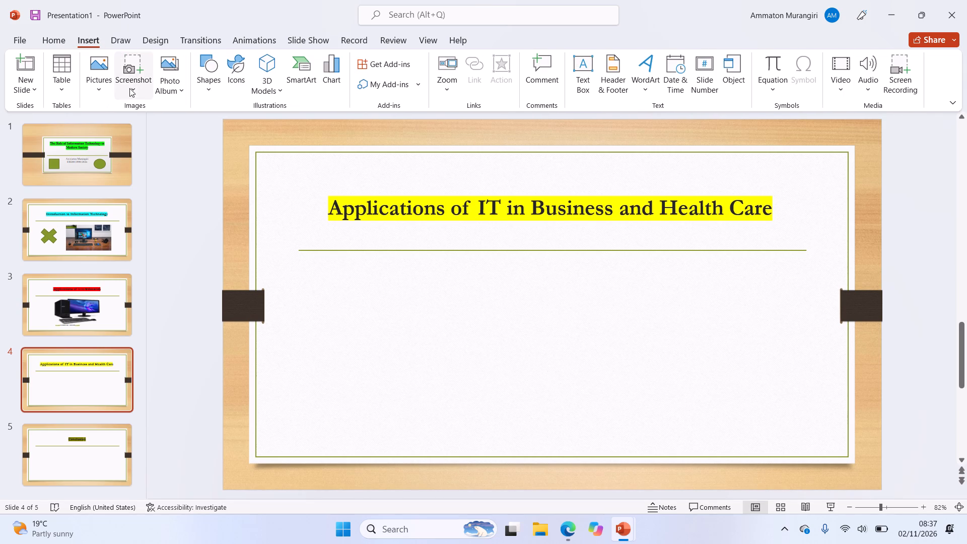
pyautogui.click(101, 94)
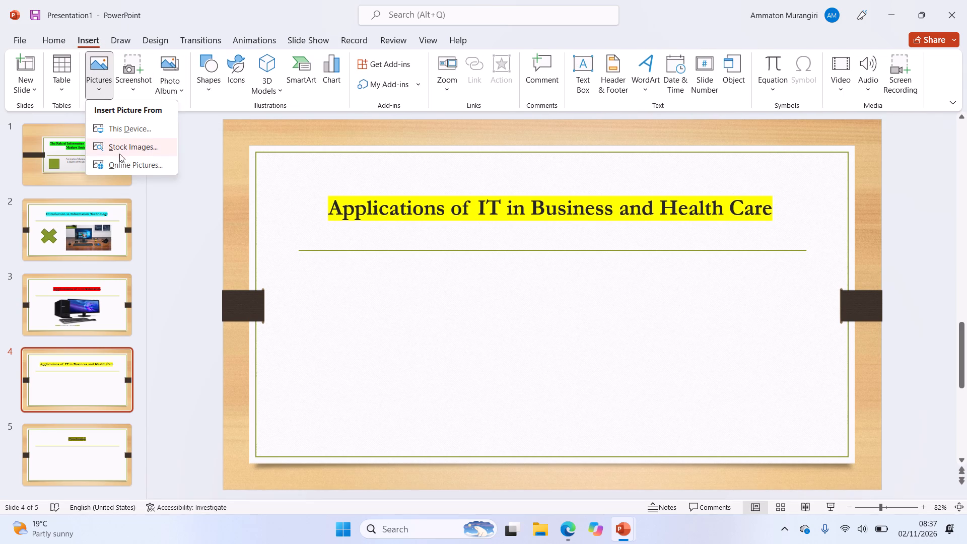
pyautogui.click(118, 160)
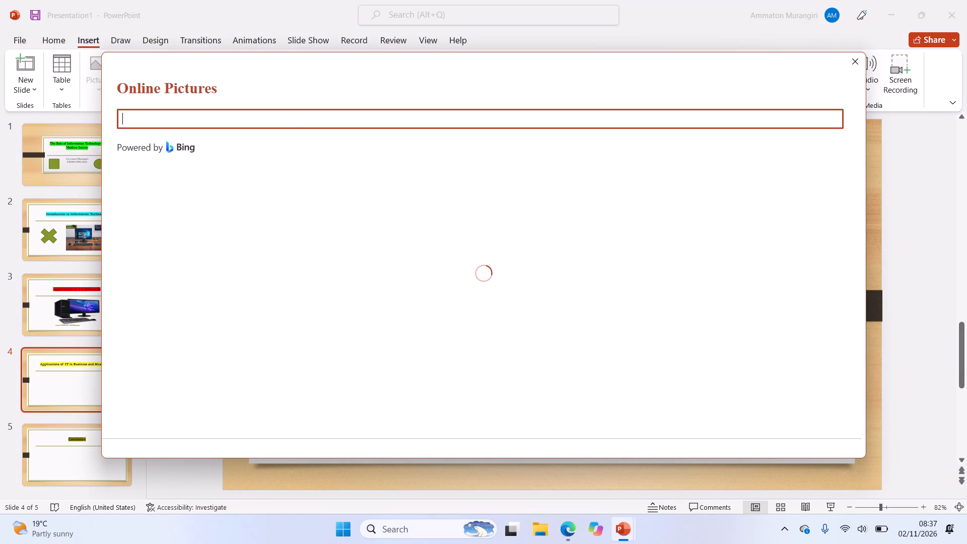
pyautogui.click(300, 120)
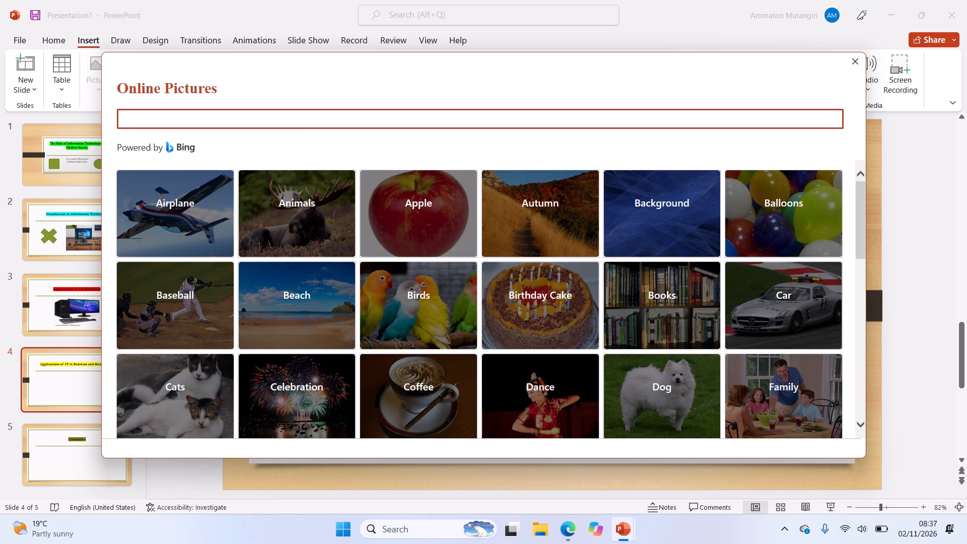
pyautogui.press('a')
pyautogui.press('p')
pyautogui.press('l')
pyautogui.press('BackSpace')
pyautogui.write('plicatio')
pyautogui.write('s of')
pyautogui.press('space')
pyautogui.write('IT')
pyautogui.press('Return')
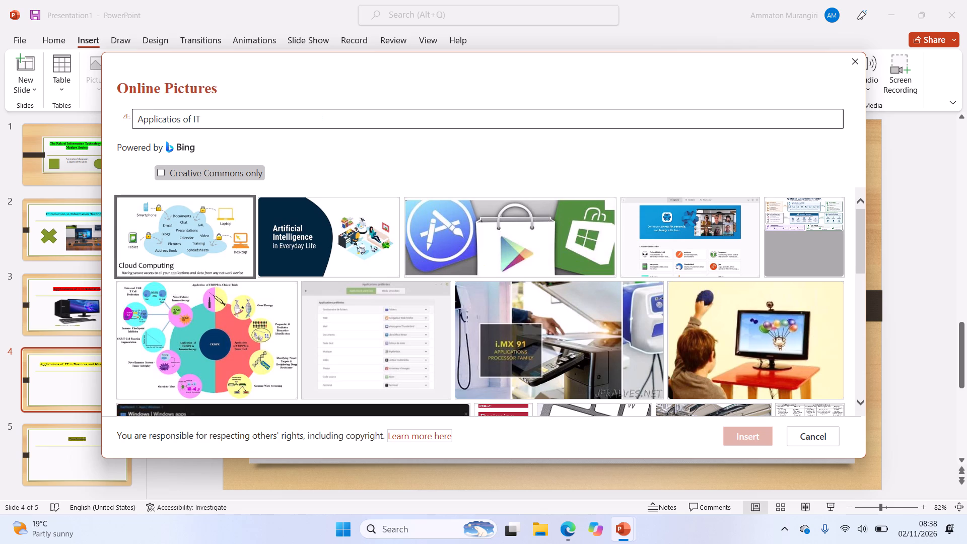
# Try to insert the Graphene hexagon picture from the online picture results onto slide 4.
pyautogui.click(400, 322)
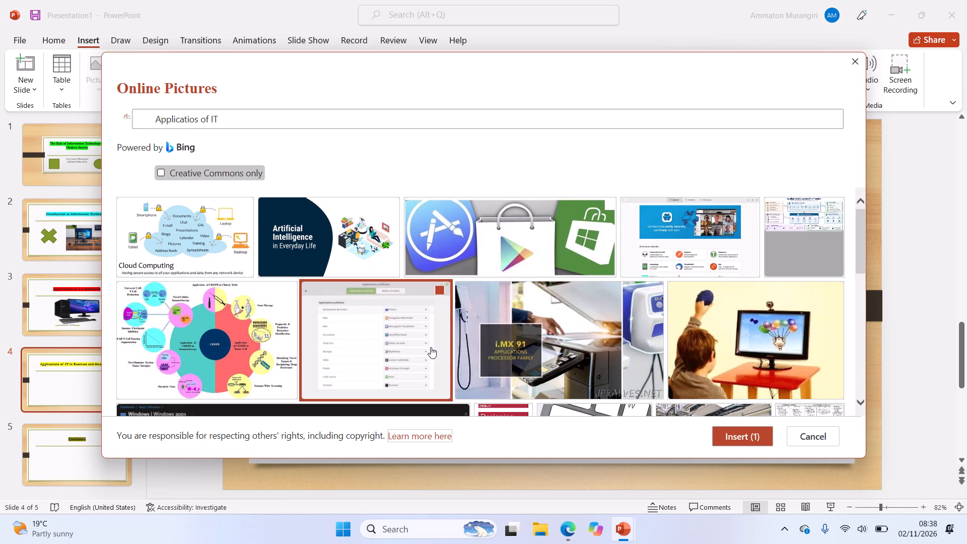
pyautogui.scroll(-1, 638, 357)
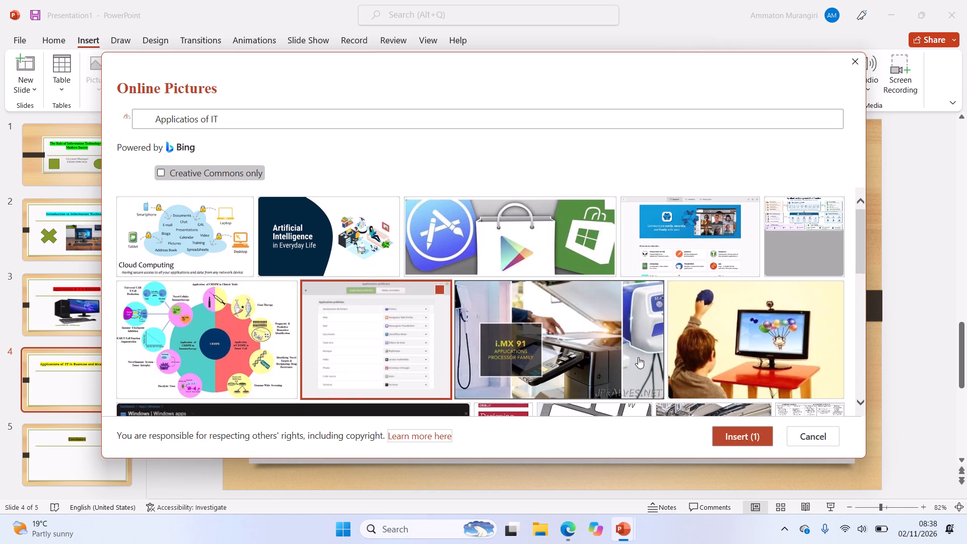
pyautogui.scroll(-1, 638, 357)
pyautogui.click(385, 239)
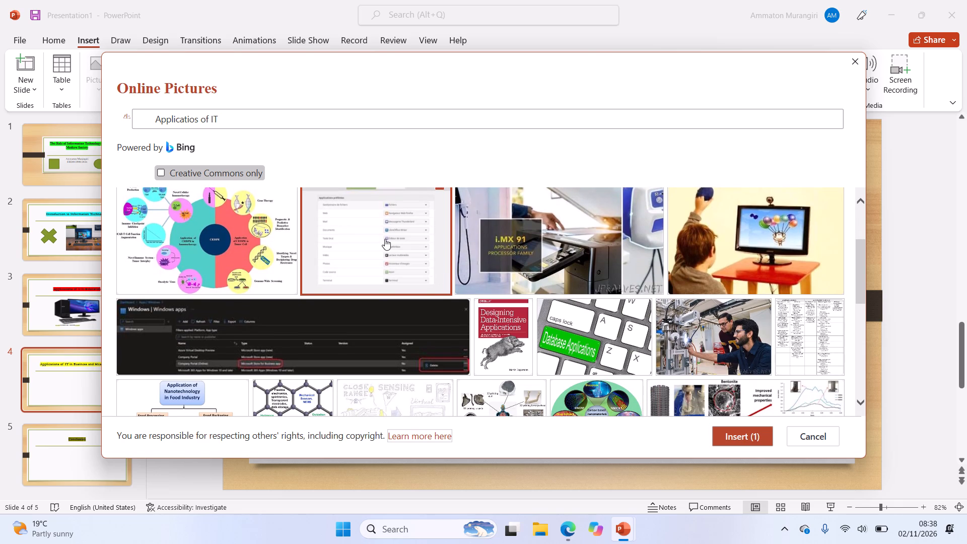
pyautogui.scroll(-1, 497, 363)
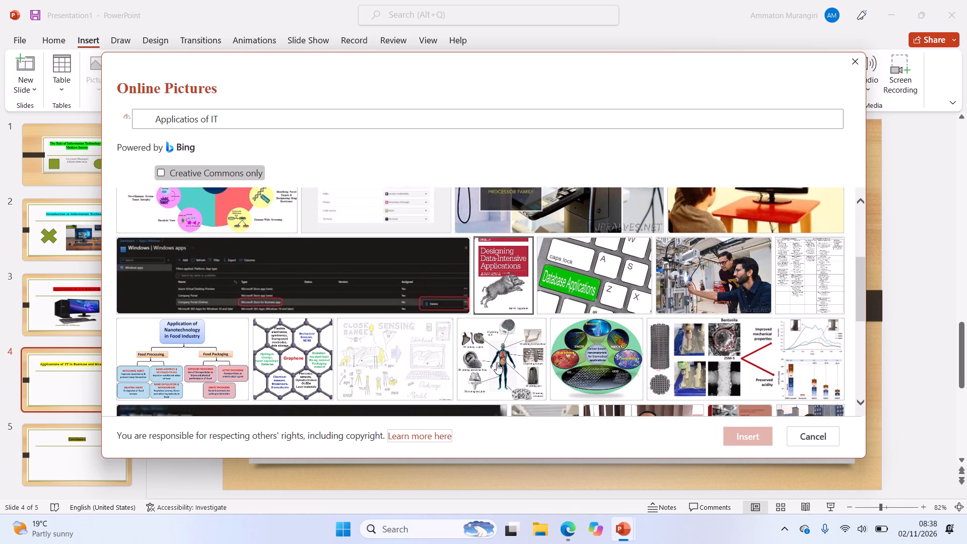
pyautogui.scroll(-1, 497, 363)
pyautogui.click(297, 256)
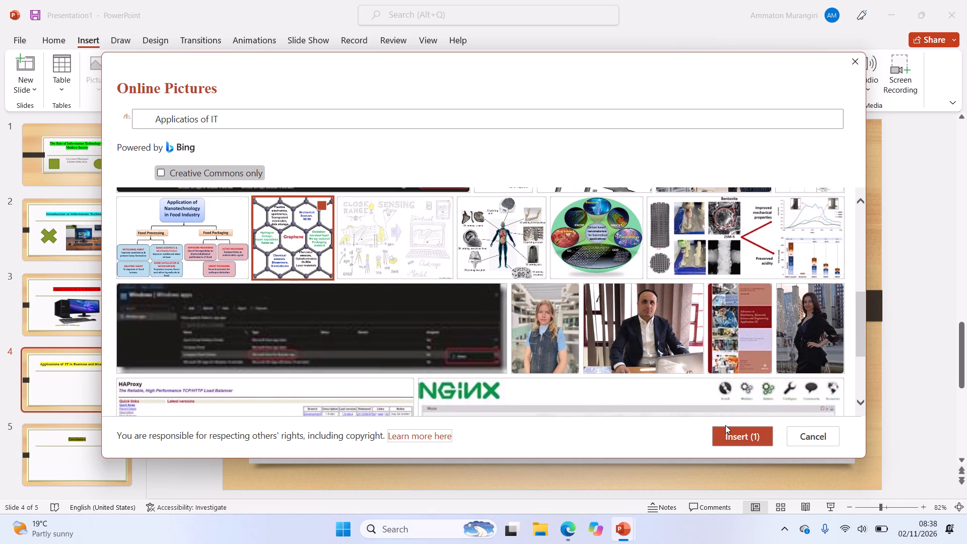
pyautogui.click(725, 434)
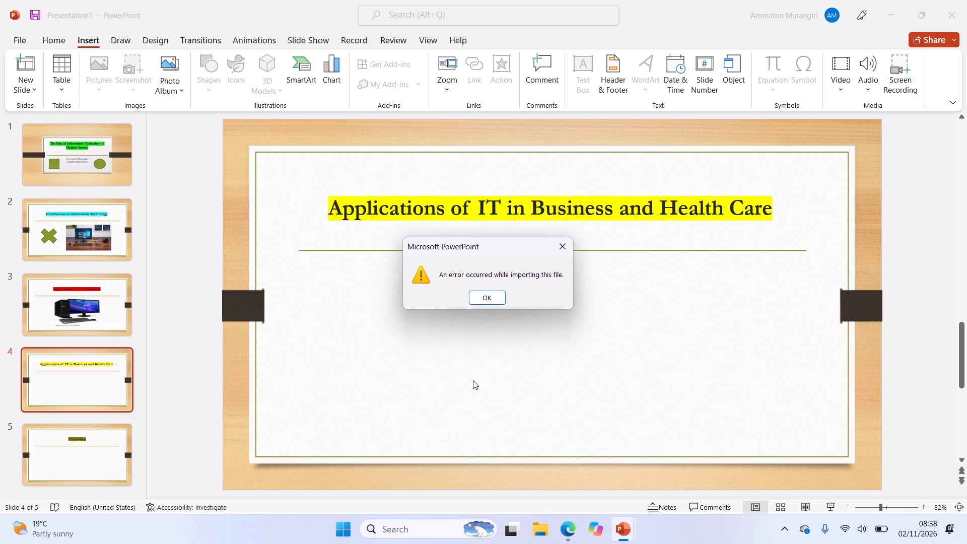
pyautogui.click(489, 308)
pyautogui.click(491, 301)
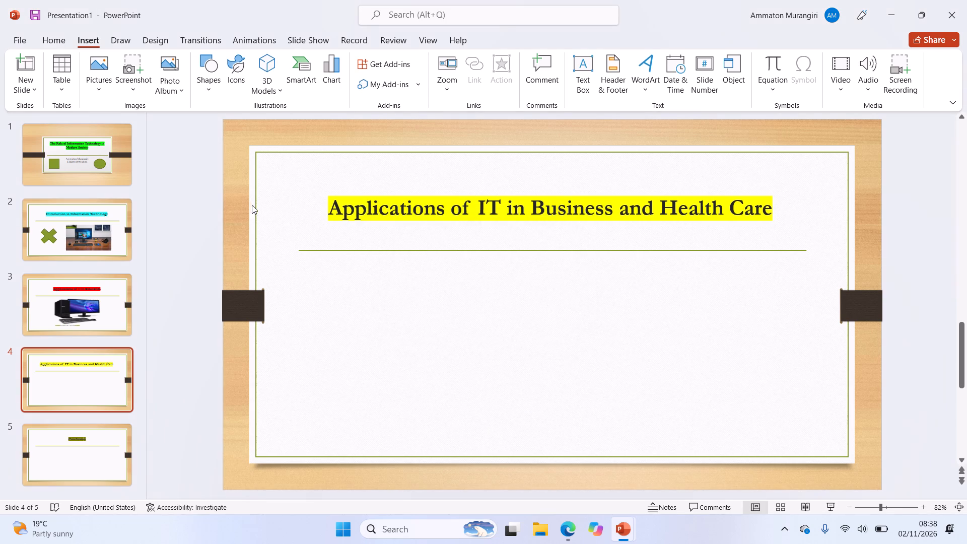
# Search online pictures for "APPLICATIONS OF IT" and insert the coloured hexagon Application diagram onto slide 4.
pyautogui.click(95, 83)
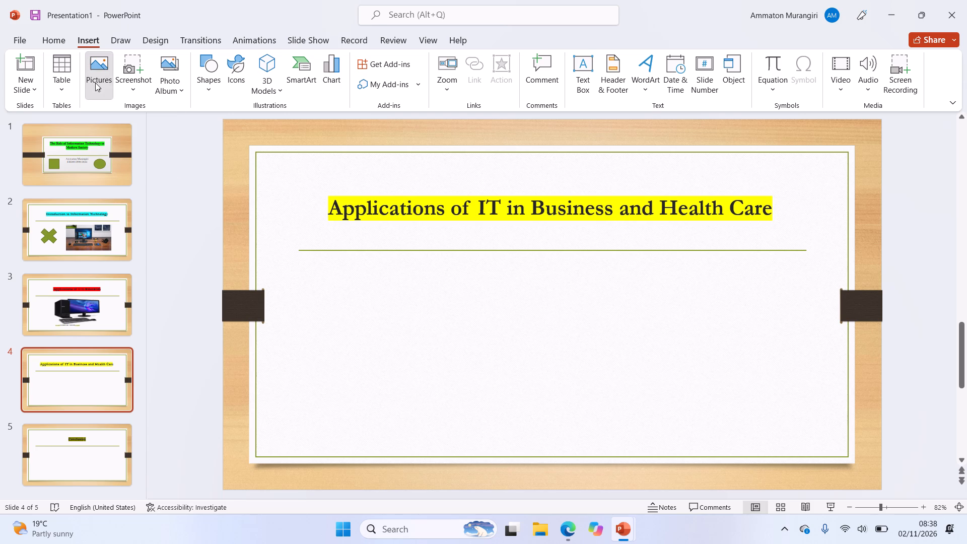
pyautogui.click(120, 166)
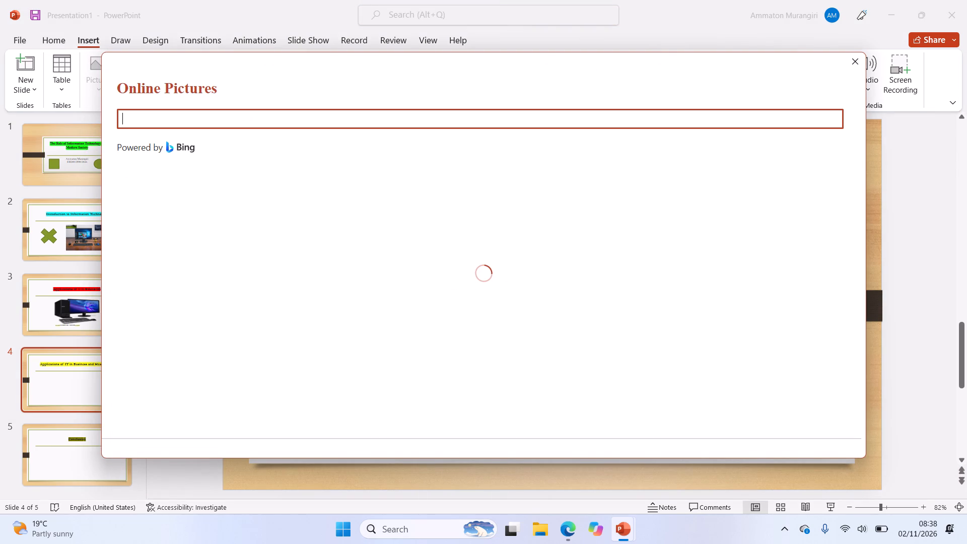
pyautogui.write('APP')
pyautogui.write('LICATIONS O')
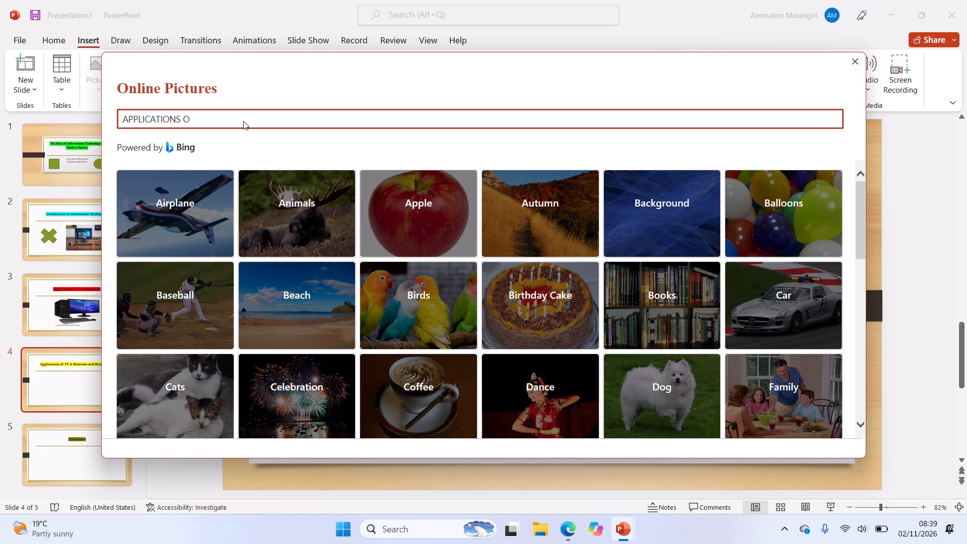
pyautogui.press('f')
pyautogui.press('space')
pyautogui.write('IT')
pyautogui.press('Return')
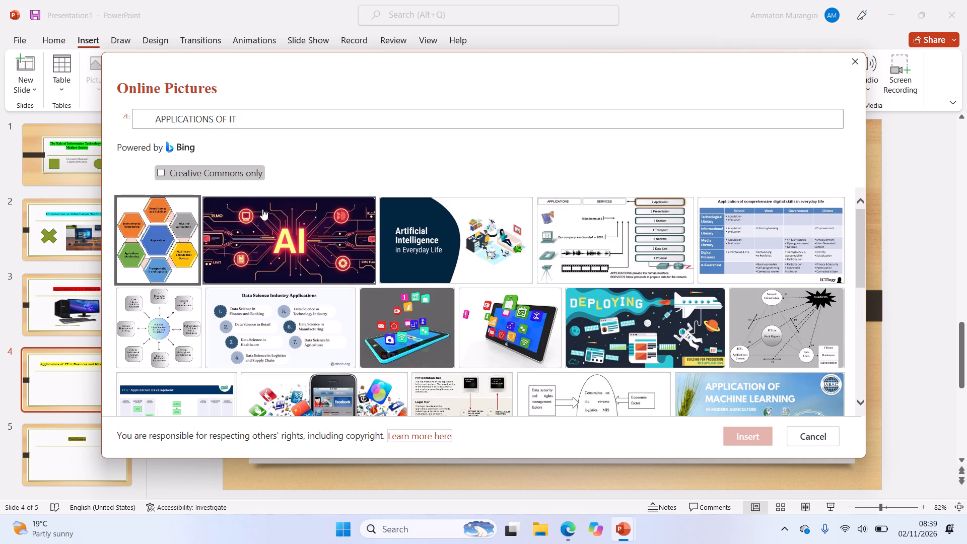
pyautogui.click(169, 238)
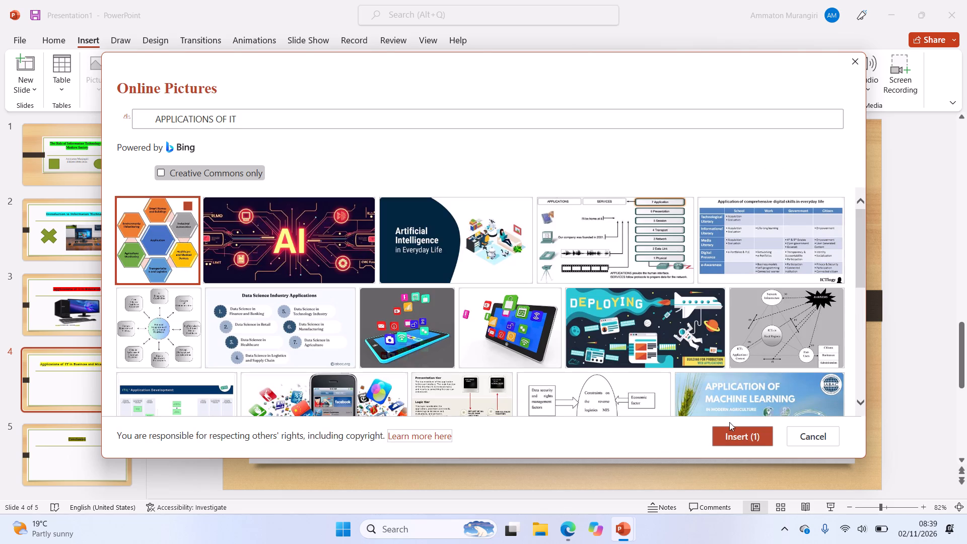
pyautogui.click(732, 437)
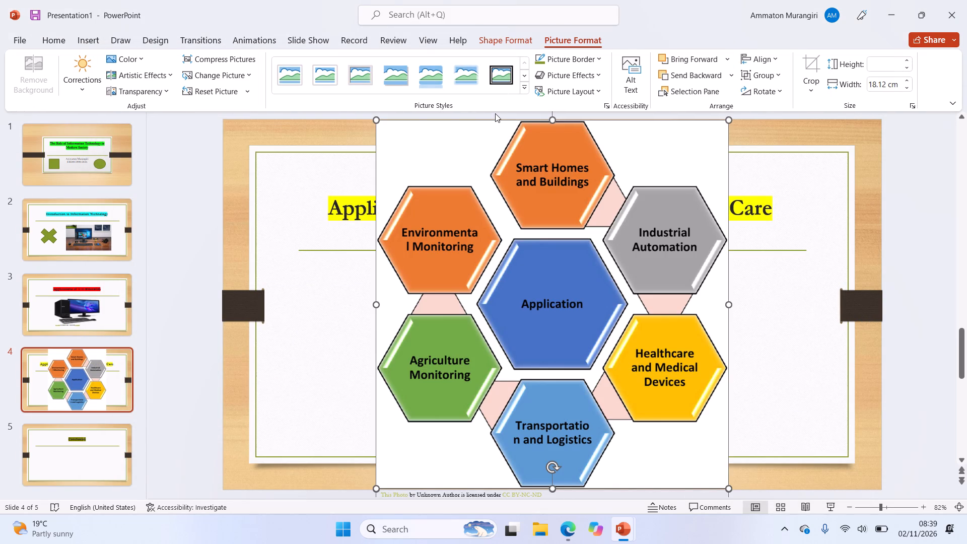
# Shrink the hexagon diagram and its caption to about 12.4 cm wide and place both fully within slide 4's white area.
pyautogui.moveTo(495, 117); pyautogui.dragTo(491, 144)
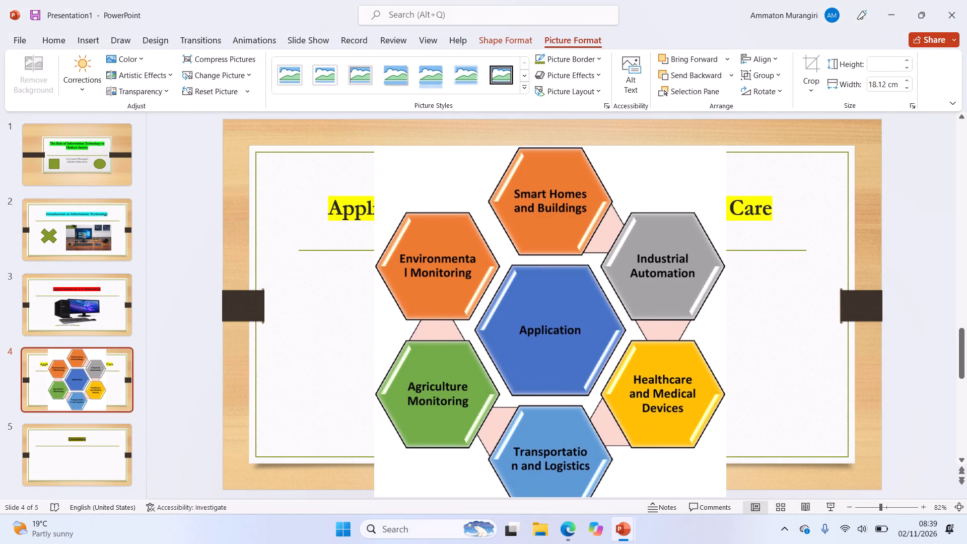
pyautogui.moveTo(491, 144); pyautogui.dragTo(482, 255)
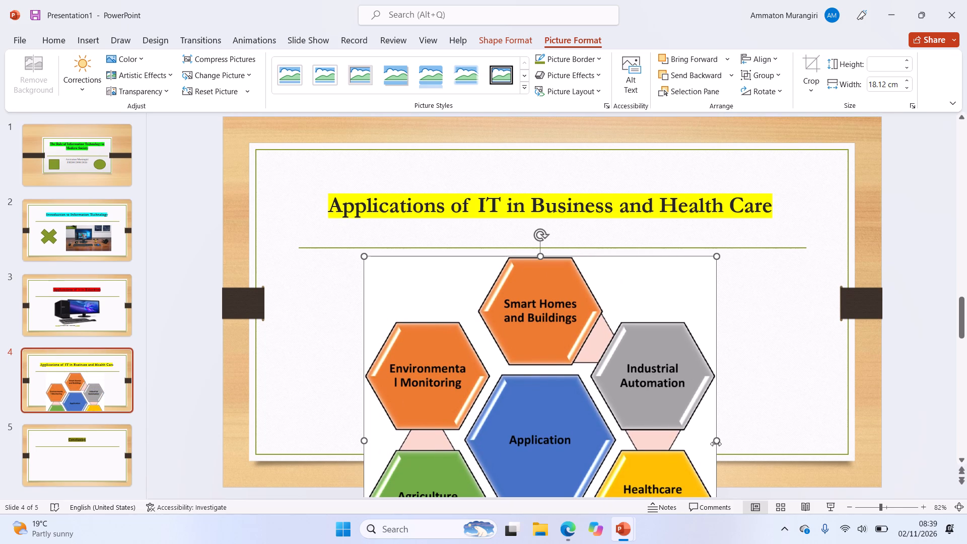
pyautogui.moveTo(586, 266); pyautogui.dragTo(608, 107)
pyautogui.moveTo(612, 316); pyautogui.dragTo(640, 199)
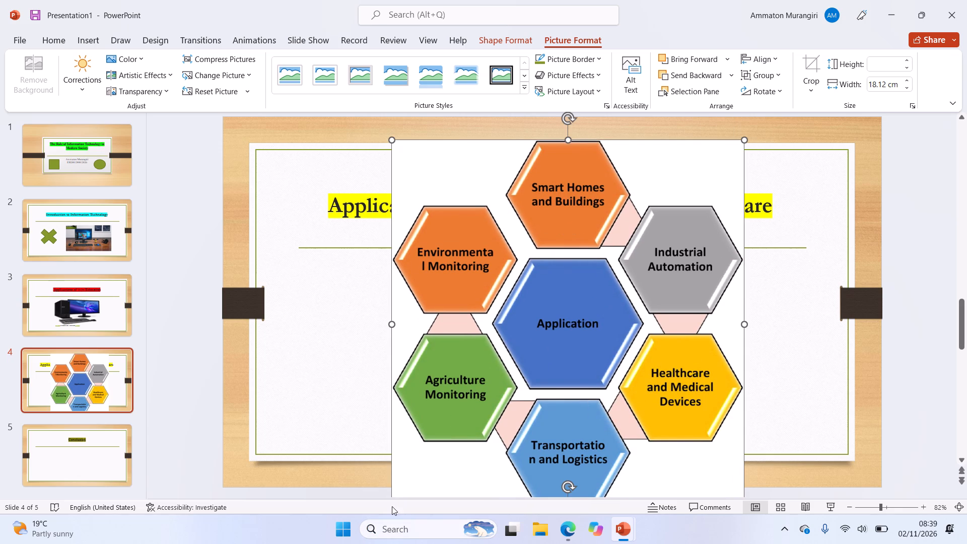
pyautogui.moveTo(392, 325); pyautogui.dragTo(396, 331)
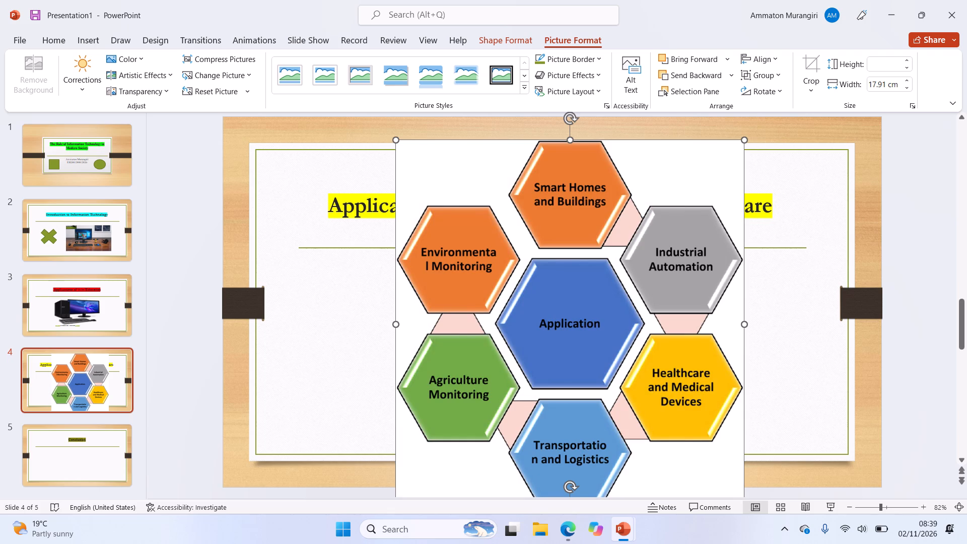
pyautogui.moveTo(394, 138); pyautogui.dragTo(456, 370)
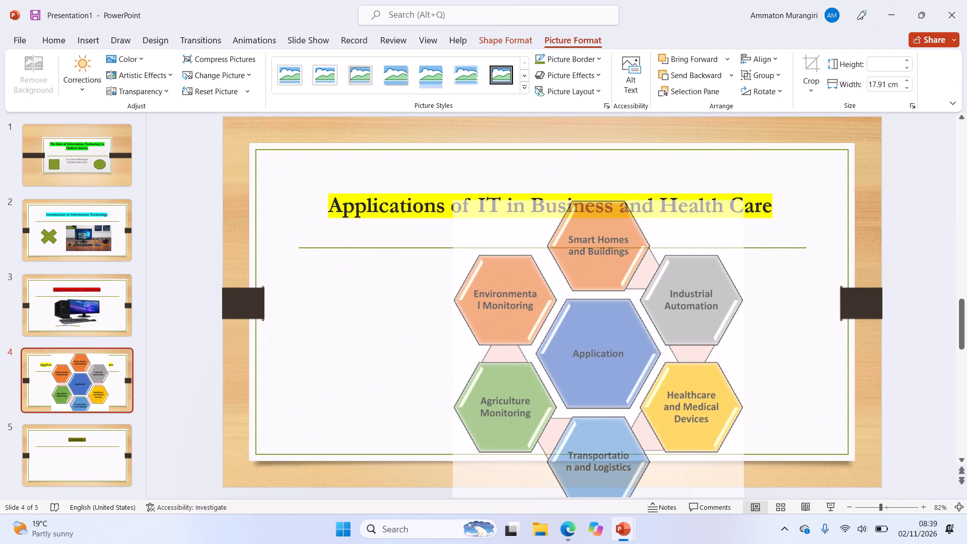
pyautogui.moveTo(456, 370); pyautogui.dragTo(533, 362)
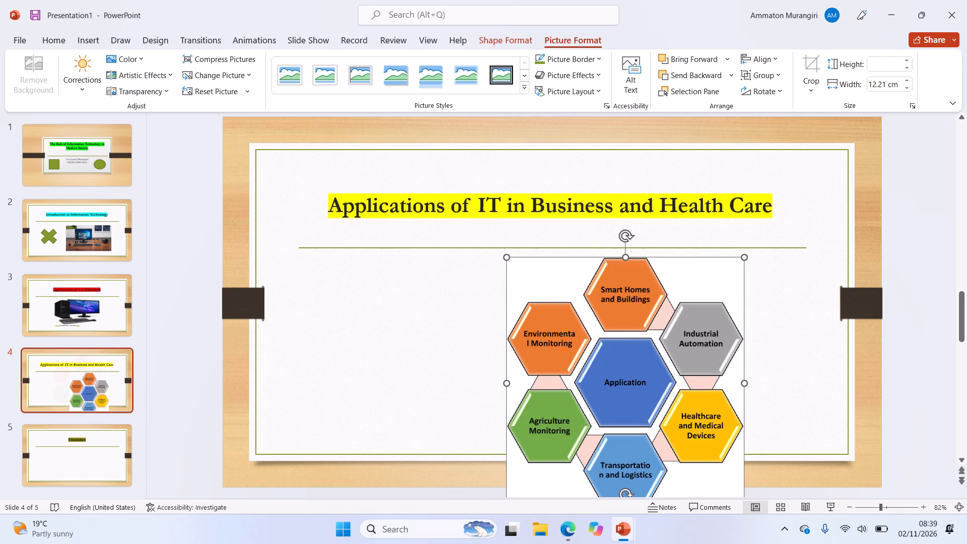
pyautogui.moveTo(744, 254); pyautogui.dragTo(757, 341)
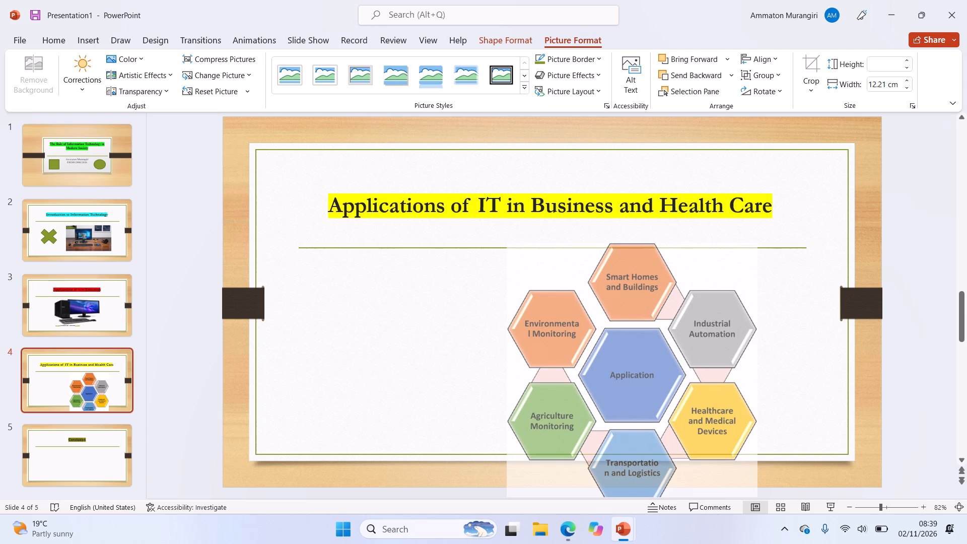
pyautogui.moveTo(757, 341); pyautogui.dragTo(747, 369)
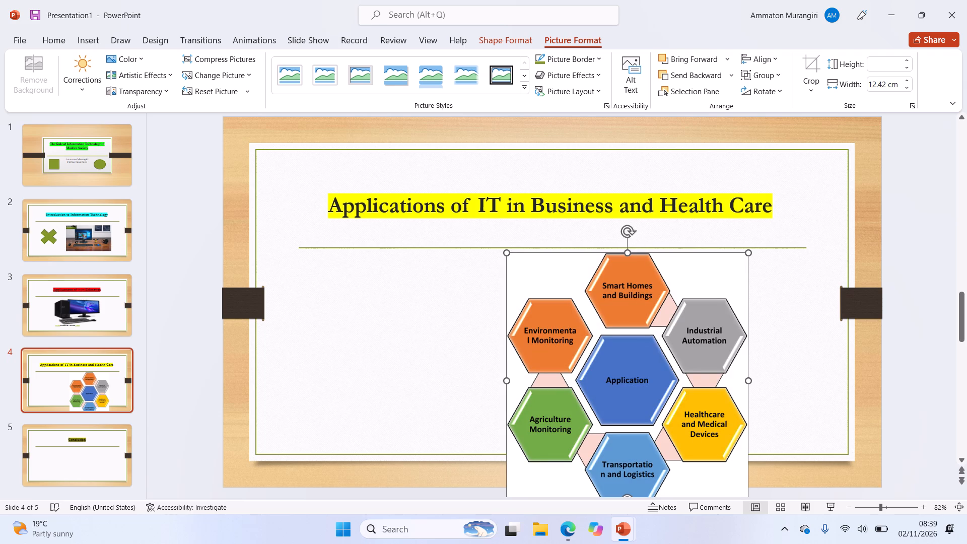
pyautogui.moveTo(700, 409); pyautogui.dragTo(680, 312)
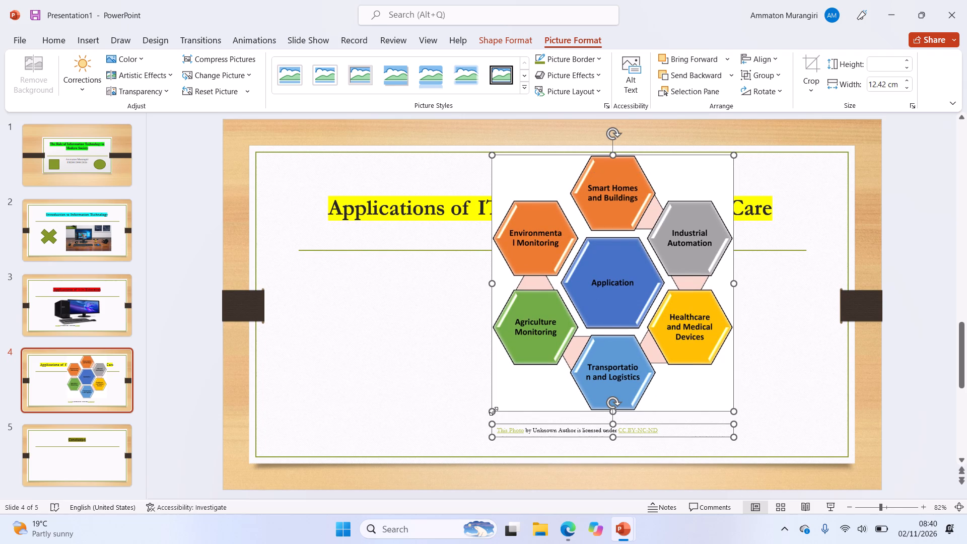
pyautogui.moveTo(494, 411); pyautogui.dragTo(492, 381)
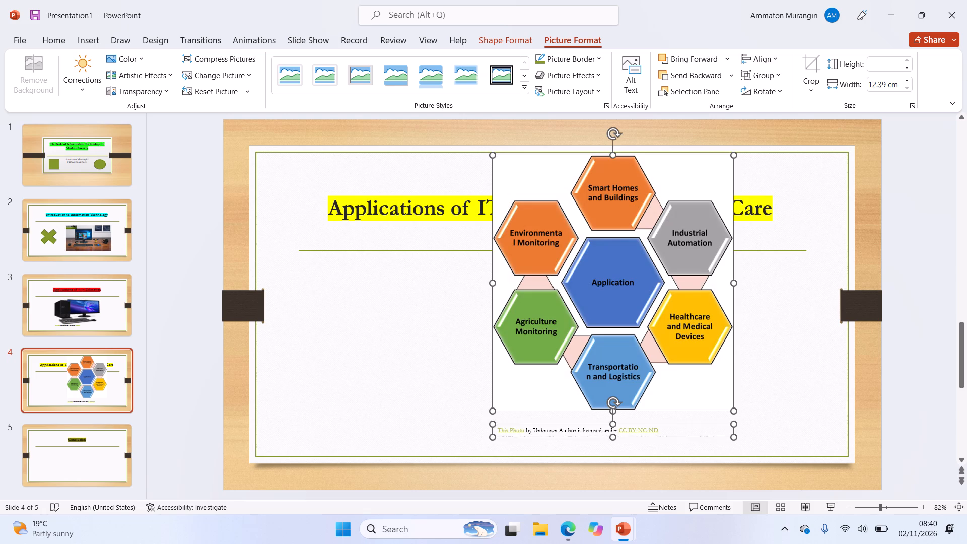
# Resize the hexagon diagram alone to a smaller size and place it between slide 4's title line and the picture caption.
pyautogui.click(400, 405)
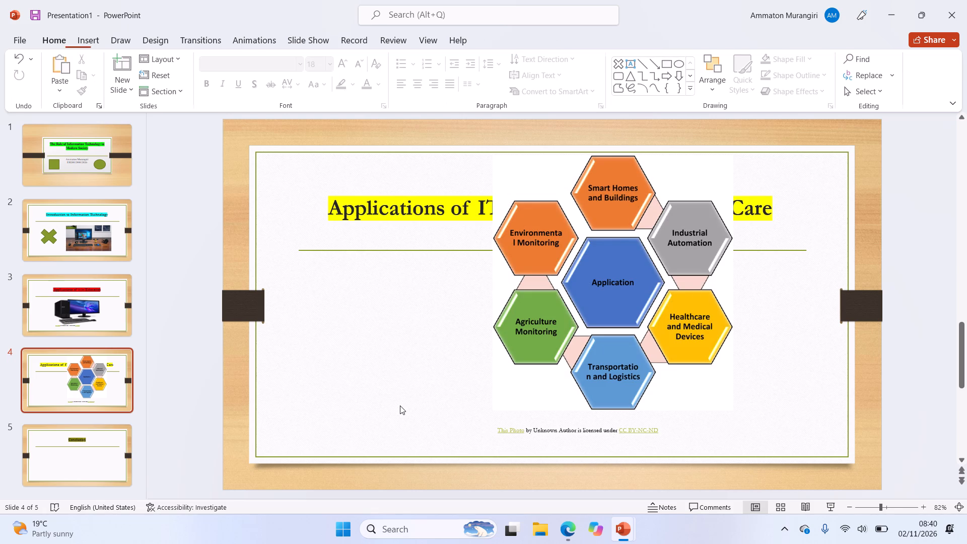
pyautogui.click(508, 404)
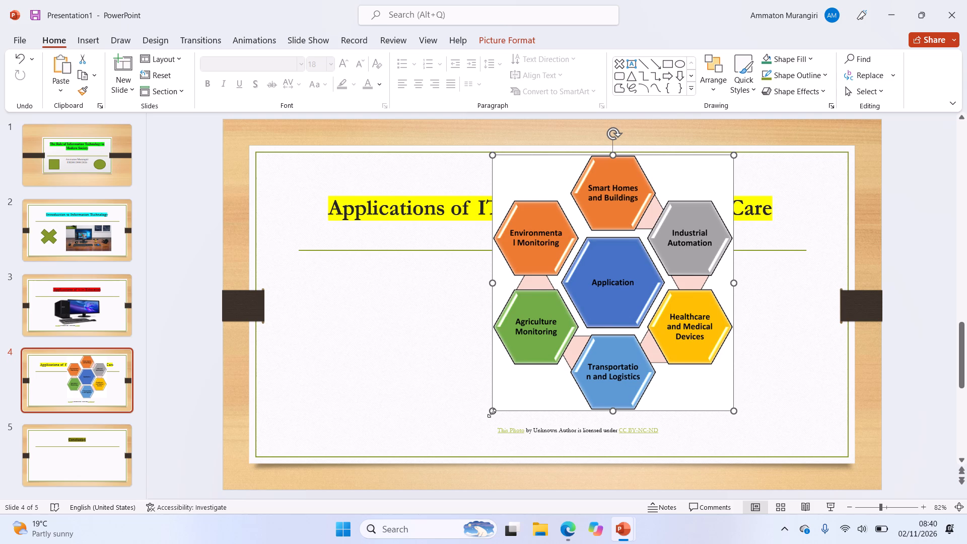
pyautogui.moveTo(492, 413); pyautogui.dragTo(474, 319)
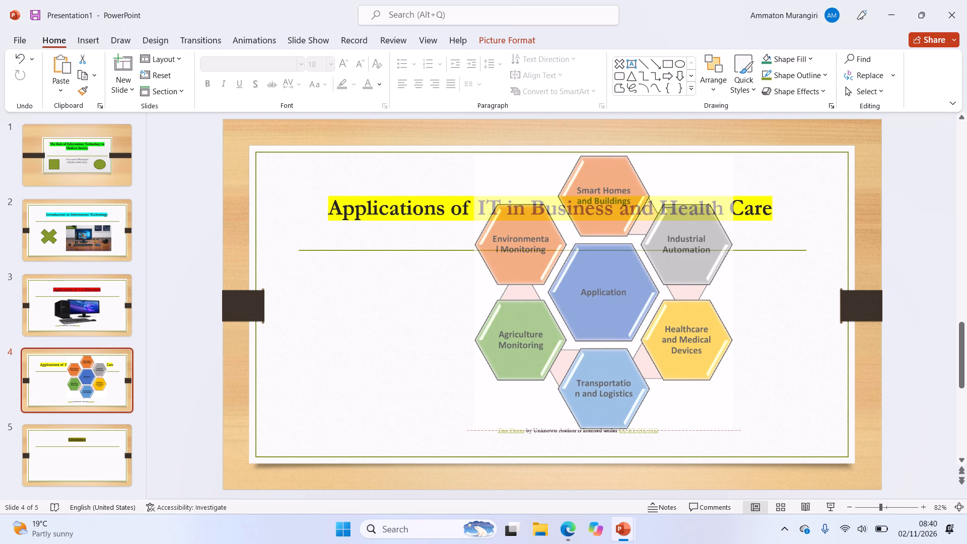
pyautogui.moveTo(474, 319); pyautogui.dragTo(474, 297)
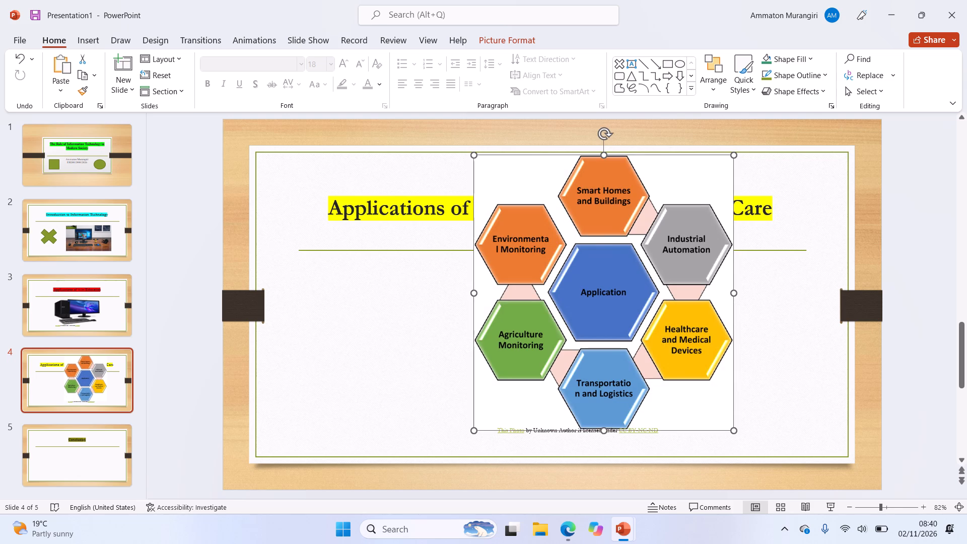
pyautogui.moveTo(473, 149); pyautogui.dragTo(473, 154)
pyautogui.doubleClick(473, 154)
pyautogui.moveTo(473, 154); pyautogui.dragTo(582, 315)
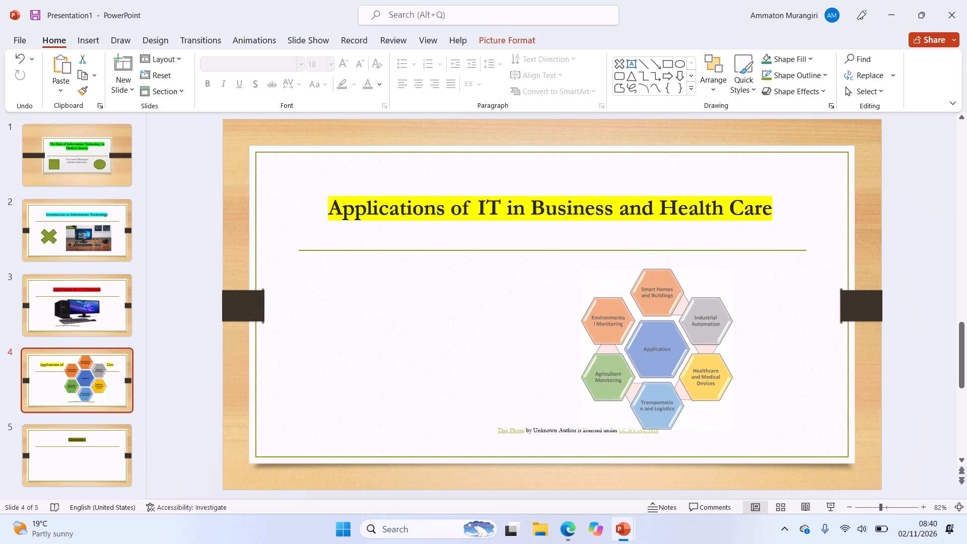
pyautogui.moveTo(582, 315); pyautogui.dragTo(589, 314)
pyautogui.moveTo(645, 322); pyautogui.dragTo(586, 328)
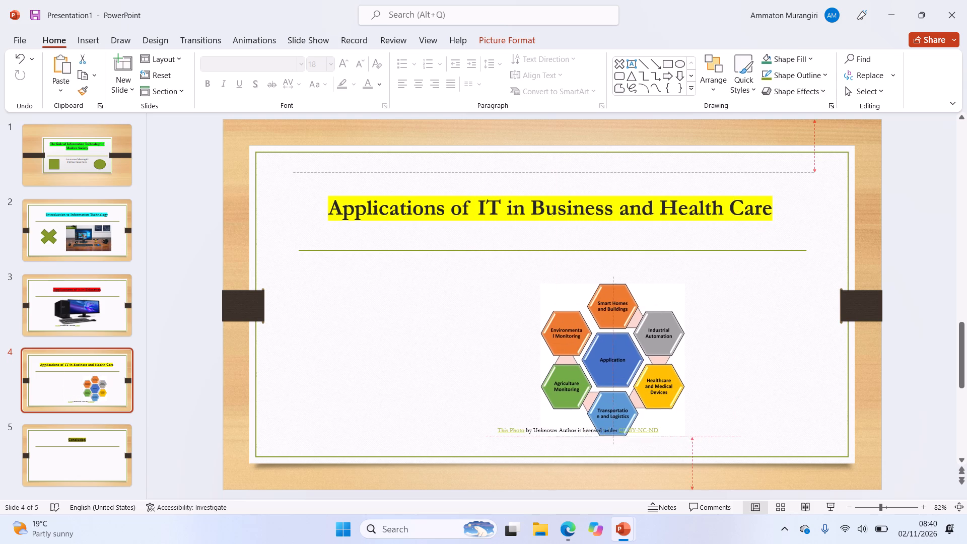
pyautogui.moveTo(586, 328); pyautogui.dragTo(514, 318)
# Stretch the hexagon diagram on slide 4 horizontally and enlarge it to fill the white area below the title line.
pyautogui.moveTo(602, 347); pyautogui.dragTo(692, 335)
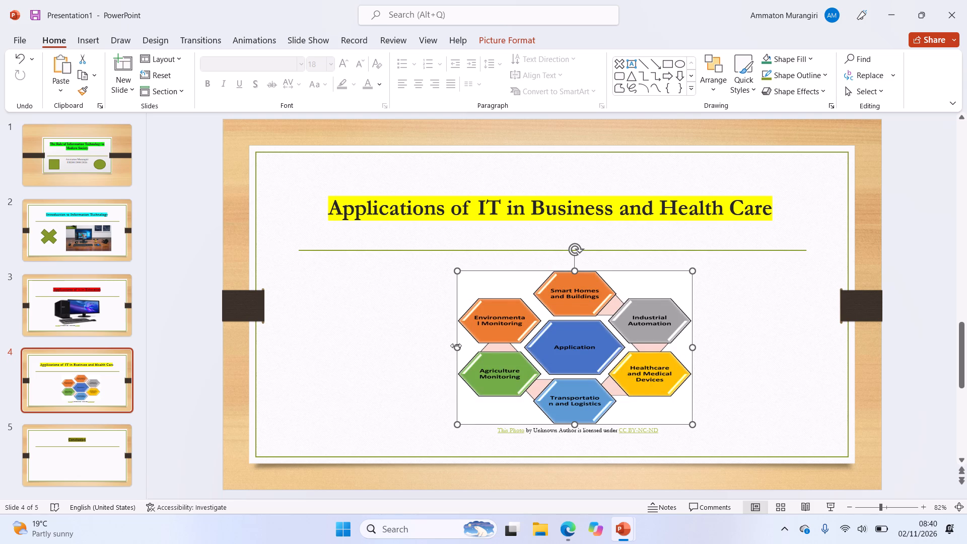
pyautogui.moveTo(456, 346); pyautogui.dragTo(379, 349)
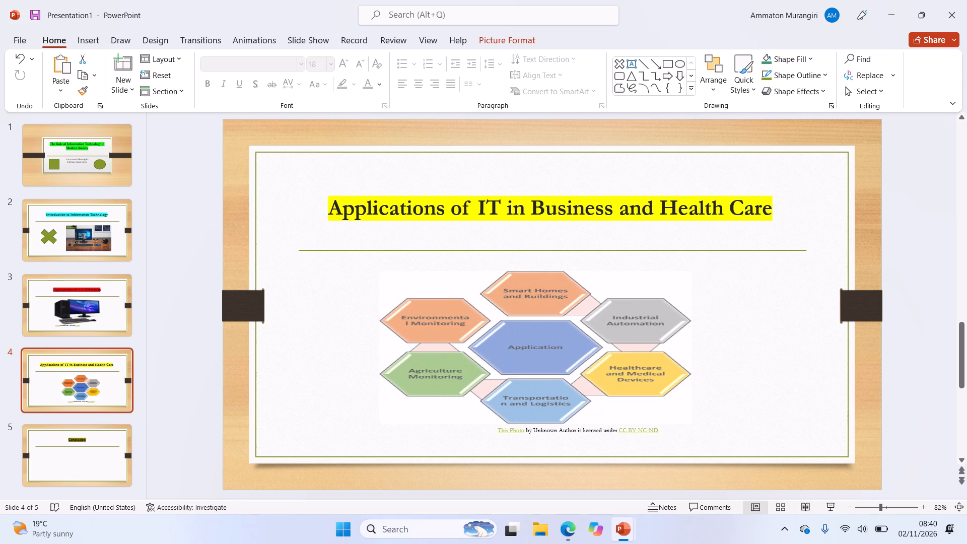
pyautogui.moveTo(379, 349); pyautogui.dragTo(367, 351)
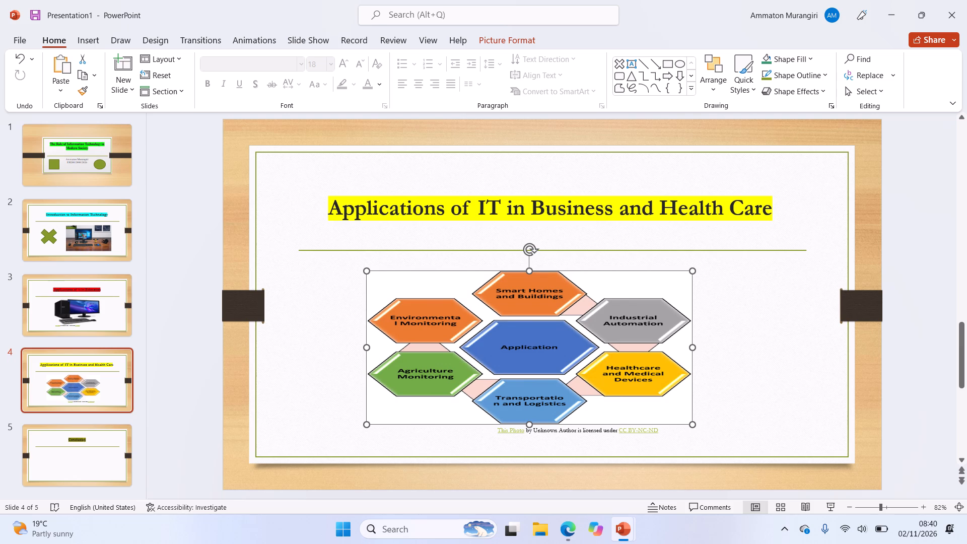
pyautogui.moveTo(691, 421); pyautogui.dragTo(696, 430)
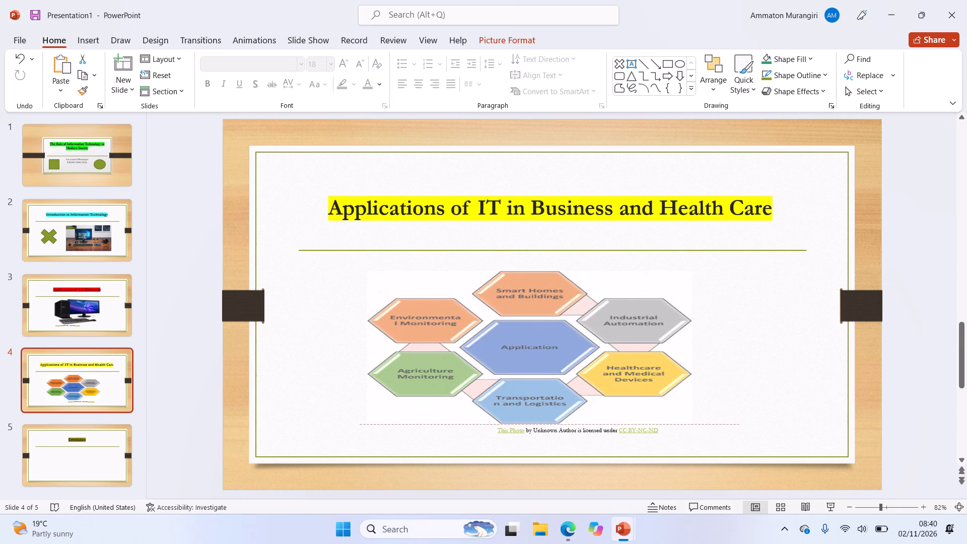
pyautogui.moveTo(696, 430); pyautogui.dragTo(712, 443)
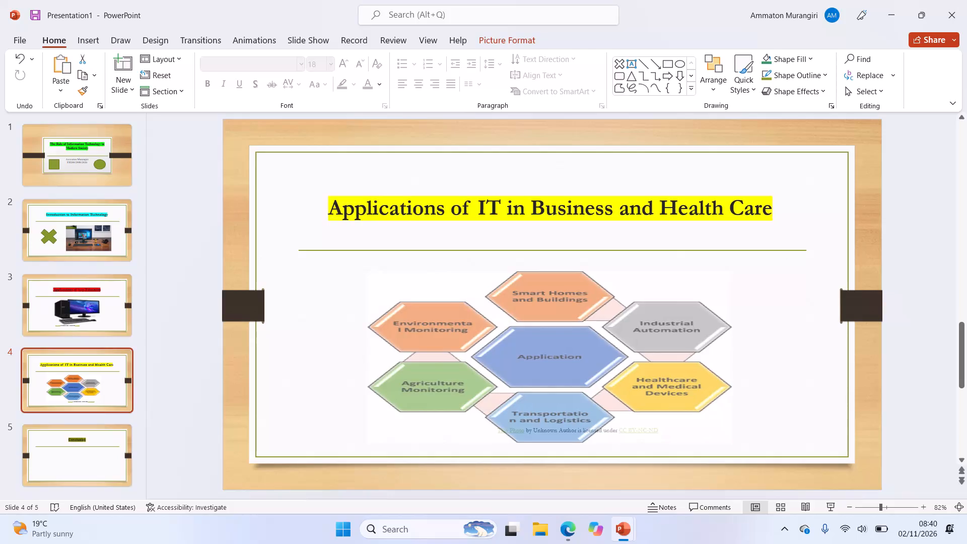
pyautogui.moveTo(712, 443); pyautogui.dragTo(723, 447)
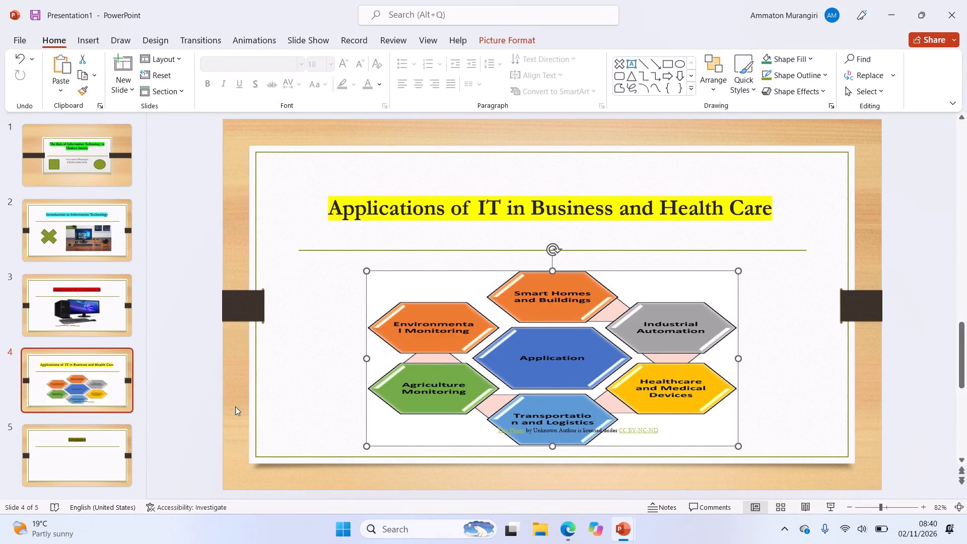
# Cut the green cross shape from slide 2, Introduction to Information Technology.
pyautogui.click(65, 450)
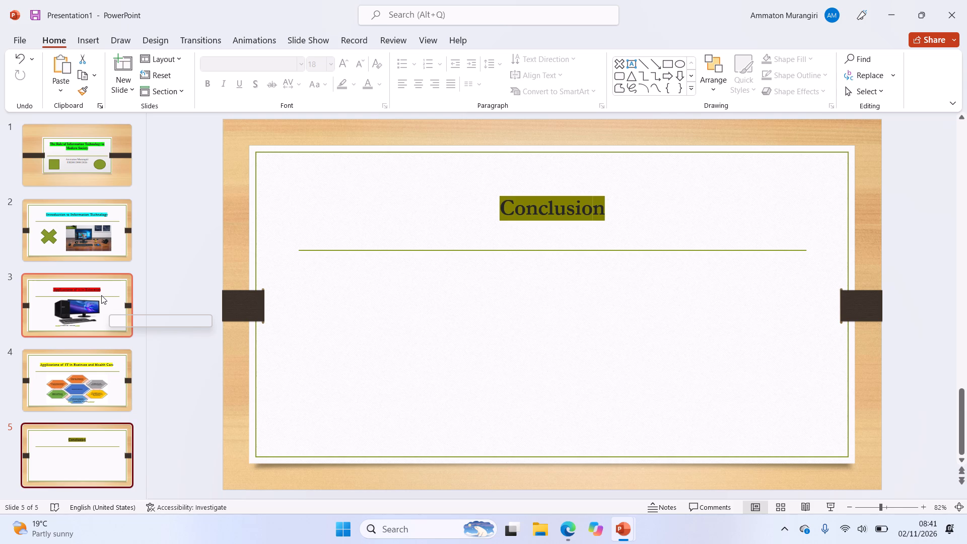
pyautogui.click(79, 367)
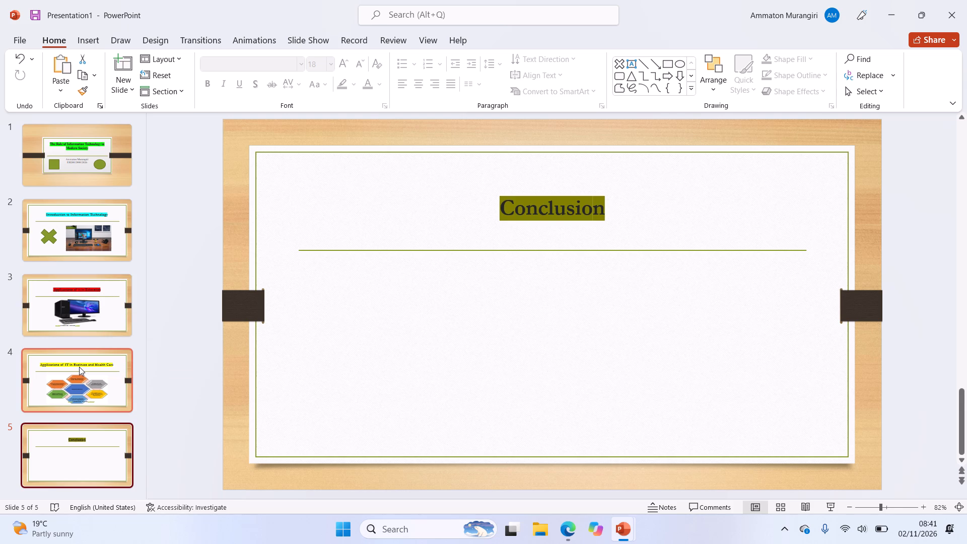
pyautogui.click(101, 298)
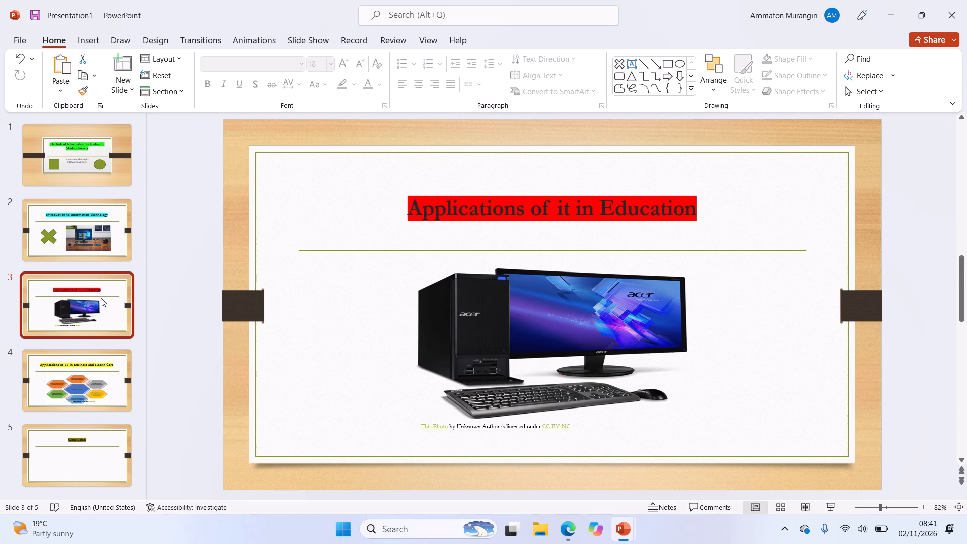
pyautogui.click(108, 251)
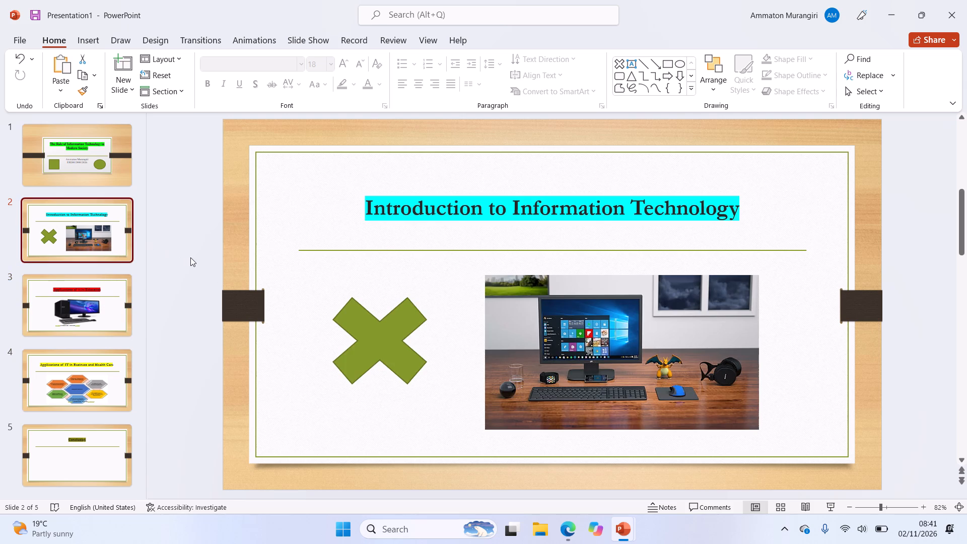
pyautogui.click(363, 327)
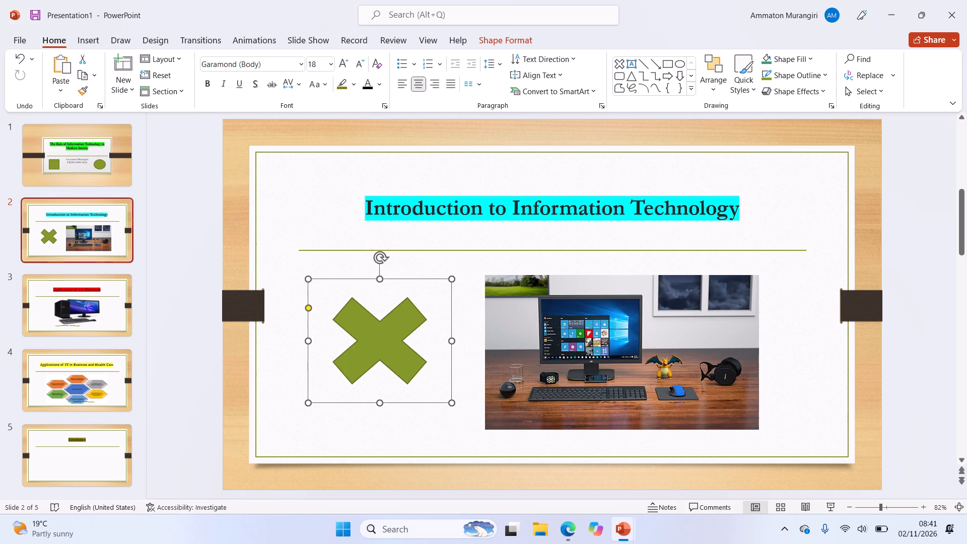
pyautogui.rightClick(363, 327)
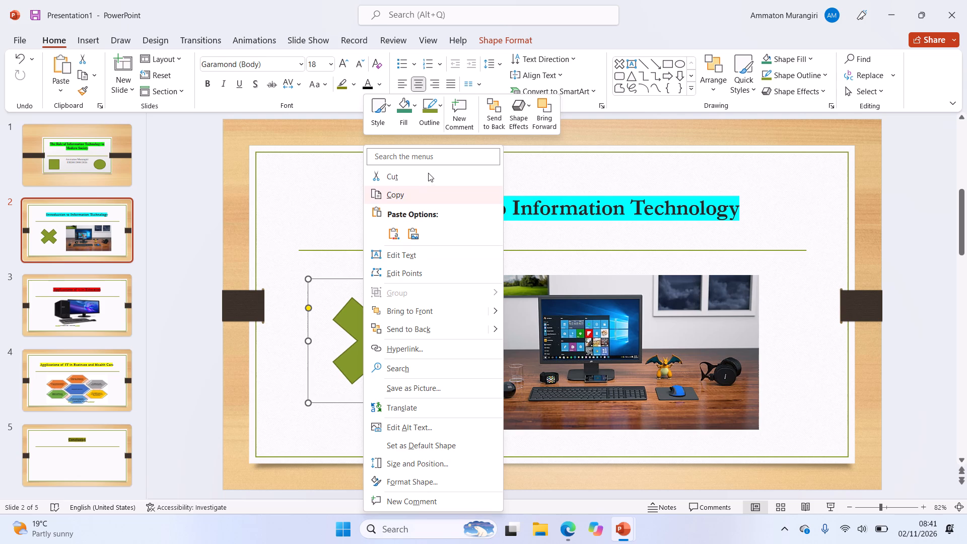
pyautogui.click(412, 175)
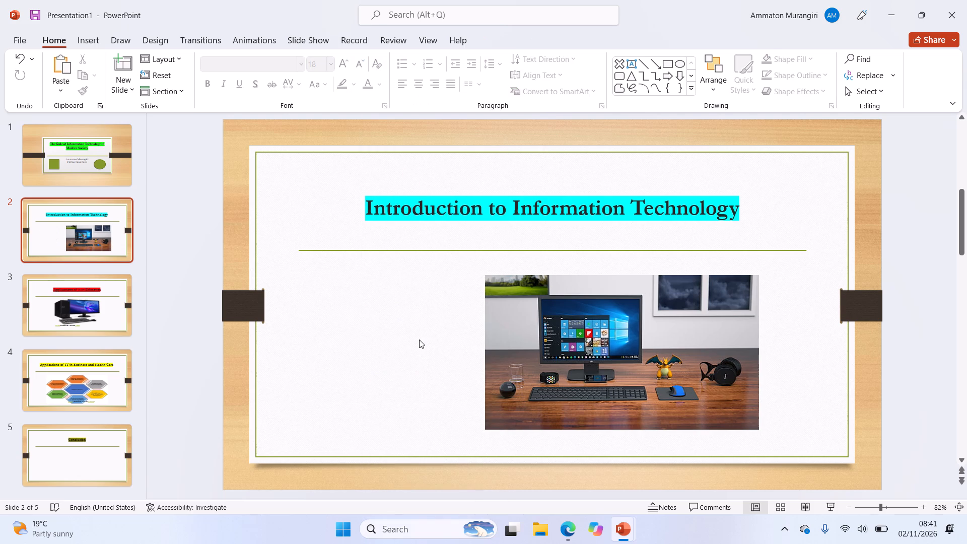
# Cut the Acer desktop computer picture from slide 3.
pyautogui.click(97, 308)
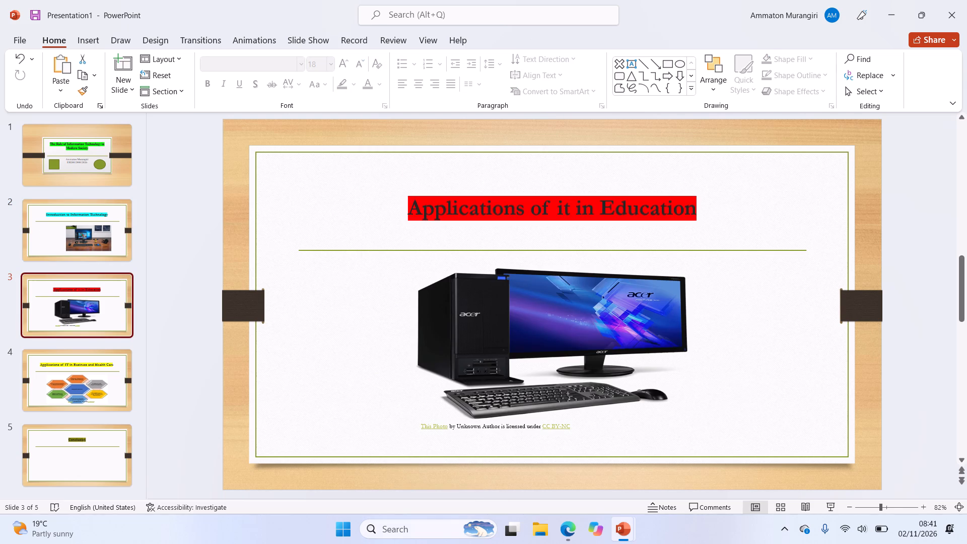
pyautogui.rightClick(507, 329)
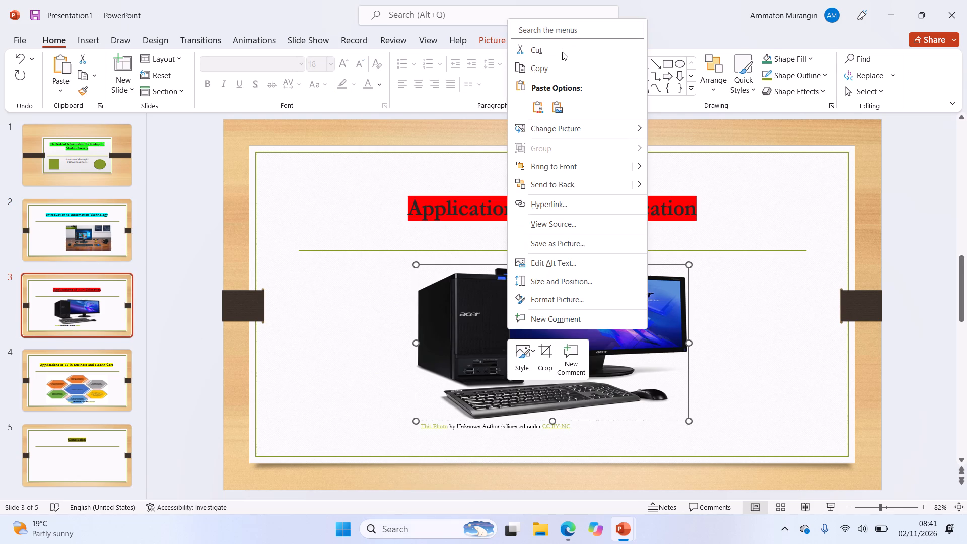
pyautogui.click(562, 52)
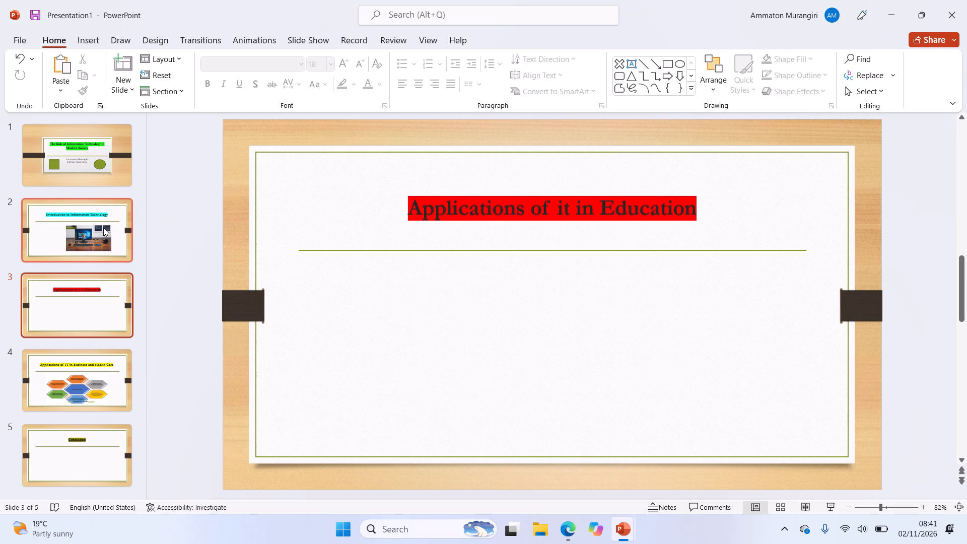
# Search online pictures for "DESKTOP" and insert the HP monitor and tower picture onto slide 2.
pyautogui.click(90, 230)
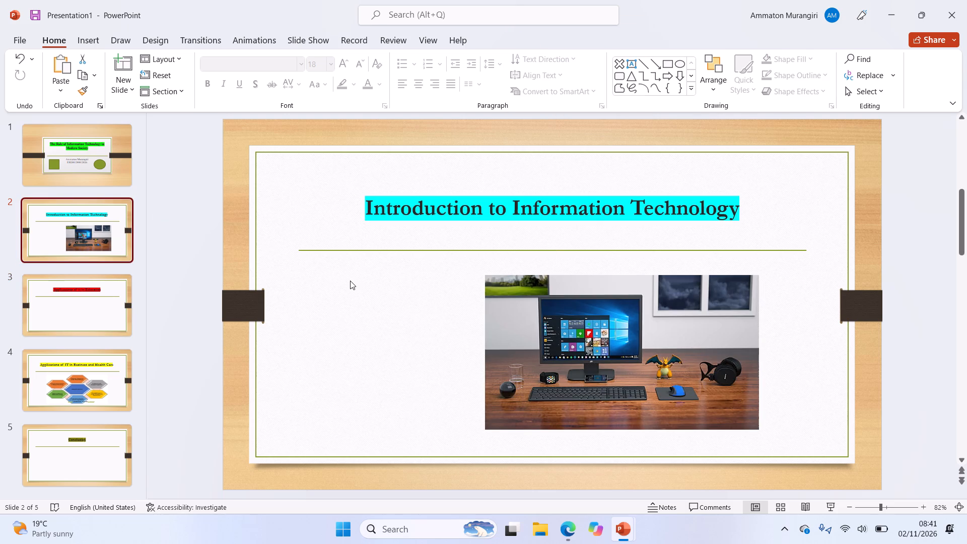
pyautogui.click(89, 48)
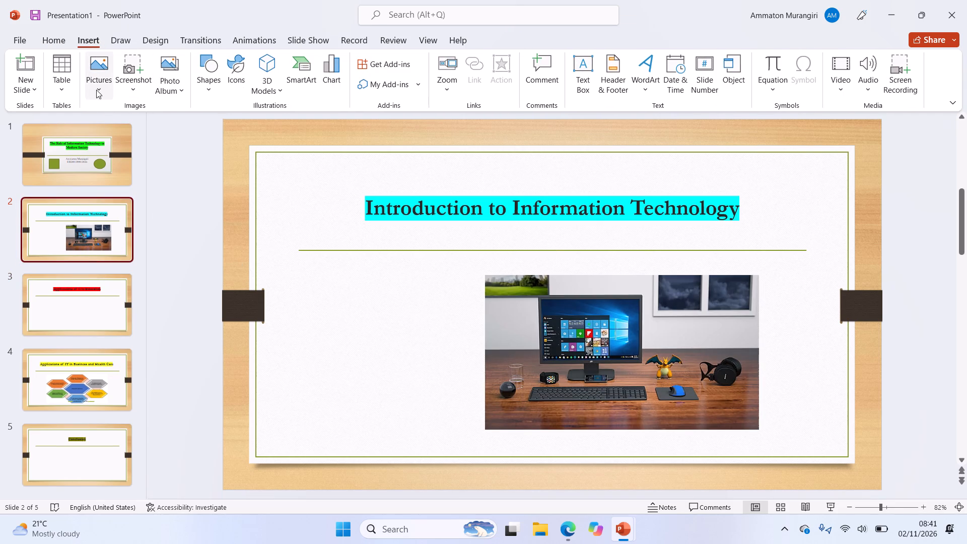
pyautogui.click(96, 90)
pyautogui.click(122, 162)
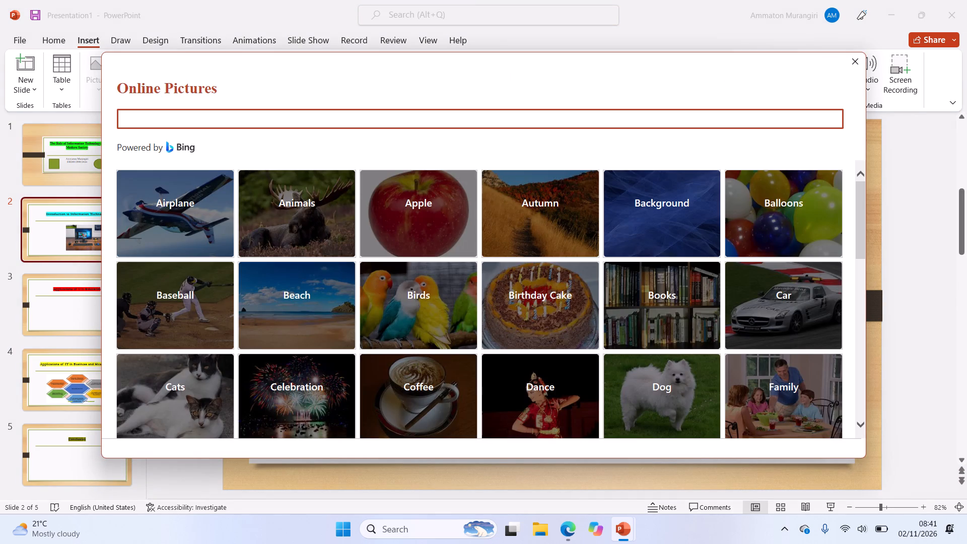
pyautogui.click(291, 119)
pyautogui.write('DES')
pyautogui.press('j')
pyautogui.press('BackSpace')
pyautogui.write('KTOP')
pyautogui.press('Return')
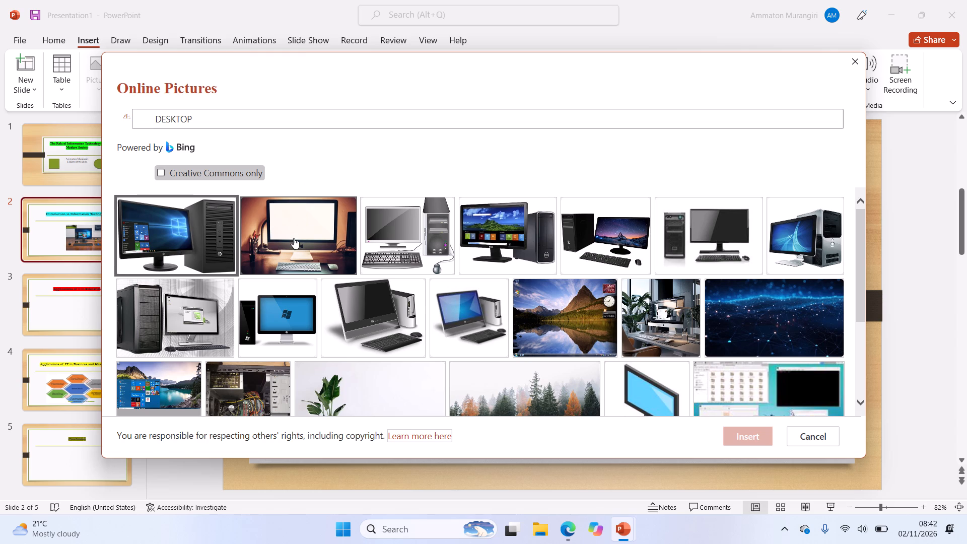
pyautogui.click(216, 249)
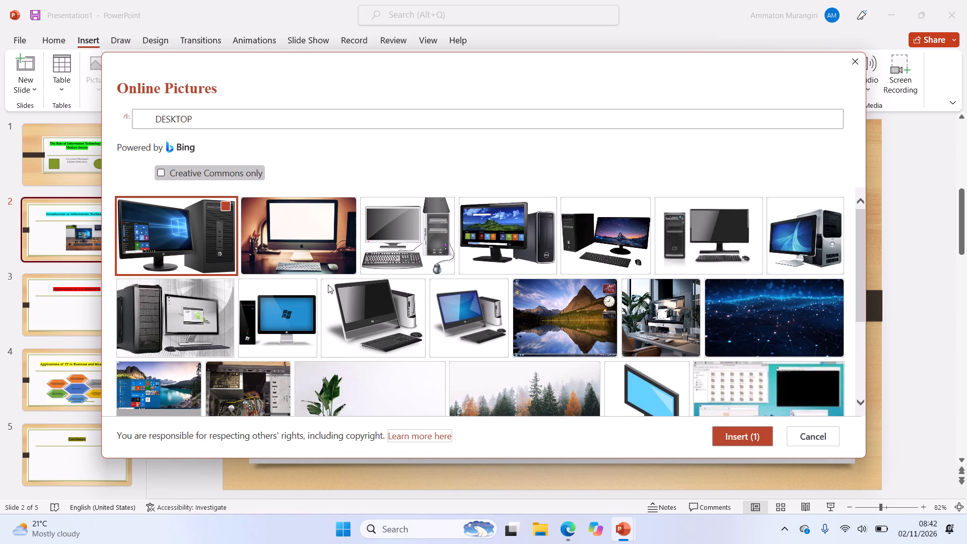
pyautogui.click(717, 429)
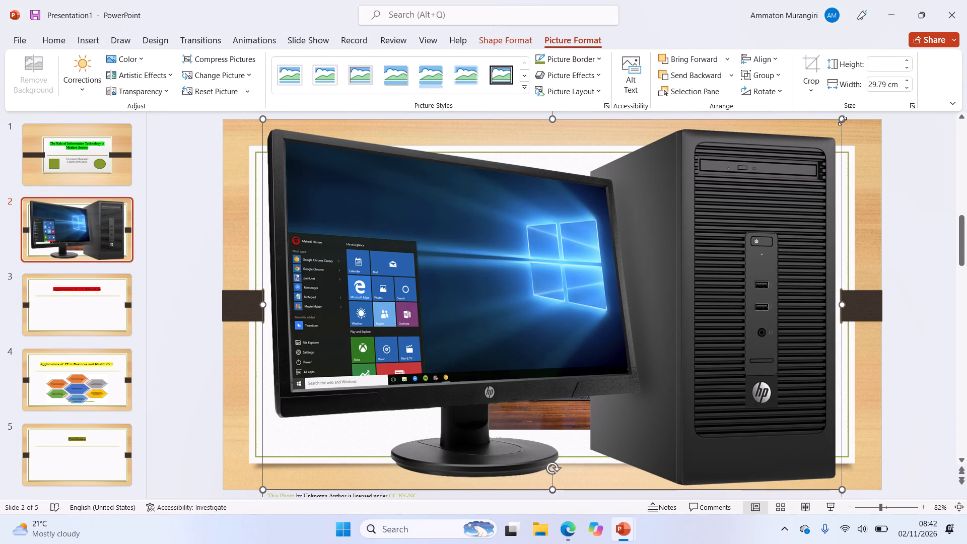
# Shrink the HP desktop picture on slide 2 to about 15.6 cm wide and 10 cm high, keeping its lower-left corner in place.
pyautogui.moveTo(842, 121); pyautogui.dragTo(651, 221)
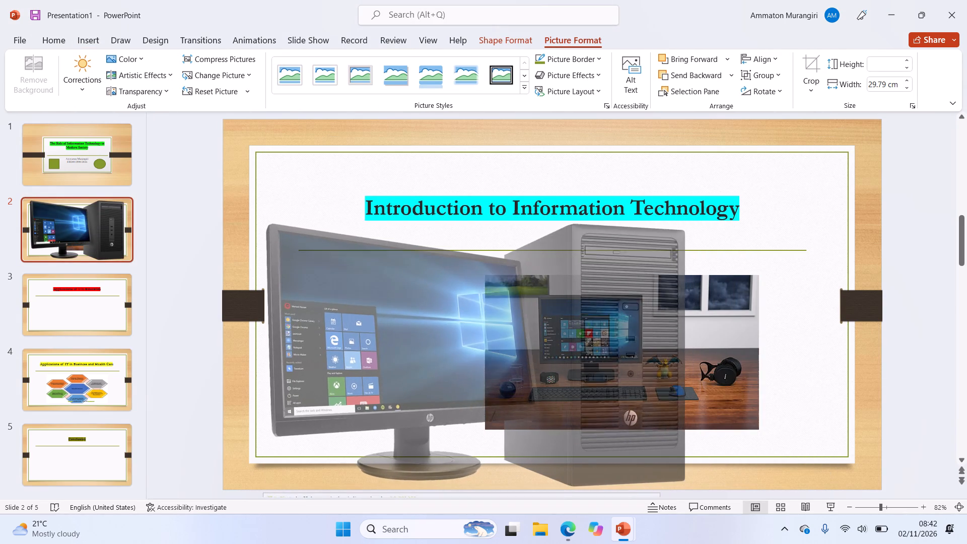
pyautogui.moveTo(651, 221); pyautogui.dragTo(462, 264)
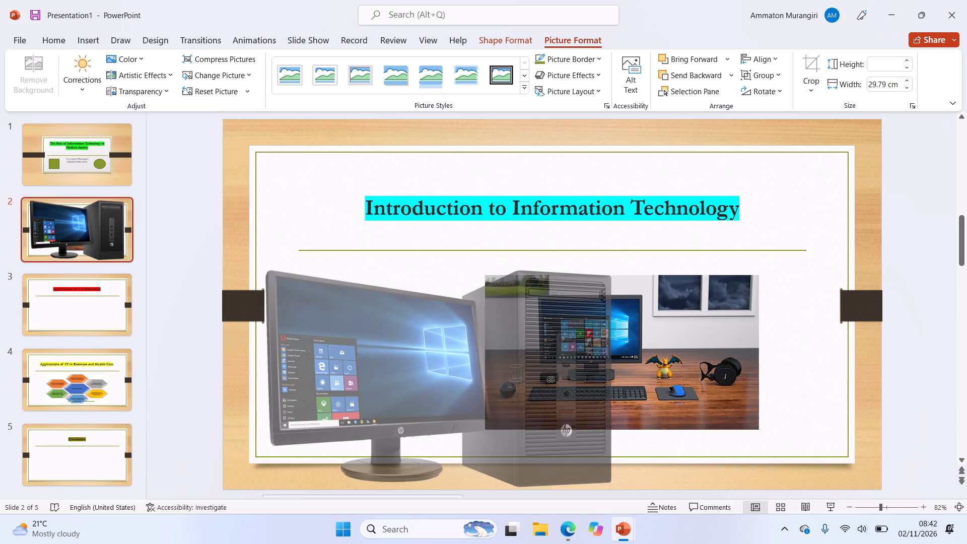
pyautogui.moveTo(462, 264); pyautogui.dragTo(391, 296)
# Move the desk photo on slide 2 rightward to the white area's edge, clear of the HP desktop picture.
pyautogui.click(642, 308)
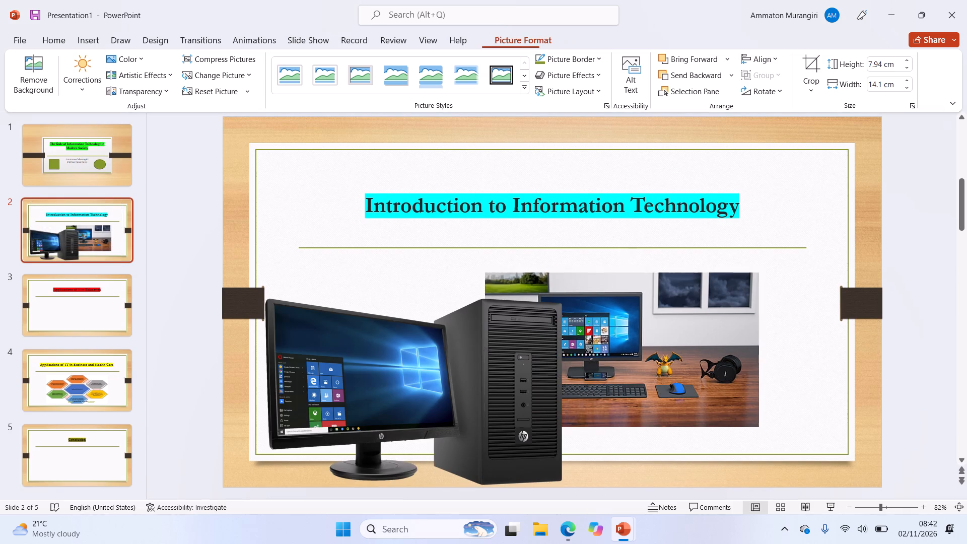
pyautogui.doubleClick(733, 274)
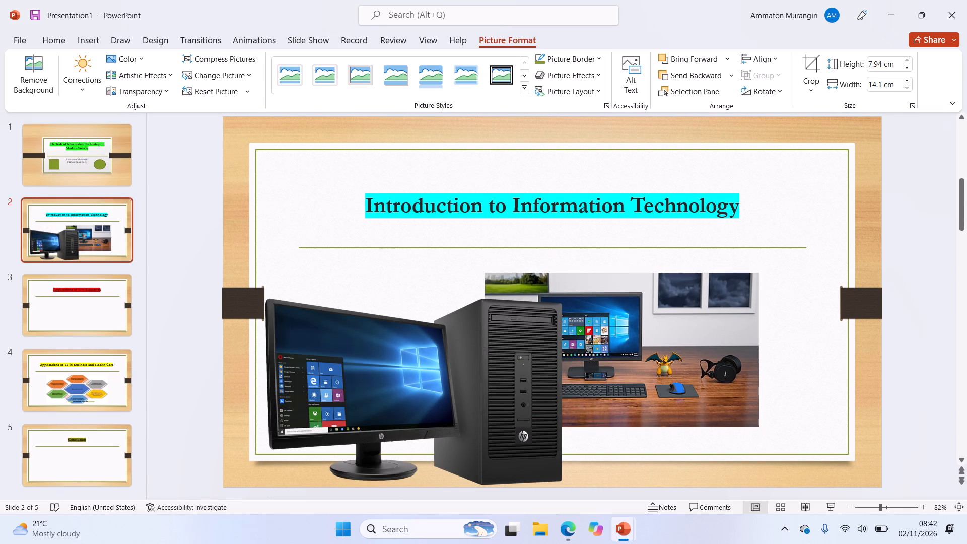
pyautogui.moveTo(754, 281); pyautogui.dragTo(757, 281)
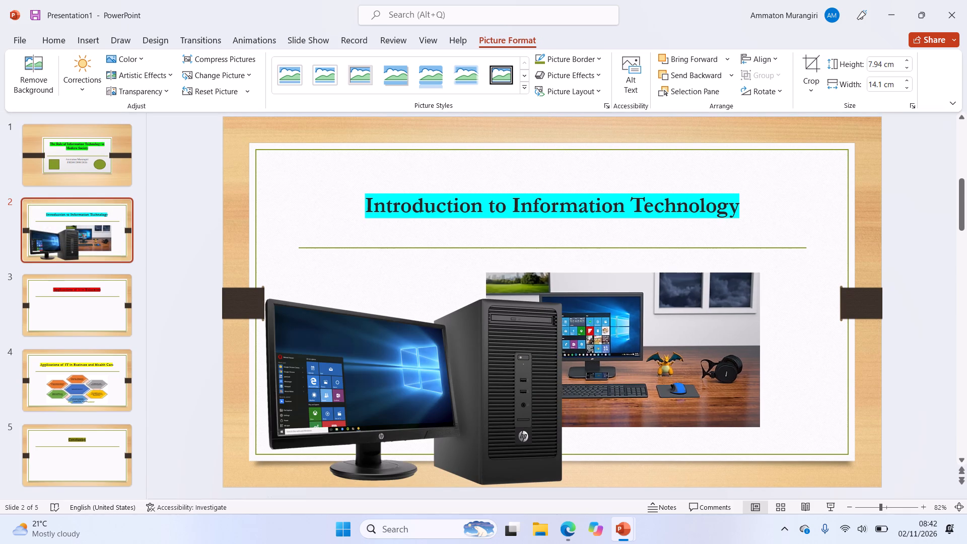
pyautogui.moveTo(757, 281); pyautogui.dragTo(840, 281)
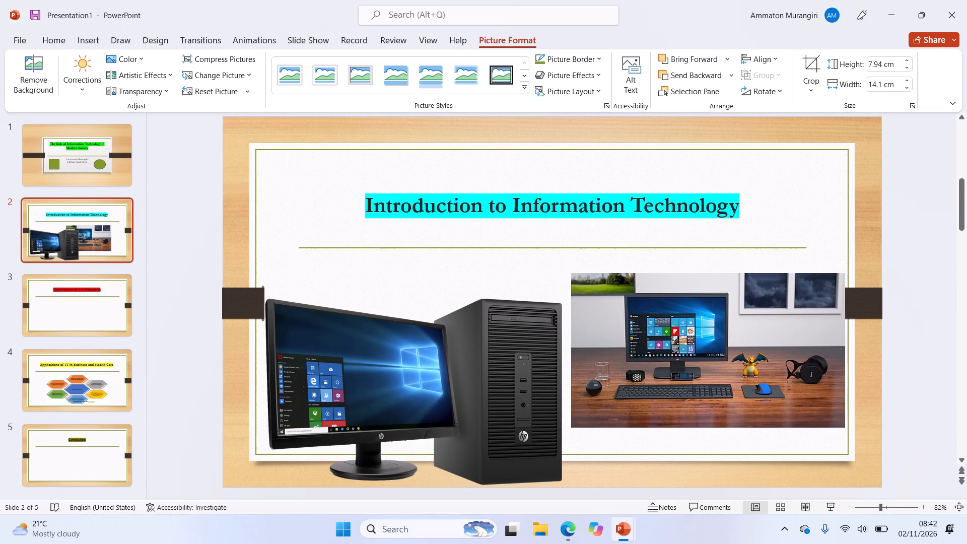
pyautogui.moveTo(840, 281); pyautogui.dragTo(846, 281)
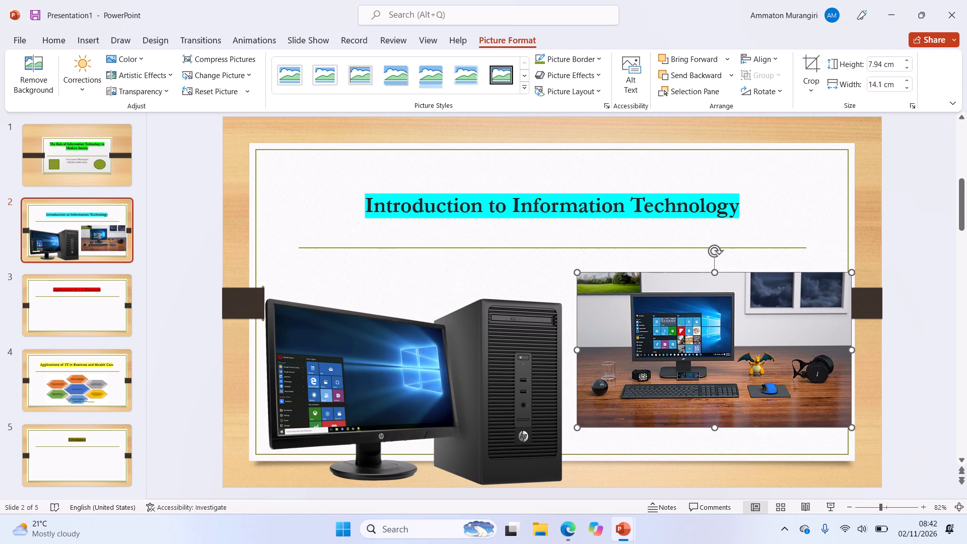
# Move the HP desktop picture on slide 2 upward so it sits inside the white area, beside the desk photo.
pyautogui.click(493, 480)
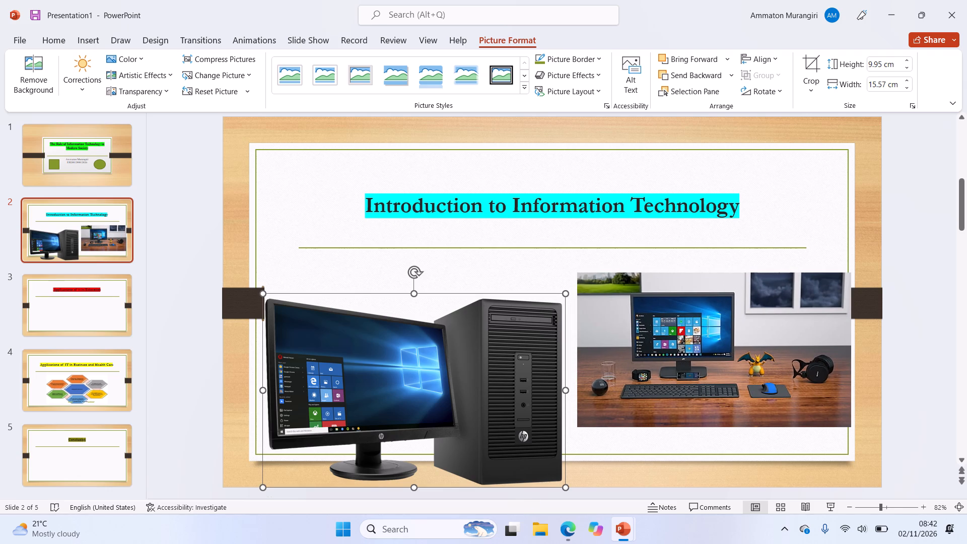
pyautogui.moveTo(483, 459); pyautogui.dragTo(486, 426)
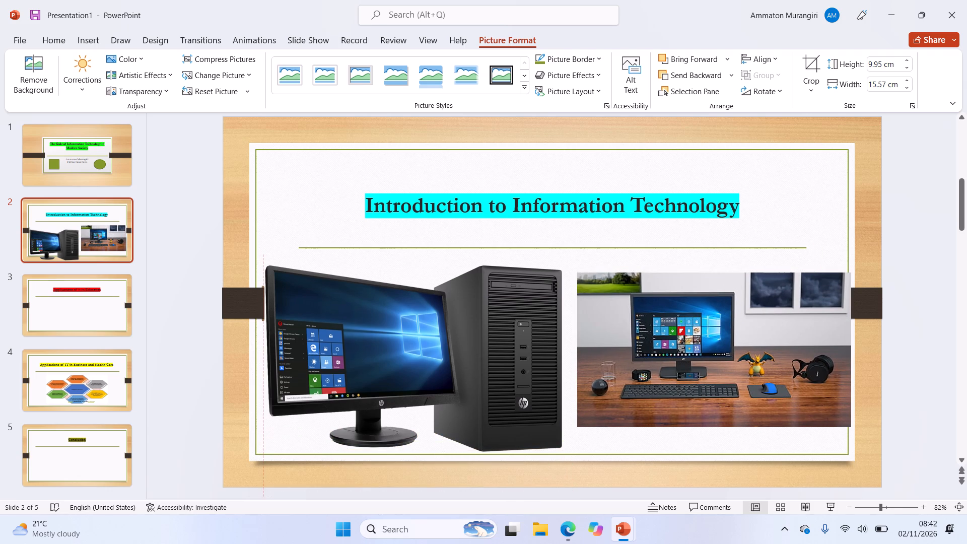
pyautogui.moveTo(486, 426); pyautogui.dragTo(486, 426)
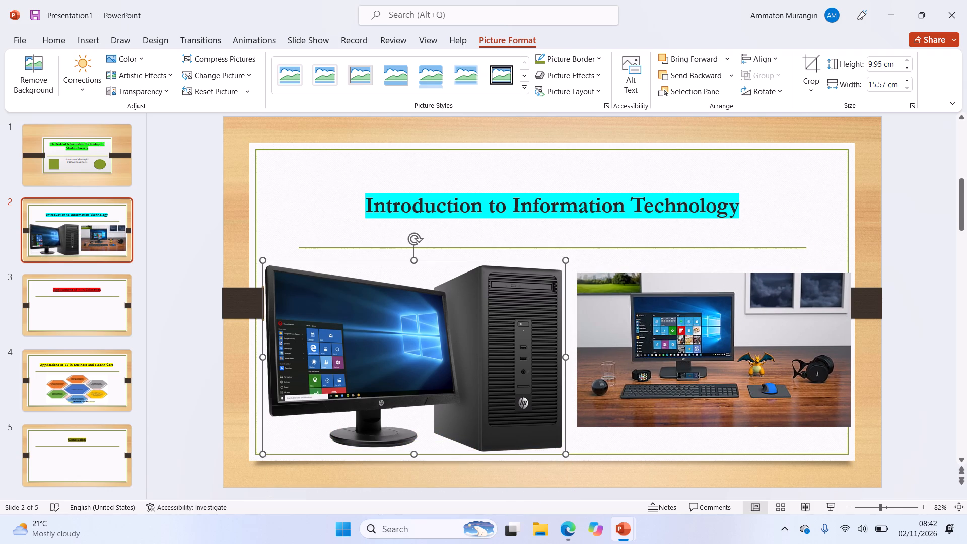
pyautogui.moveTo(262, 361); pyautogui.dragTo(287, 365)
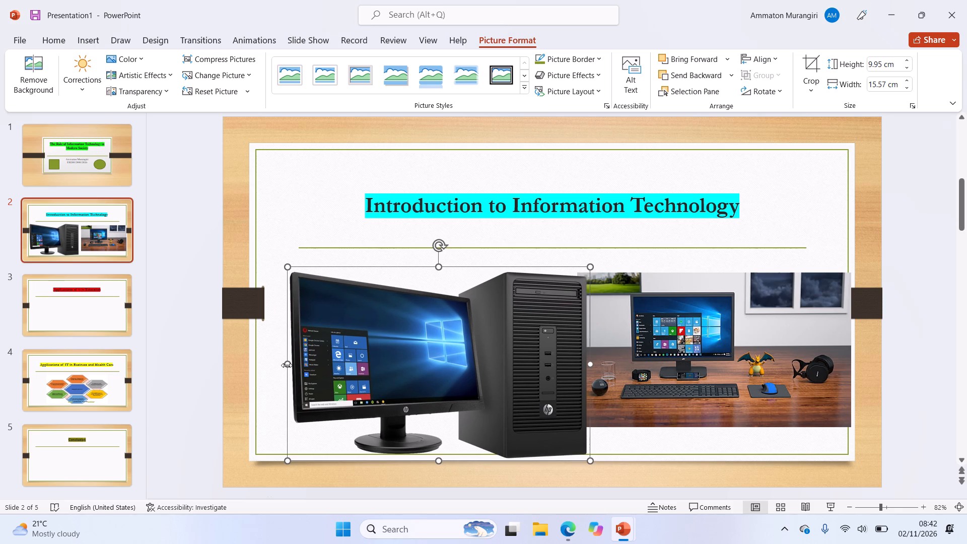
pyautogui.doubleClick(340, 376)
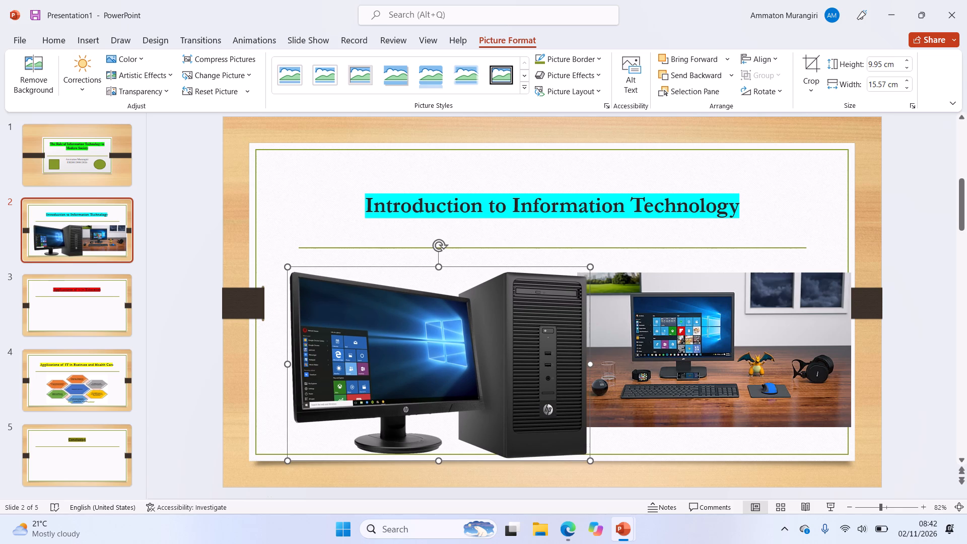
pyautogui.moveTo(289, 346); pyautogui.dragTo(271, 332)
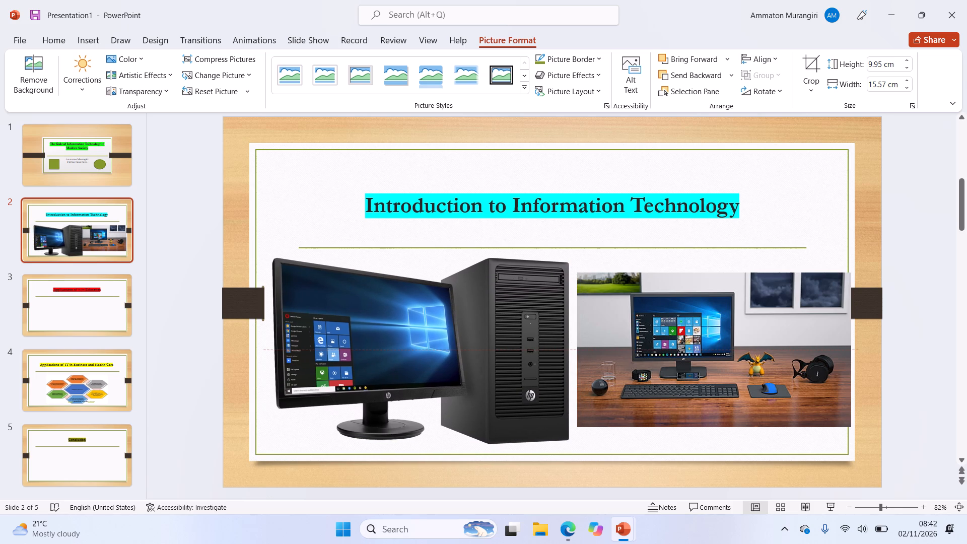
pyautogui.moveTo(271, 332); pyautogui.dragTo(277, 331)
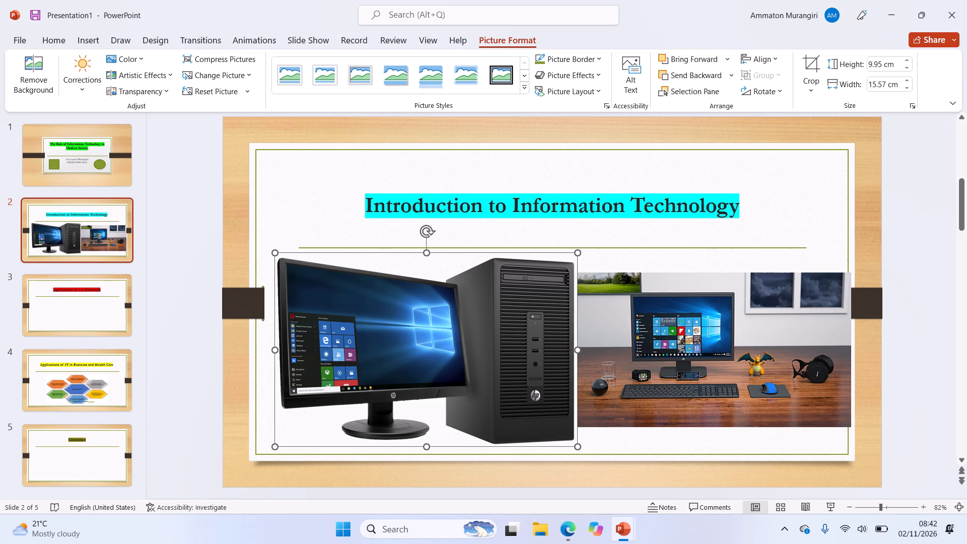
# Shrink the HP desktop picture to about 12.8 cm wide and 8.2 cm high and shift it toward the slide's centre.
pyautogui.moveTo(577, 444); pyautogui.dragTo(522, 403)
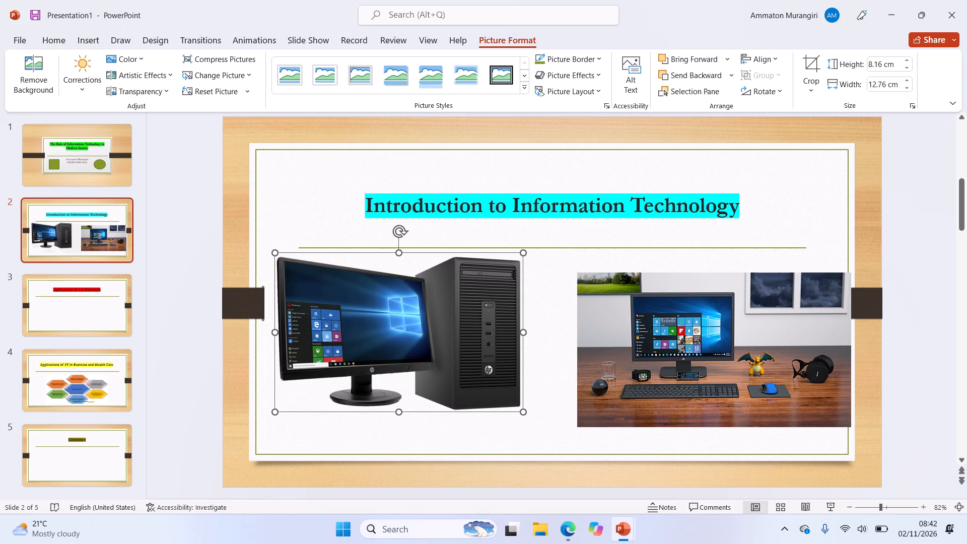
pyautogui.moveTo(430, 373); pyautogui.dragTo(456, 375)
# Move the desk photo on slide 2 close beside the HP desktop picture, with their top edges level.
pyautogui.moveTo(663, 332); pyautogui.dragTo(644, 334)
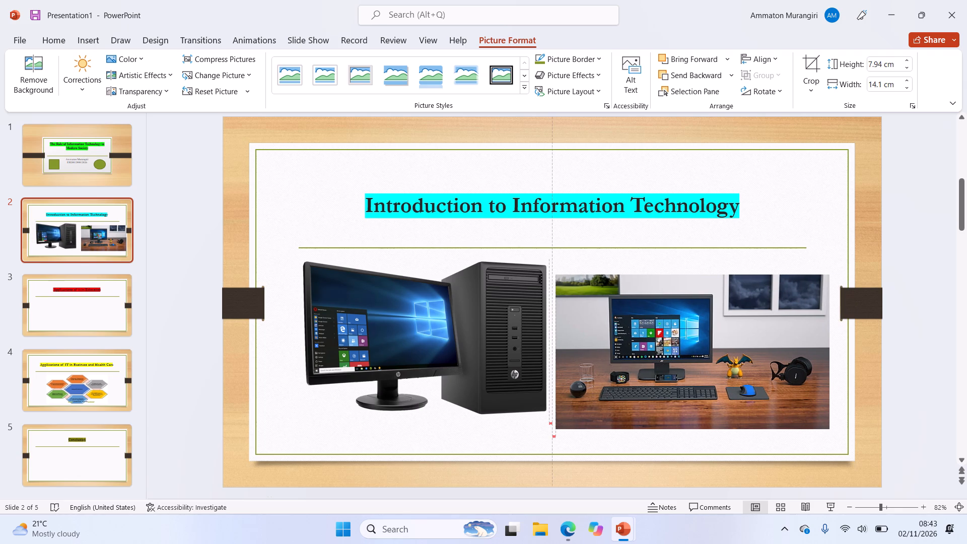
pyautogui.moveTo(644, 334); pyautogui.dragTo(640, 322)
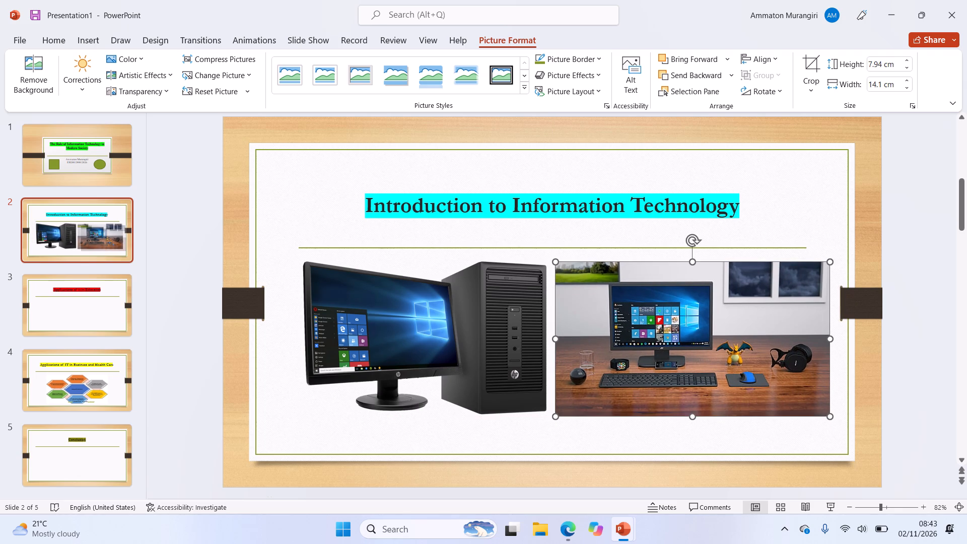
pyautogui.click(484, 437)
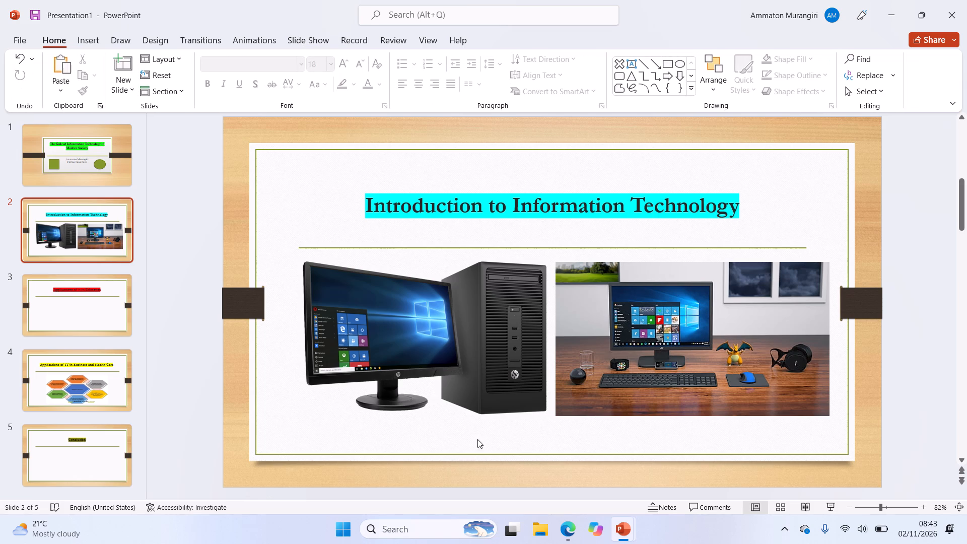
# Go to slide 4, Applications of IT in Business and Health Care.
pyautogui.click(55, 280)
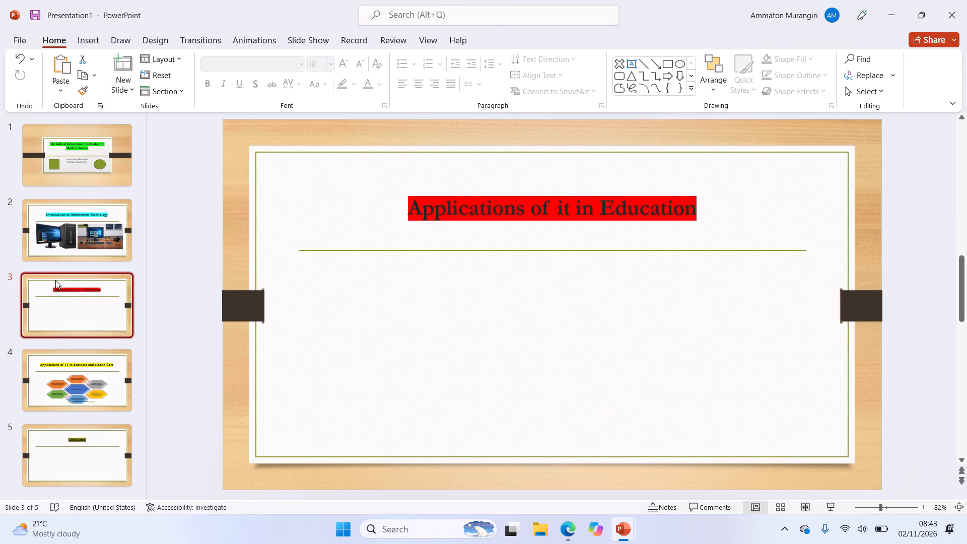
pyautogui.click(106, 396)
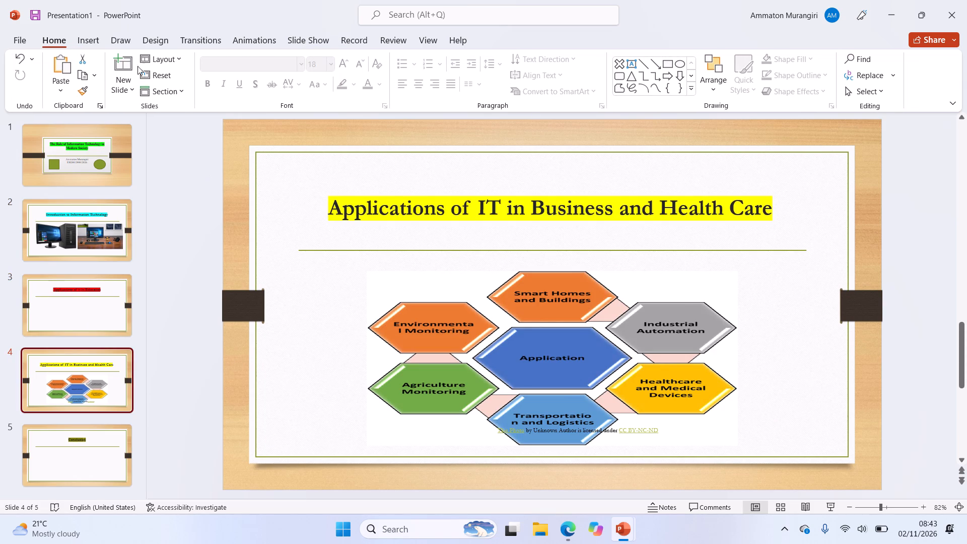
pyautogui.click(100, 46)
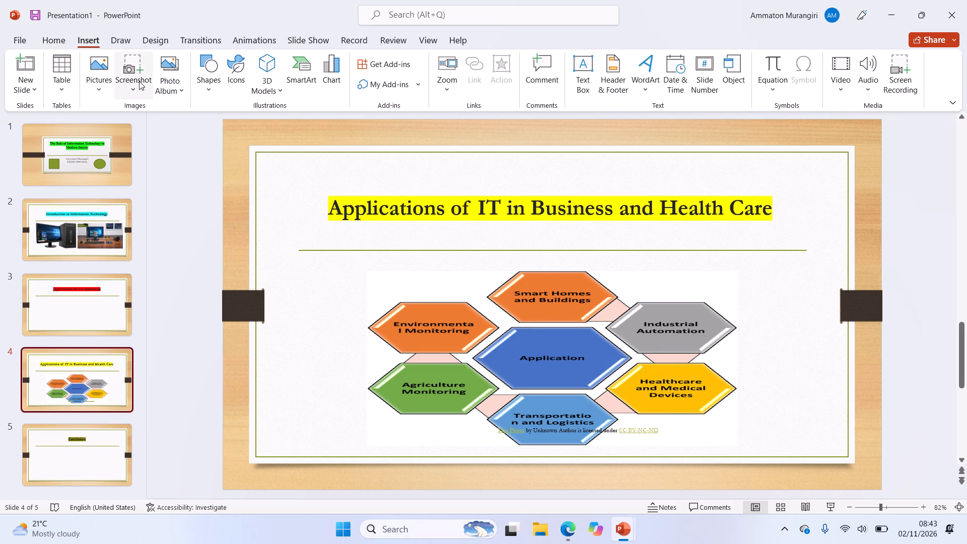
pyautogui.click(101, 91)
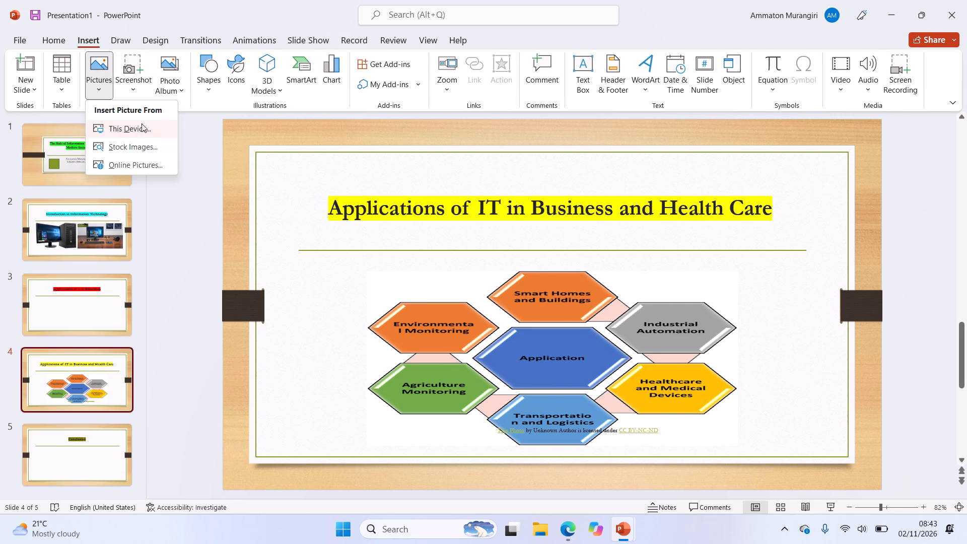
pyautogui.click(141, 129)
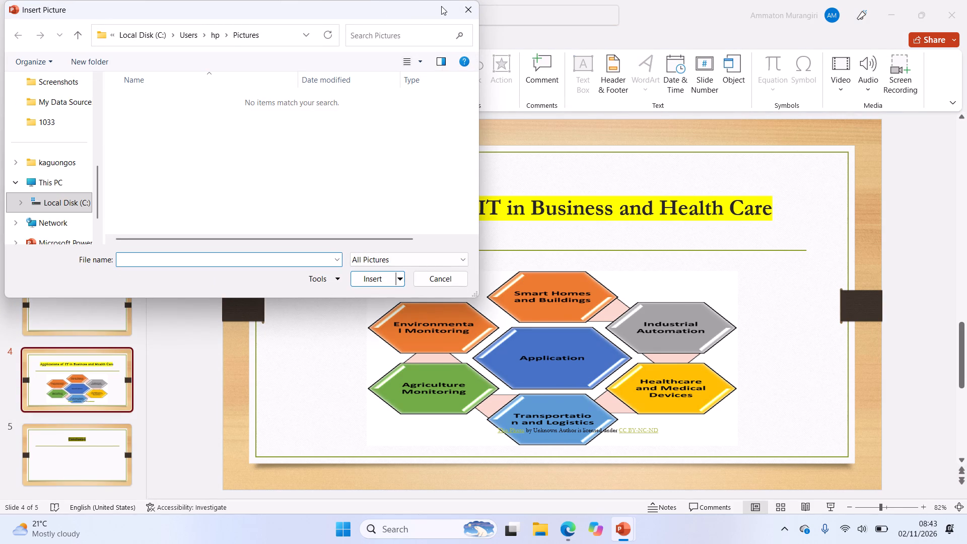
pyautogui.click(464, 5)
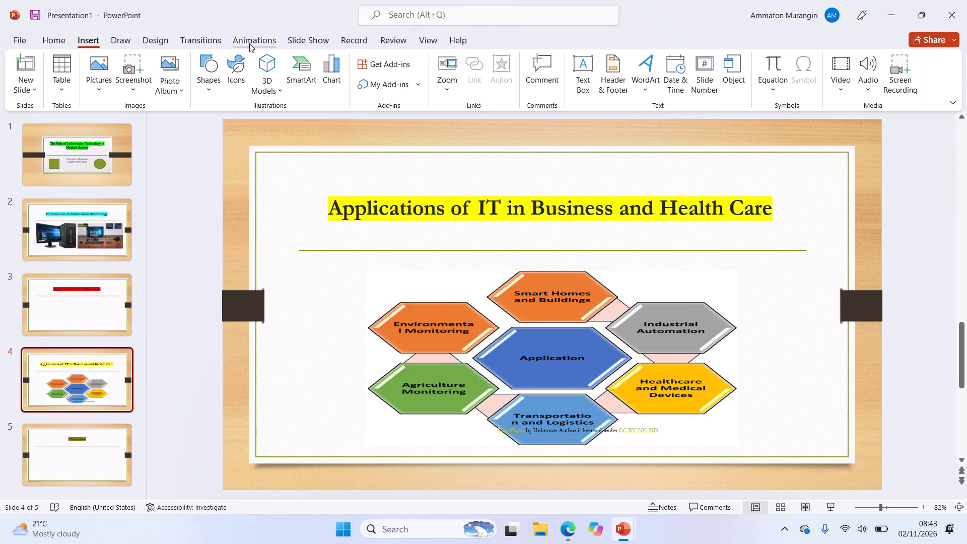
# Search online pictures for "APPLICATIONS OF IT" to illustrate slide 4.
pyautogui.click(98, 88)
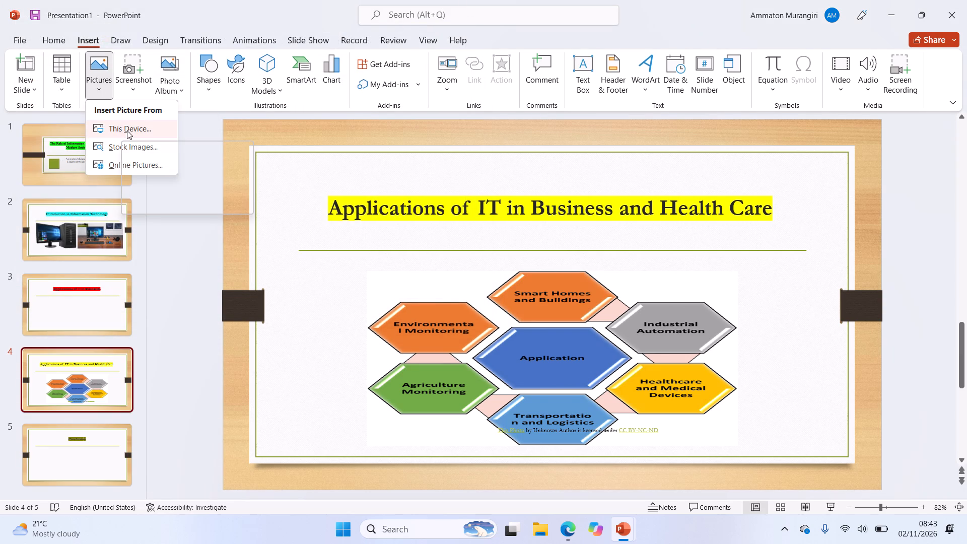
pyautogui.click(111, 171)
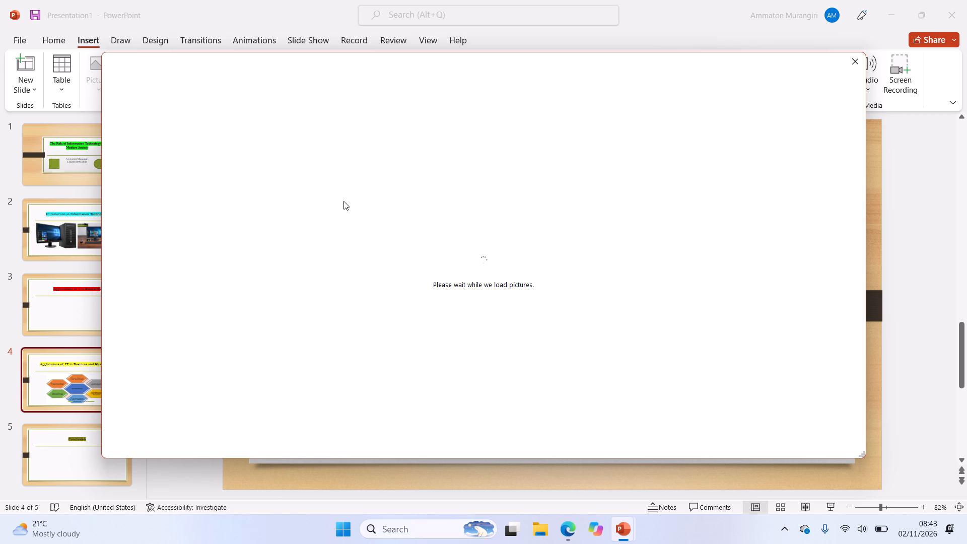
pyautogui.click(270, 115)
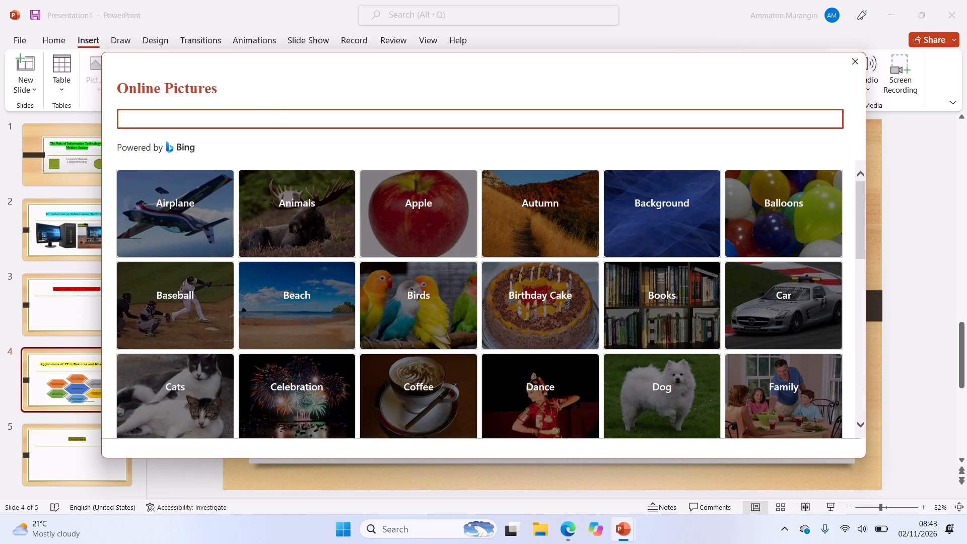
pyautogui.press('a')
pyautogui.write('PPLICAT')
pyautogui.write('IONS')
pyautogui.press('space')
pyautogui.write('OF IT')
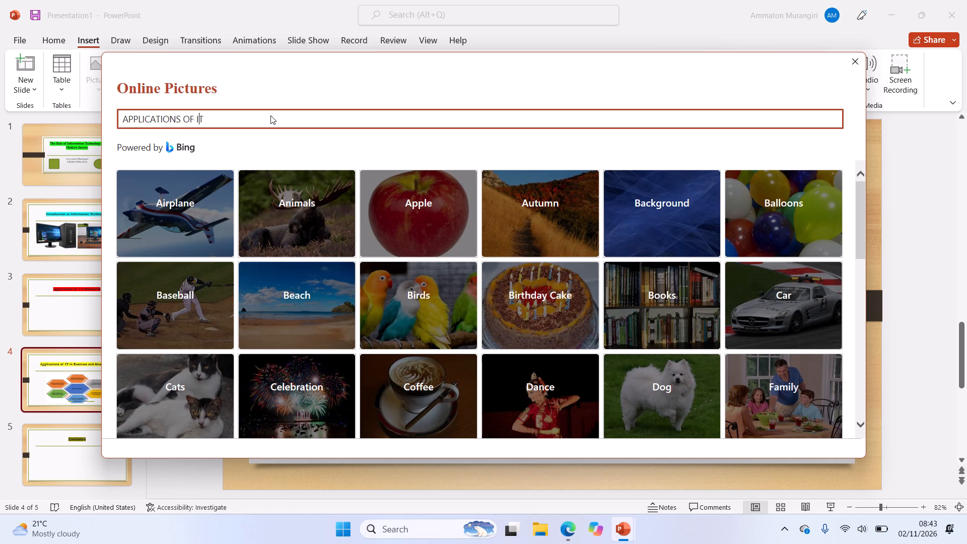
pyautogui.press('Return')
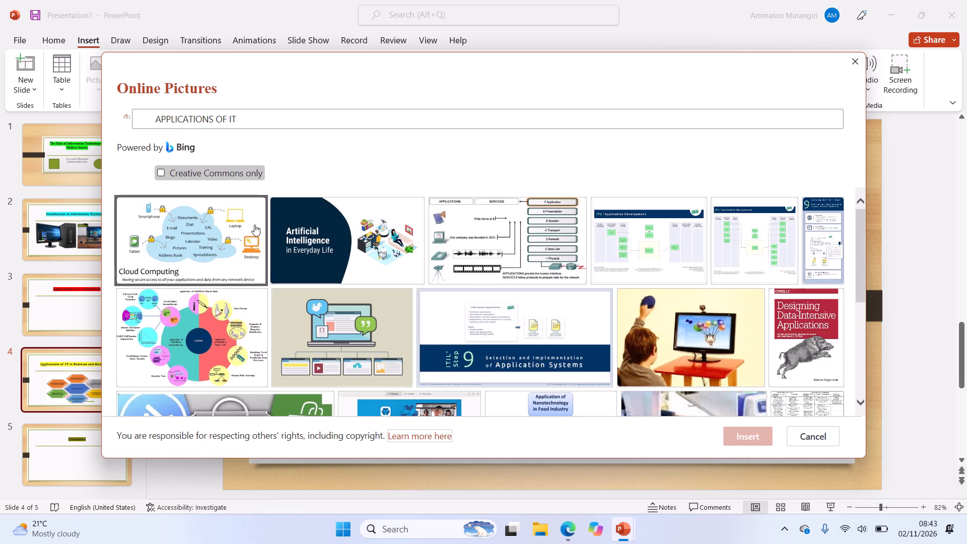
# Choose only the app-store screenshot with the blue Jami banner from the picture results and insert it onto slide 4.
pyautogui.scroll(-2, 323, 259)
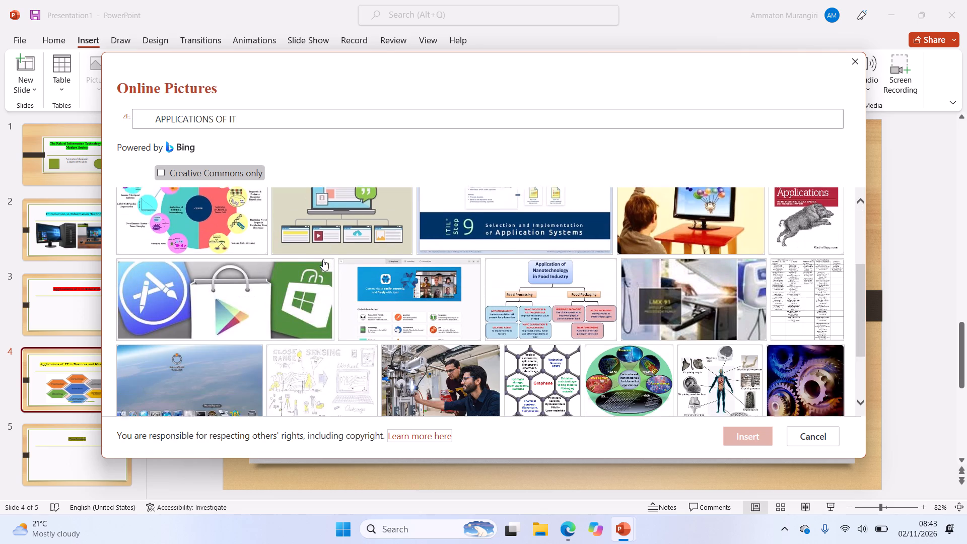
pyautogui.scroll(-5, 323, 259)
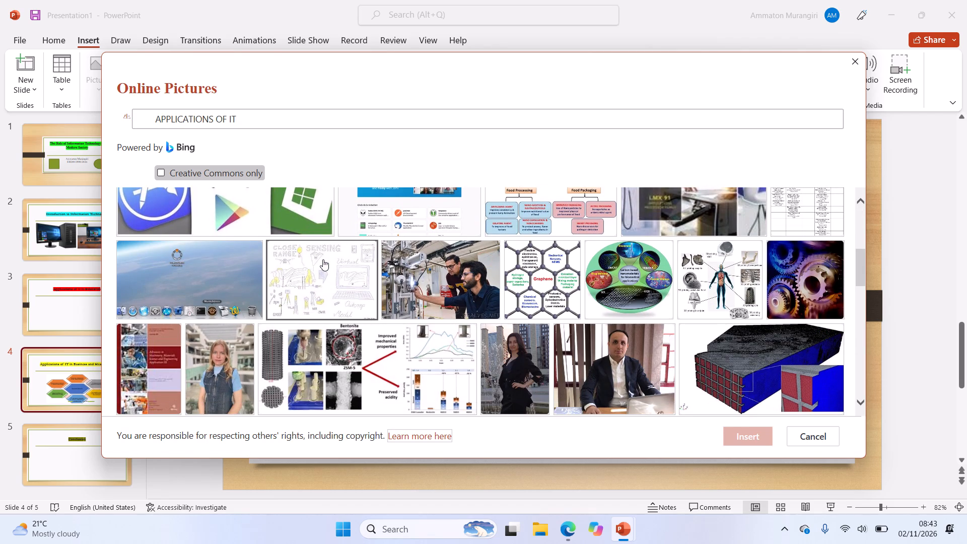
pyautogui.scroll(-1, 323, 259)
pyautogui.hscroll(1, 323, 259)
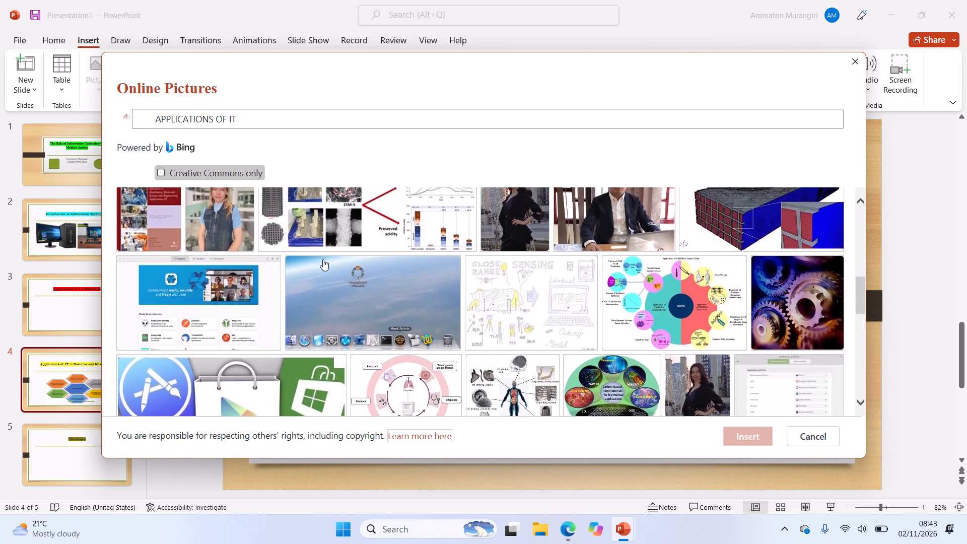
pyautogui.hscroll(1, 323, 259)
pyautogui.scroll(2, 323, 259)
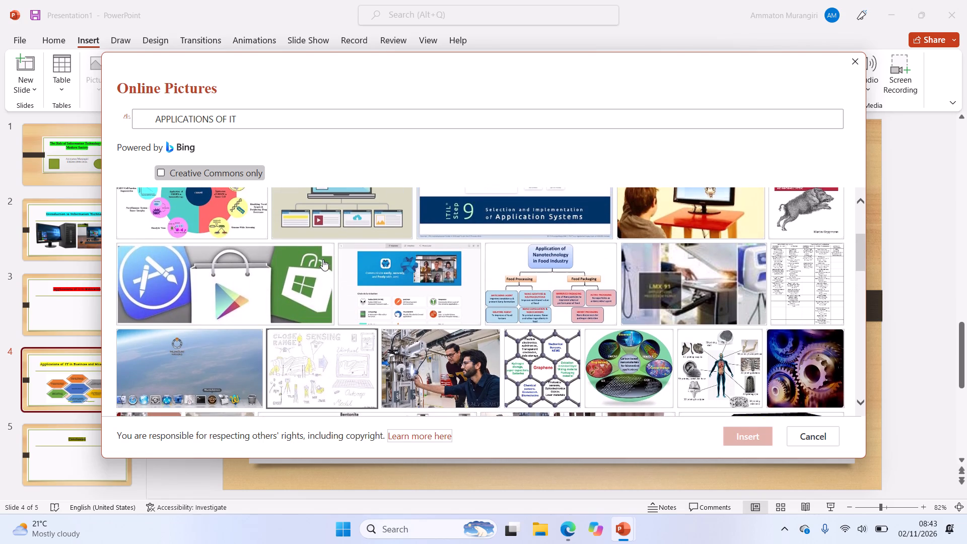
pyautogui.click(549, 374)
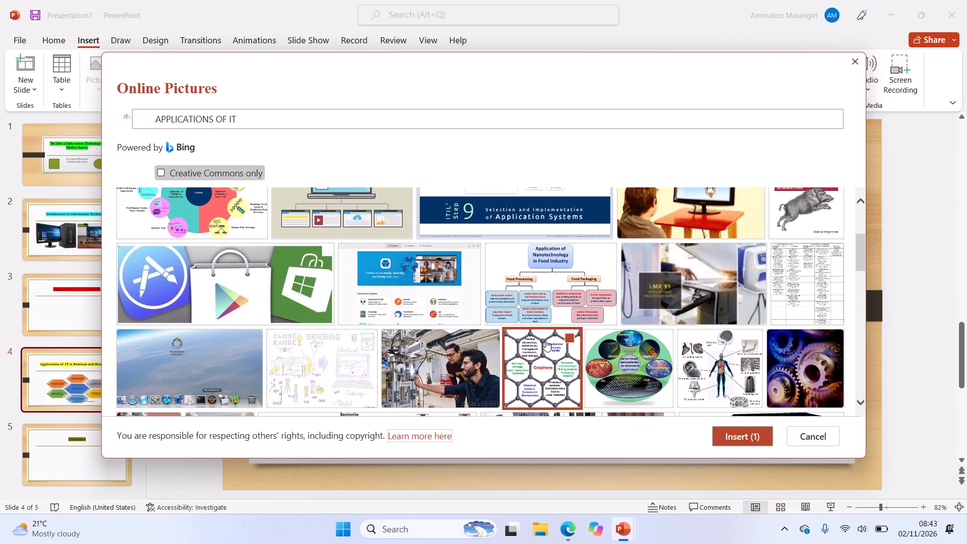
pyautogui.click(556, 289)
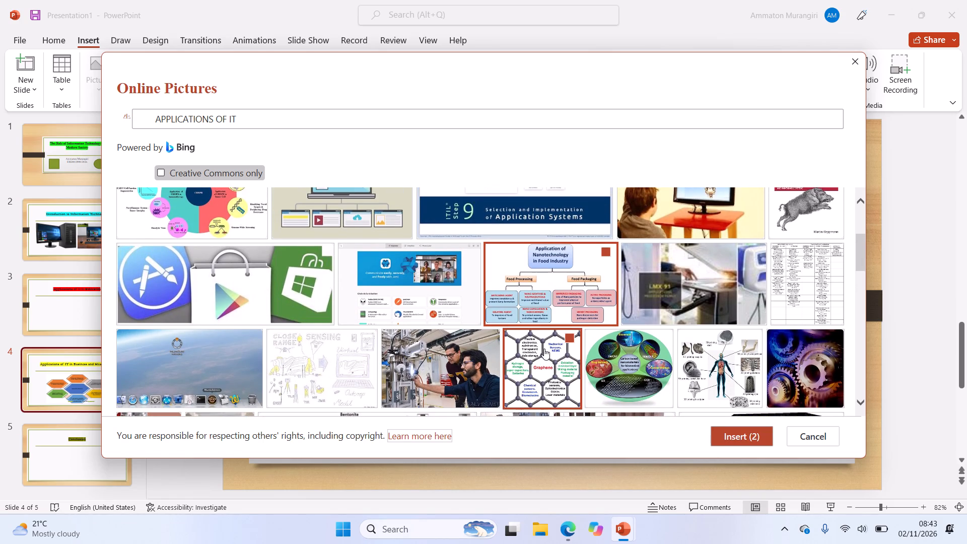
pyautogui.click(541, 360)
pyautogui.click(576, 292)
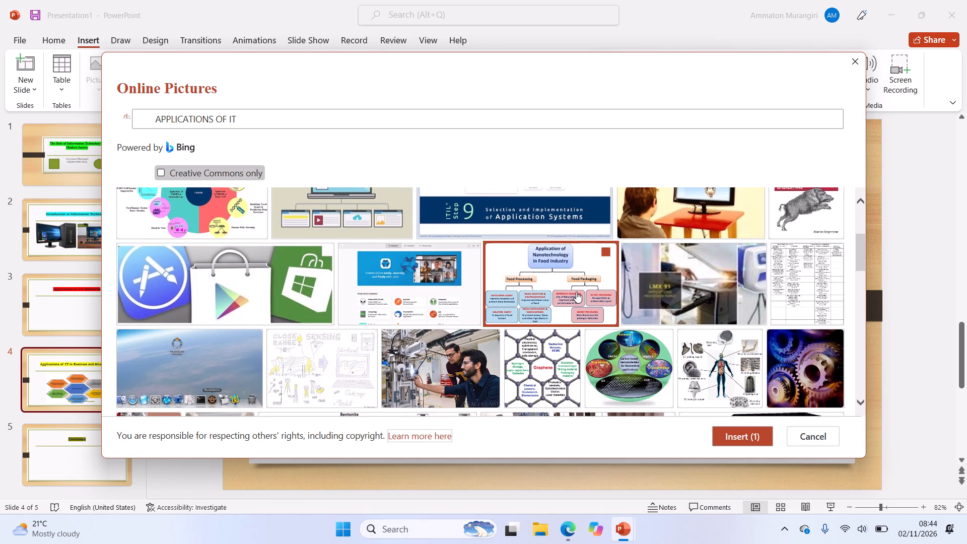
pyautogui.click(426, 303)
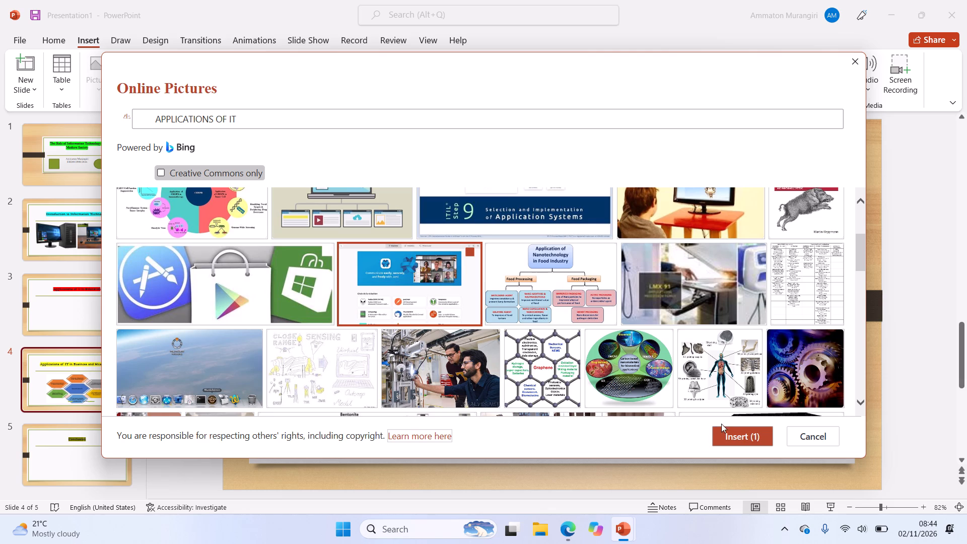
pyautogui.click(728, 437)
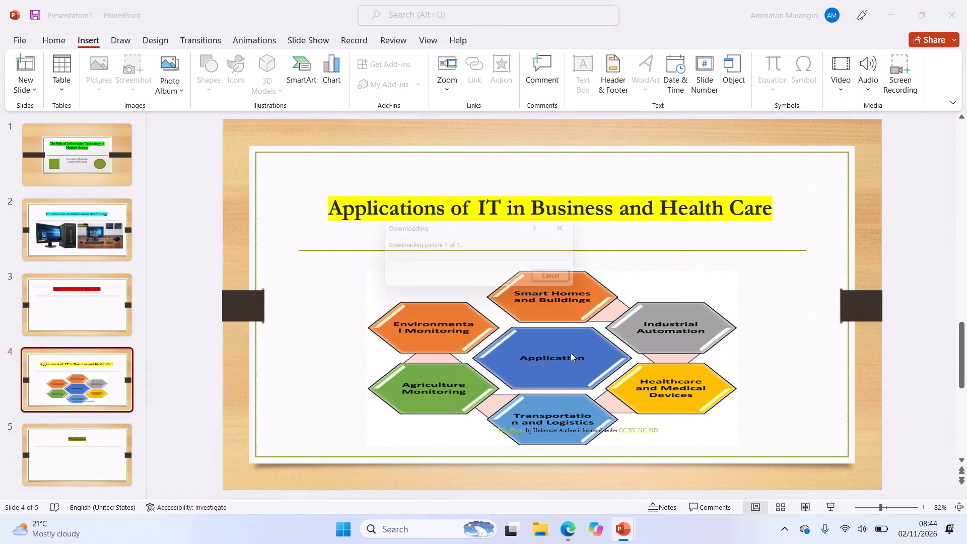
# Cut the app-store screenshot with the blue Jami banner from slide 4.
pyautogui.click(112, 307)
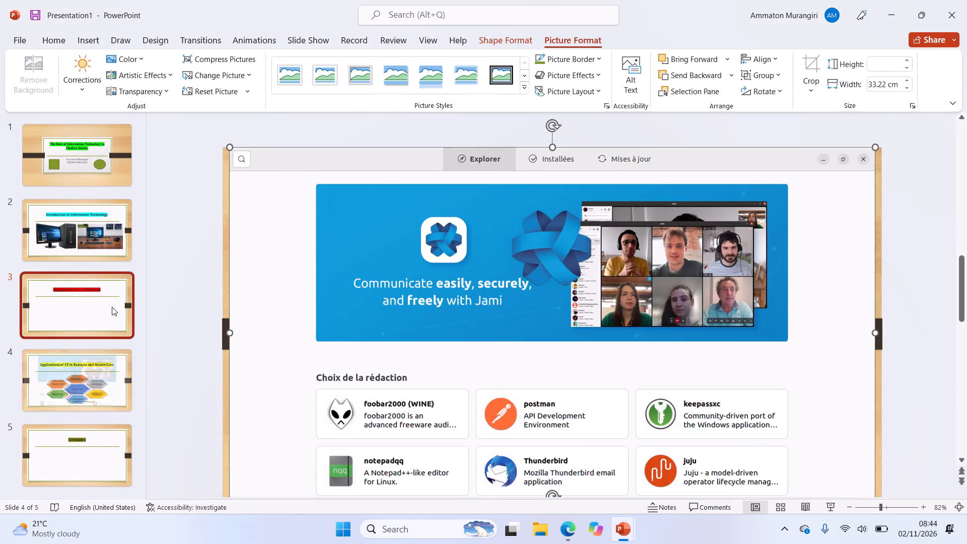
pyautogui.click(107, 369)
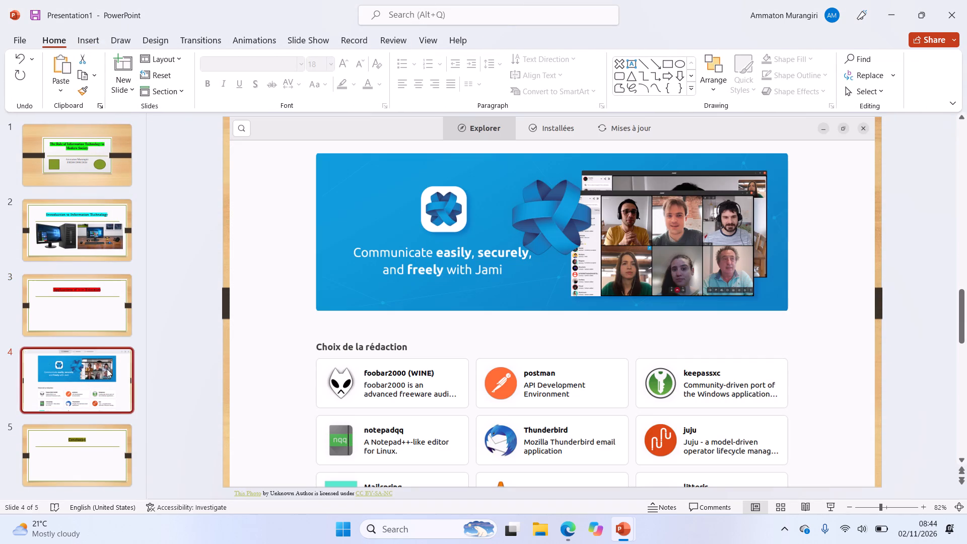
pyautogui.rightClick(327, 323)
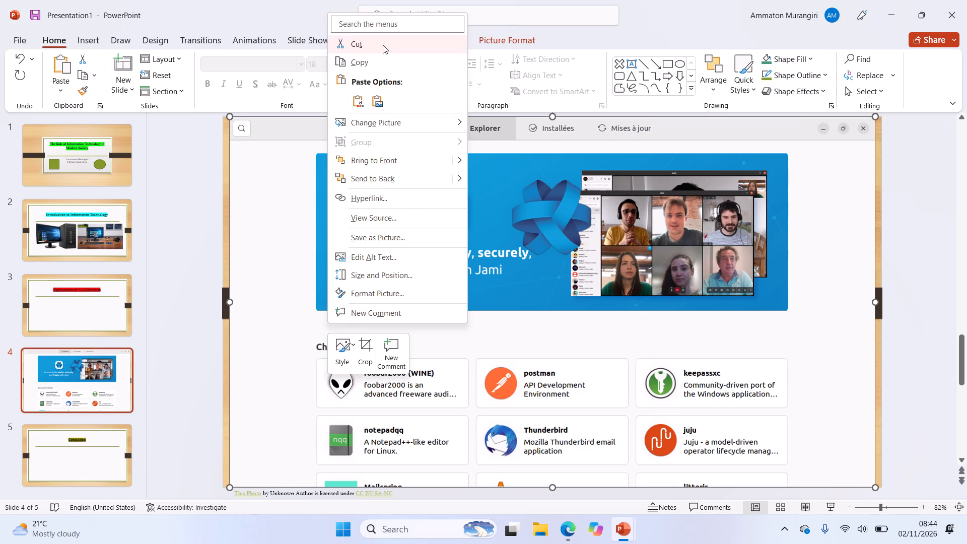
pyautogui.click(383, 45)
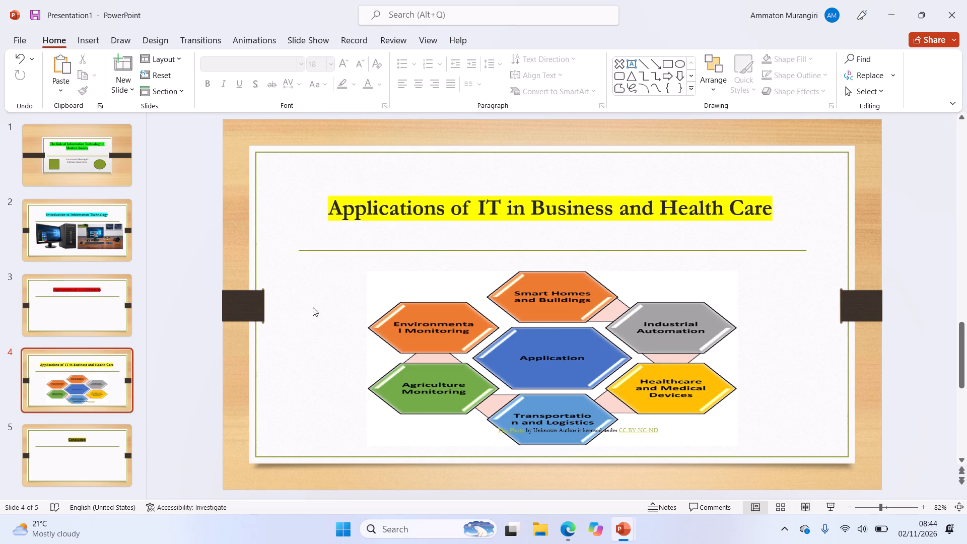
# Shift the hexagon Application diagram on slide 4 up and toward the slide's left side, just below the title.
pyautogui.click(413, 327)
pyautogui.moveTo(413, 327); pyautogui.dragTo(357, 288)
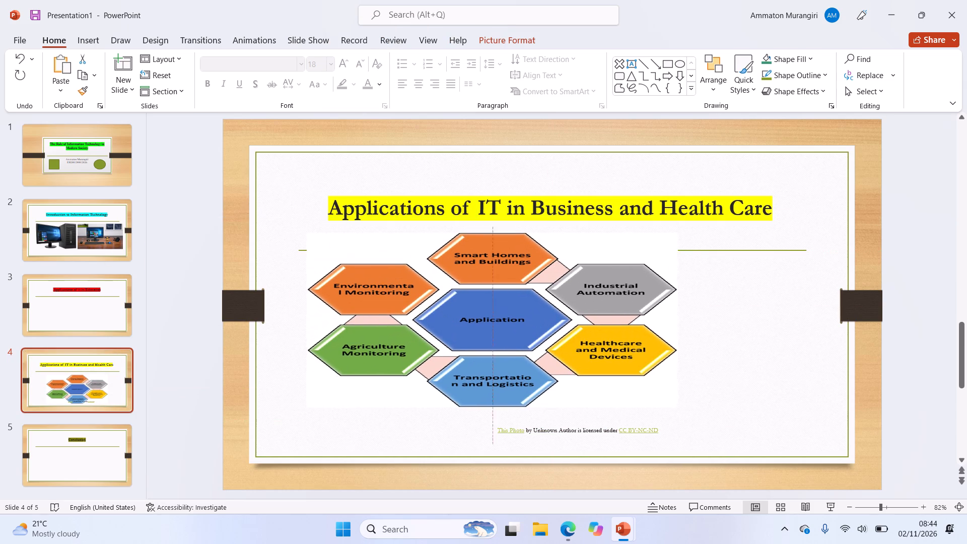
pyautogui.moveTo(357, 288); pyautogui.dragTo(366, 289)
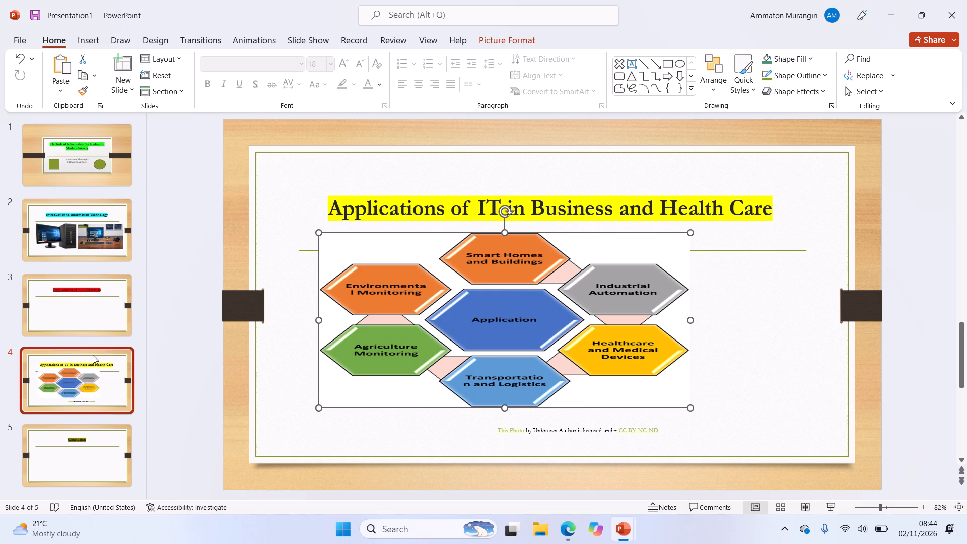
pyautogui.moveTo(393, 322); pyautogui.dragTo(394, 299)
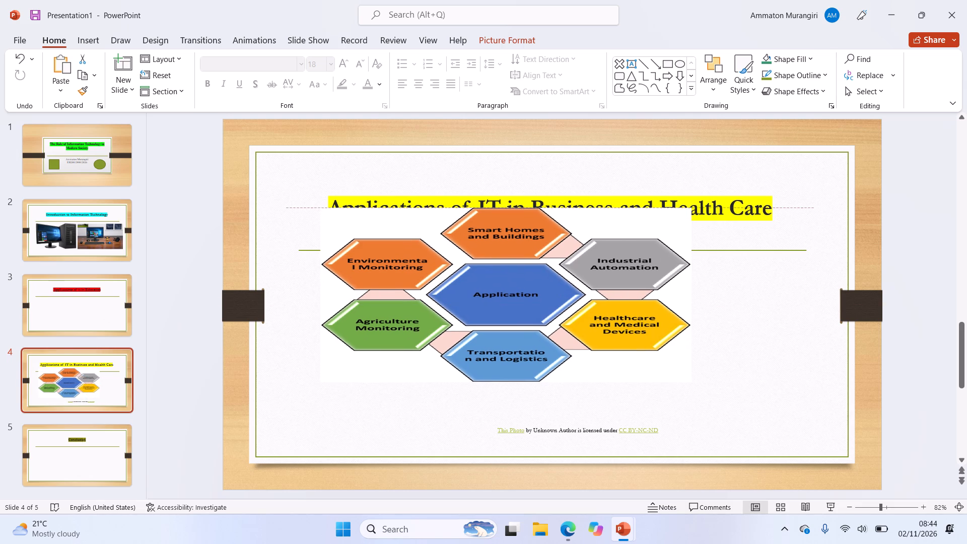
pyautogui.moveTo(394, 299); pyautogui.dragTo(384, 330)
# Copy the hexagon Application diagram from slide 4 onto slide 3, and place it with its caption below the title line.
pyautogui.click(384, 330)
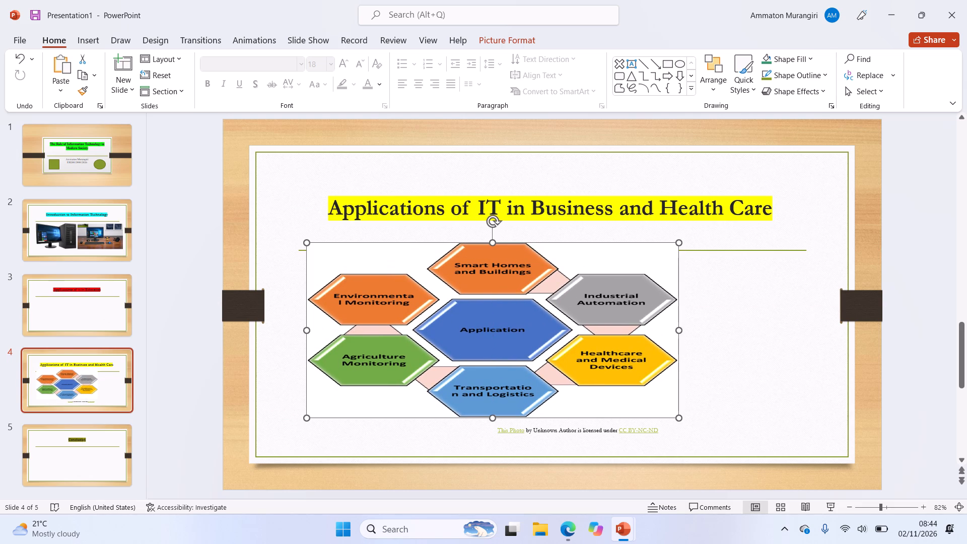
pyautogui.hotkey('ctrl', 'c')
pyautogui.click(89, 296)
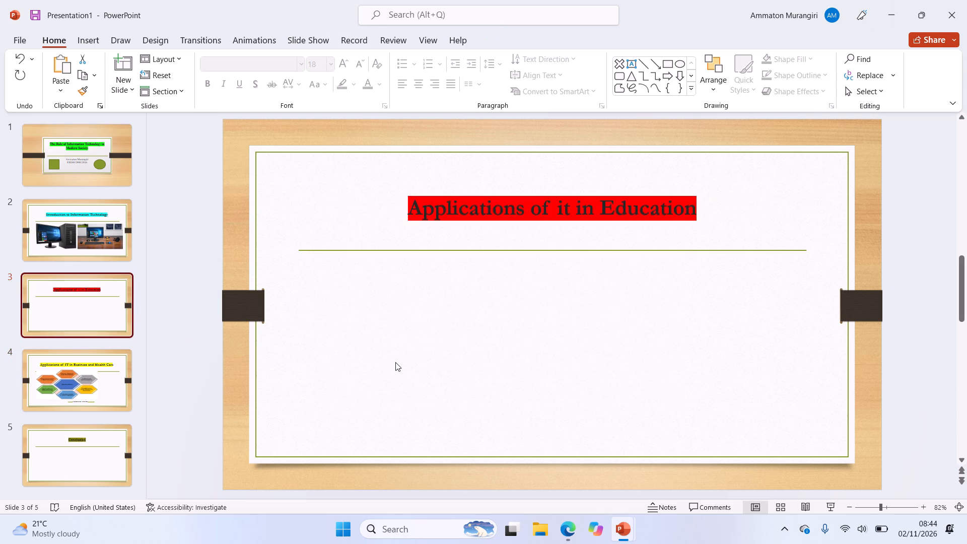
pyautogui.hotkey('ctrl', 'v')
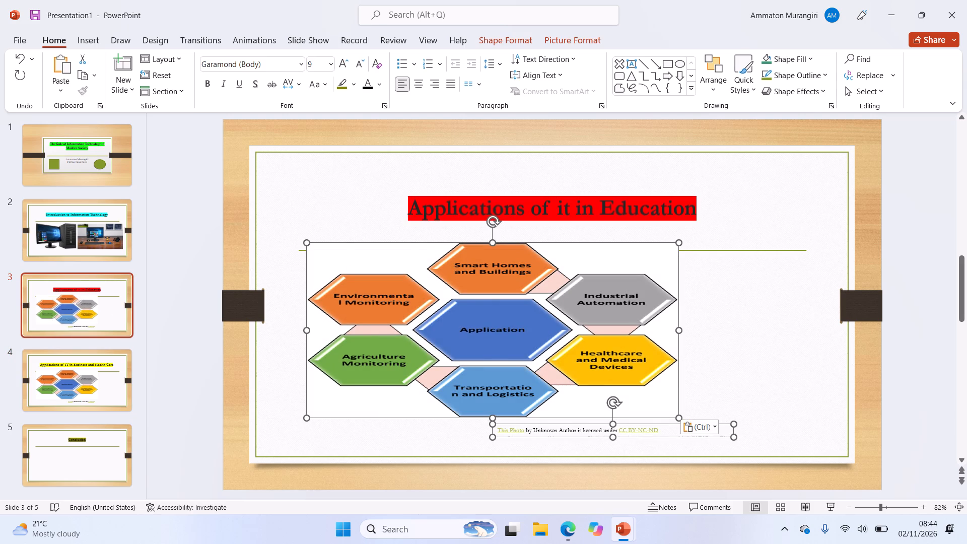
pyautogui.moveTo(306, 319); pyautogui.dragTo(343, 340)
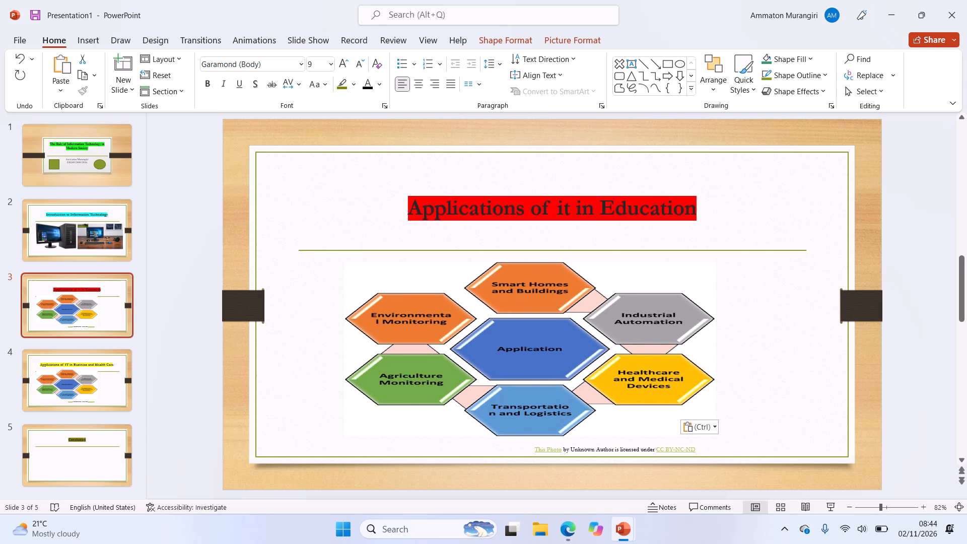
pyautogui.moveTo(343, 340); pyautogui.dragTo(343, 339)
# Cut the hexagon Application diagram from slide 4, leaving the copy on slide 3.
pyautogui.click(91, 380)
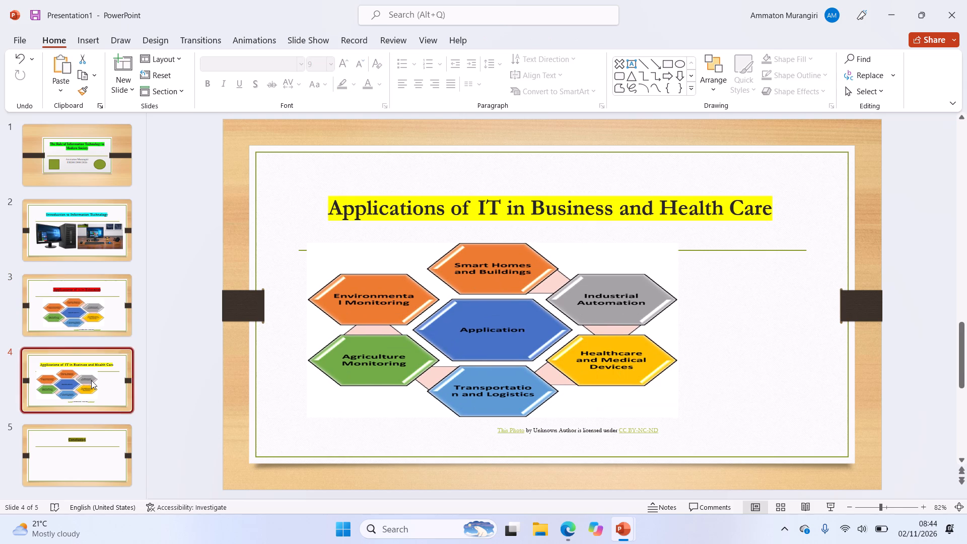
pyautogui.rightClick(398, 339)
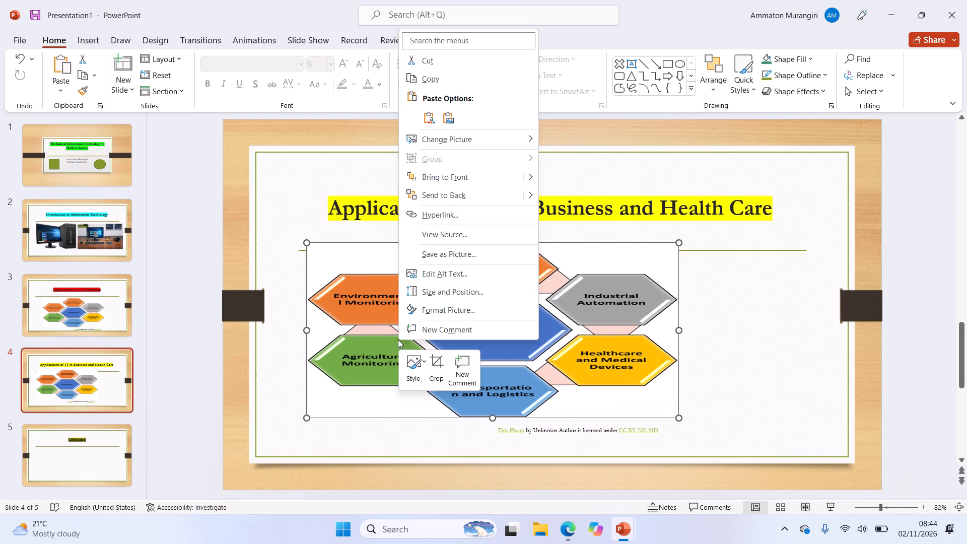
pyautogui.click(448, 64)
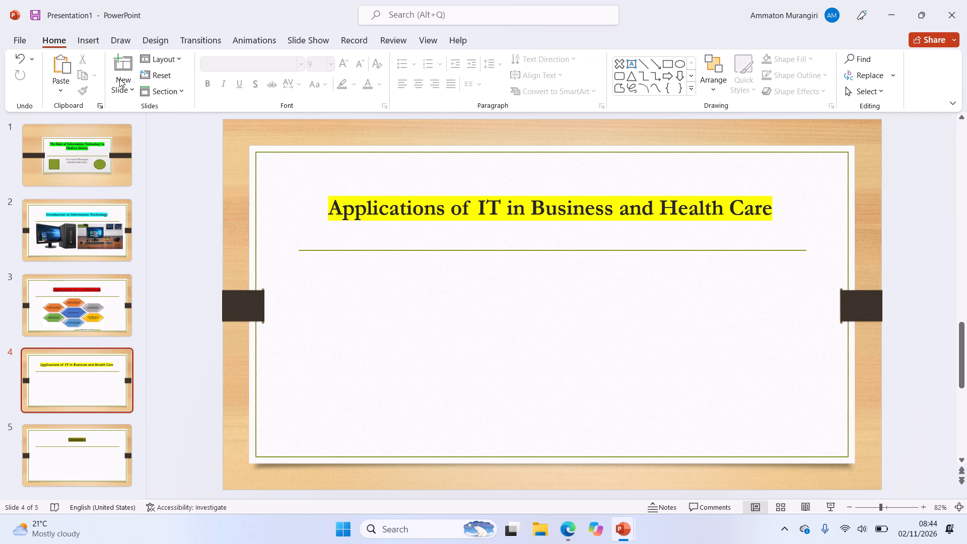
# Start an online picture search for slide 4 with the query "TABLE WITH THREE COLUMNS SHOWING APPLICATIONS OF IT".
pyautogui.click(93, 39)
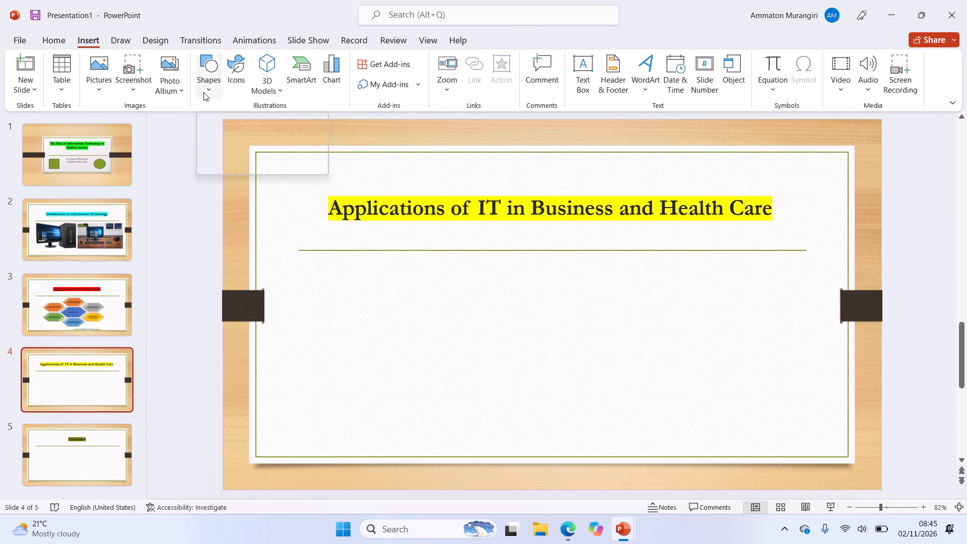
pyautogui.click(102, 92)
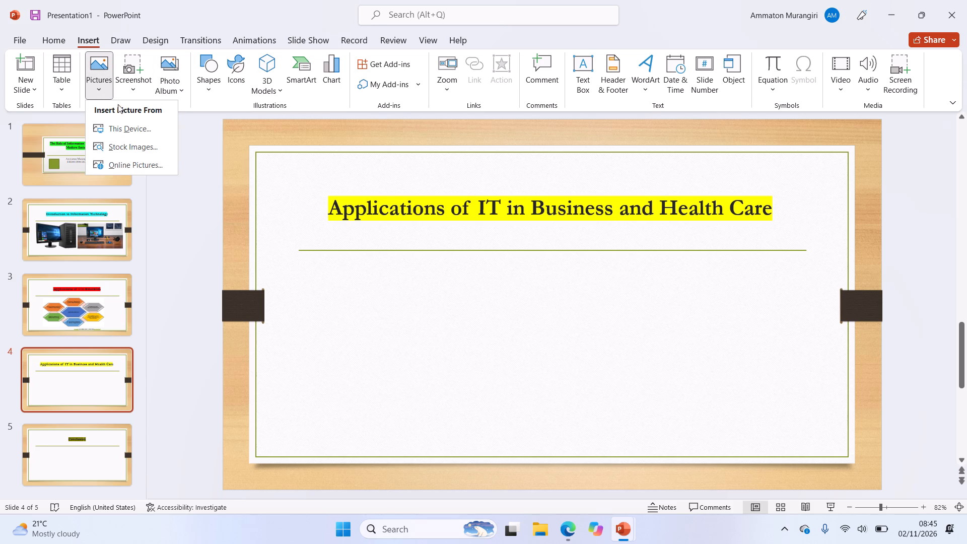
pyautogui.click(139, 166)
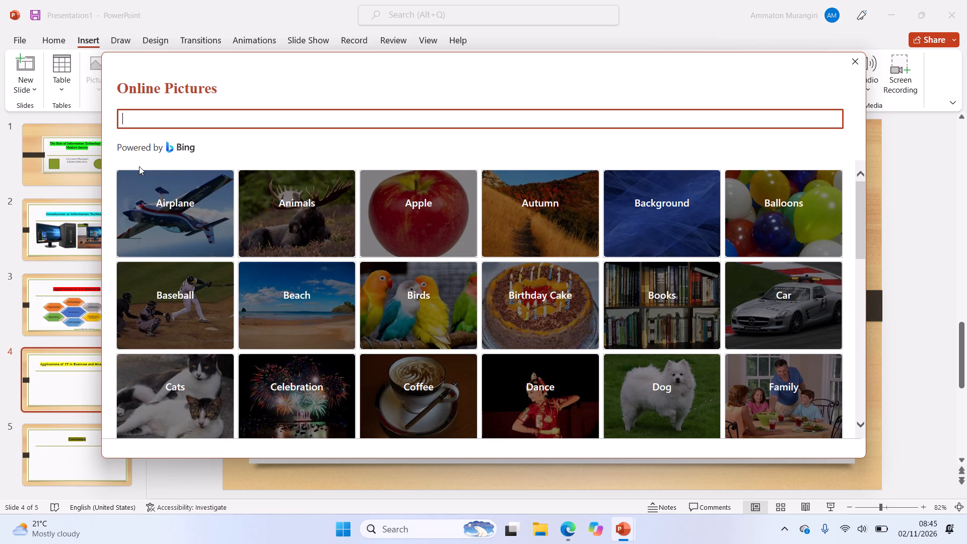
pyautogui.write('TA')
pyautogui.write('BLE')
pyautogui.press('space')
pyautogui.write('OF')
pyautogui.press('BackSpace')
pyautogui.press('BackSpace')
pyautogui.write('WITH THREE')
pyautogui.press('space')
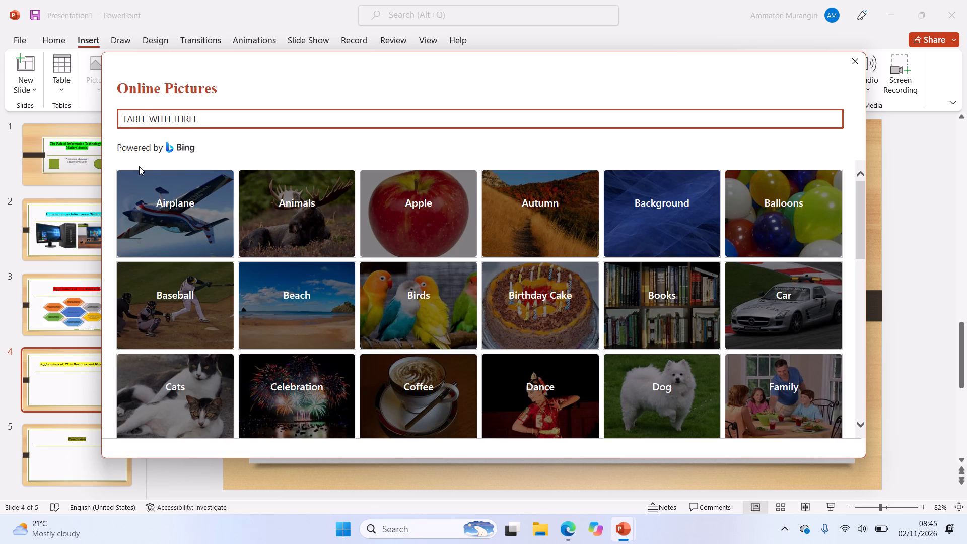
pyautogui.write('COLUMNS SHOWING AO')
pyautogui.press('BackSpace')
pyautogui.write('PPLICATIONS OF IT')
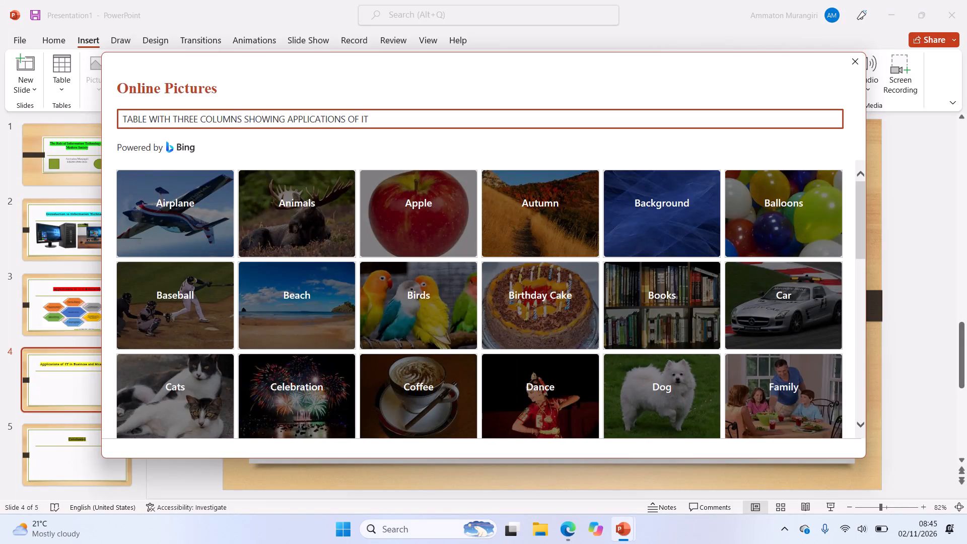
# Reword the query as "TABLE WITH THREE COLUMNS SHOWING IT APPLICATION AREAS,EXAMPLES AND BENEFITS" and run the picture search.
pyautogui.click(356, 116)
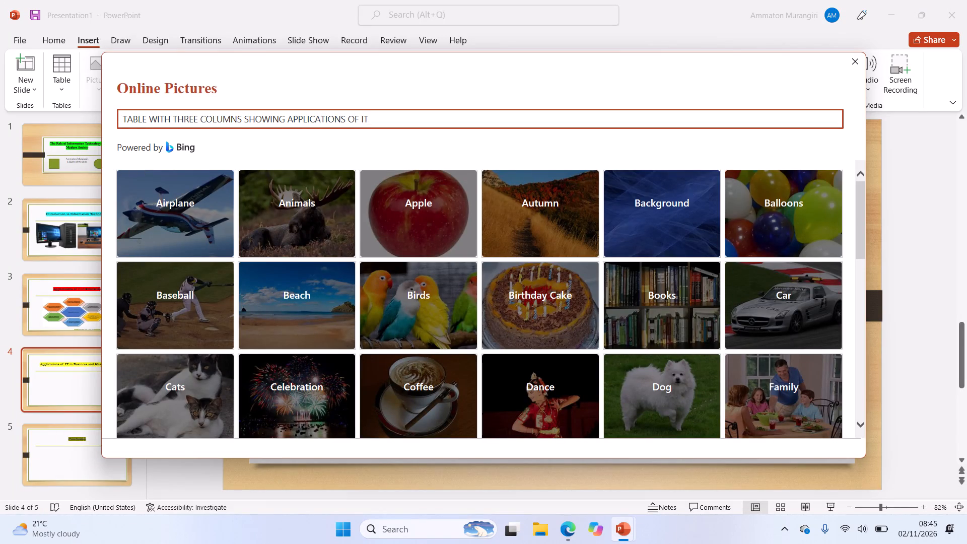
pyautogui.click(359, 124)
pyautogui.press('BackSpace')
pyautogui.press('BackSpace')
pyautogui.press('BackSpace')
pyautogui.press('BackSpace')
pyautogui.press('BackSpace')
pyautogui.press('BackSpace')
pyautogui.press('BackSpace')
pyautogui.press('BackSpace')
pyautogui.press('BackSpace')
pyautogui.press('BackSpace')
pyautogui.press('BackSpace')
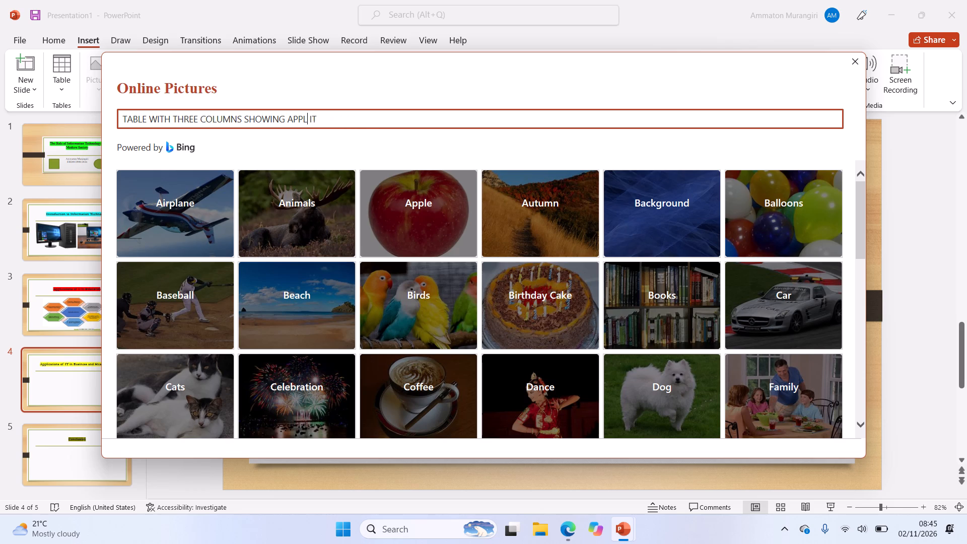
pyautogui.press('BackSpace')
pyautogui.press('BackSpace')
pyautogui.press('BackSpace')
pyautogui.press('BackSpace')
pyautogui.click(323, 116)
pyautogui.press('space')
pyautogui.write('APPLICATIO')
pyautogui.write('N AREAS')
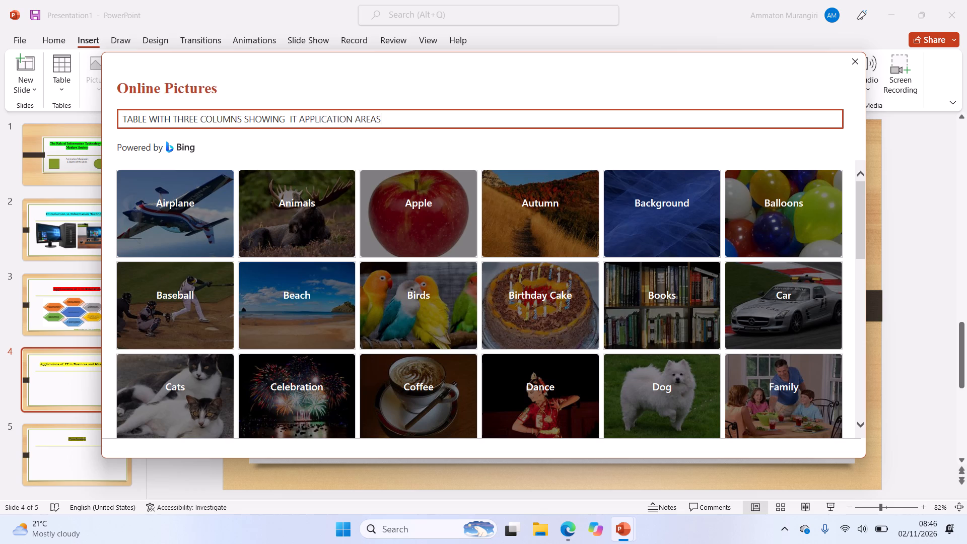
pyautogui.press(',')
pyautogui.write('EXAMPLES')
pyautogui.press('space')
pyautogui.write('AND BENEFITS')
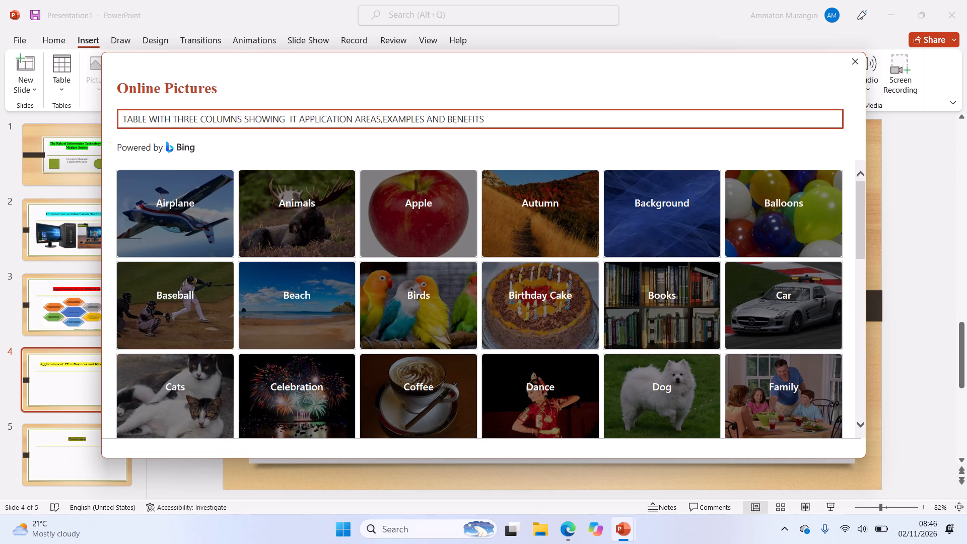
pyautogui.press('Return')
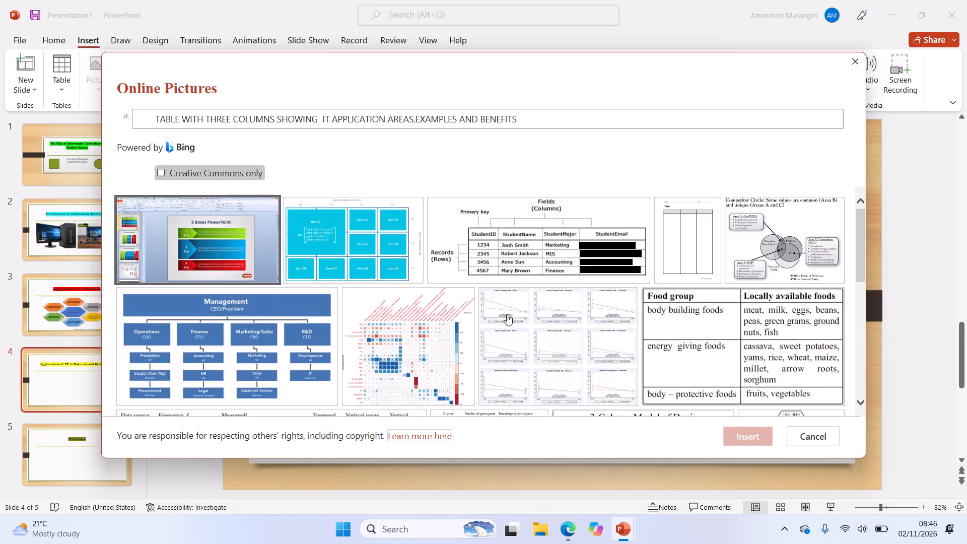
# Look through the online picture results for a three-column table of IT application areas, examples and benefits, and rerun the same search.
pyautogui.scroll(-4, 507, 314)
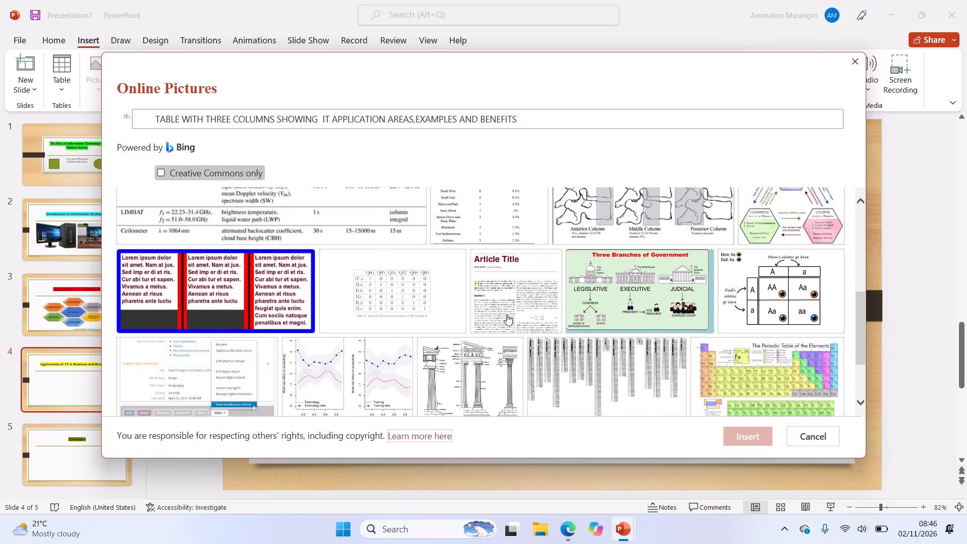
pyautogui.scroll(-1, 507, 314)
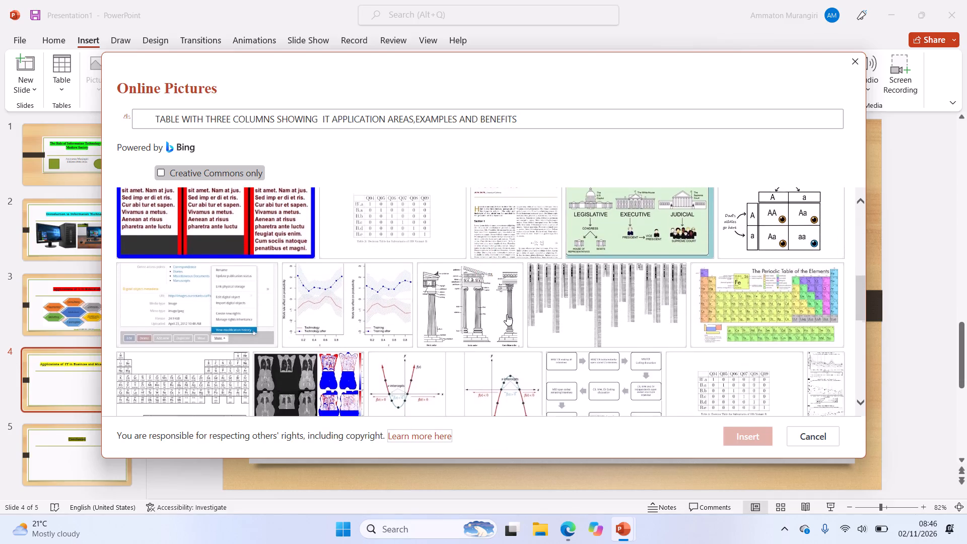
pyautogui.scroll(-2, 507, 314)
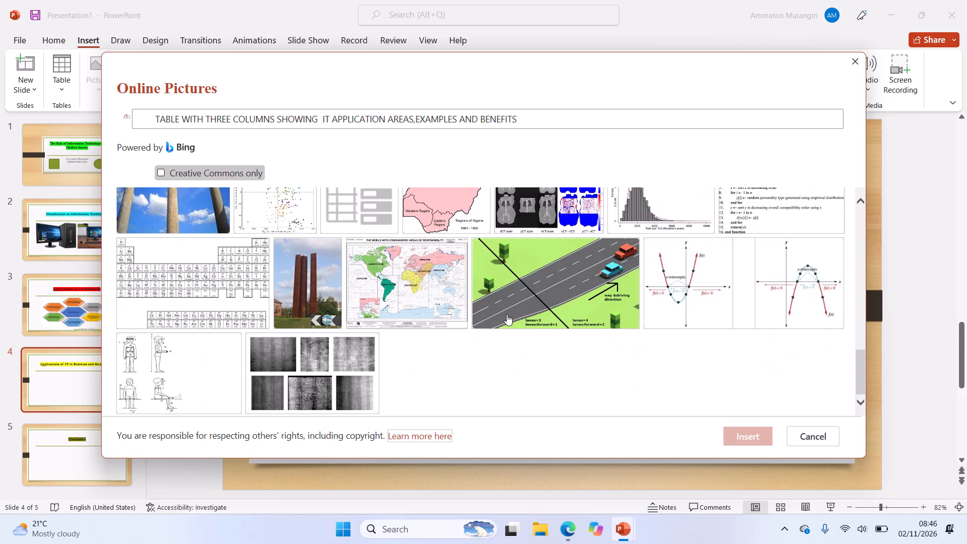
pyautogui.scroll(1, 507, 314)
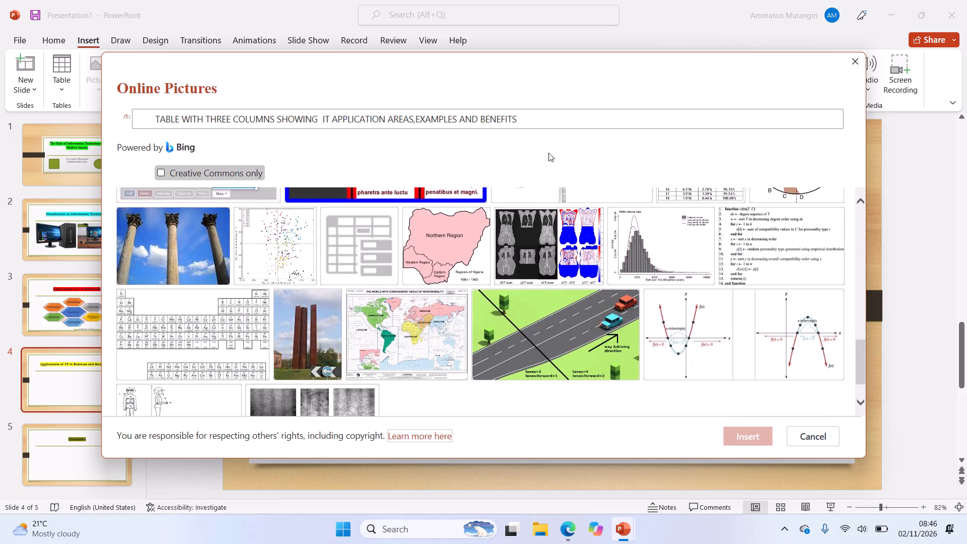
pyautogui.click(541, 124)
pyautogui.press('Return')
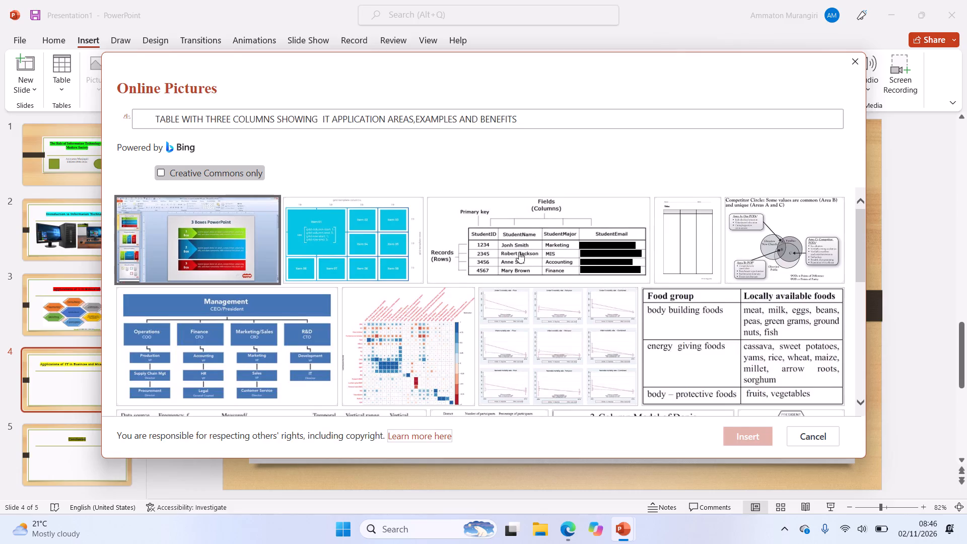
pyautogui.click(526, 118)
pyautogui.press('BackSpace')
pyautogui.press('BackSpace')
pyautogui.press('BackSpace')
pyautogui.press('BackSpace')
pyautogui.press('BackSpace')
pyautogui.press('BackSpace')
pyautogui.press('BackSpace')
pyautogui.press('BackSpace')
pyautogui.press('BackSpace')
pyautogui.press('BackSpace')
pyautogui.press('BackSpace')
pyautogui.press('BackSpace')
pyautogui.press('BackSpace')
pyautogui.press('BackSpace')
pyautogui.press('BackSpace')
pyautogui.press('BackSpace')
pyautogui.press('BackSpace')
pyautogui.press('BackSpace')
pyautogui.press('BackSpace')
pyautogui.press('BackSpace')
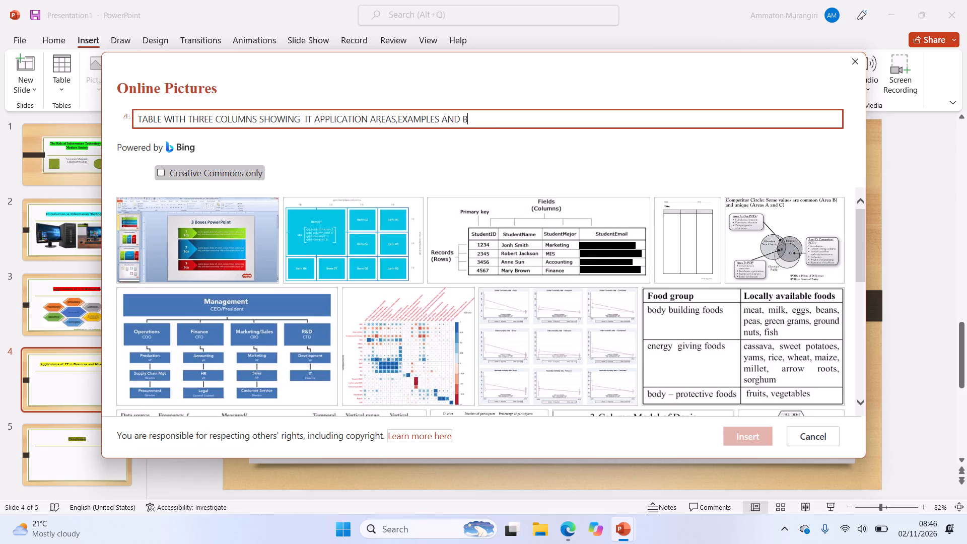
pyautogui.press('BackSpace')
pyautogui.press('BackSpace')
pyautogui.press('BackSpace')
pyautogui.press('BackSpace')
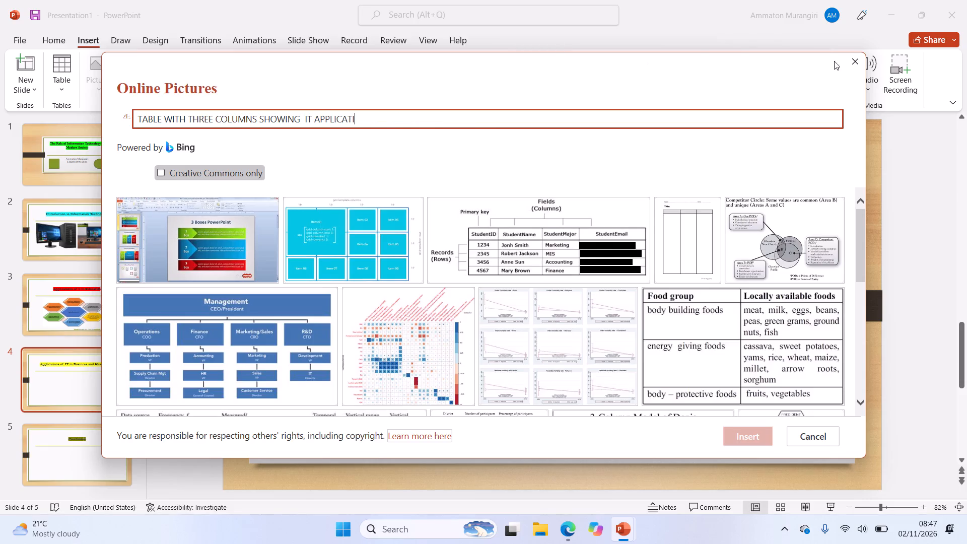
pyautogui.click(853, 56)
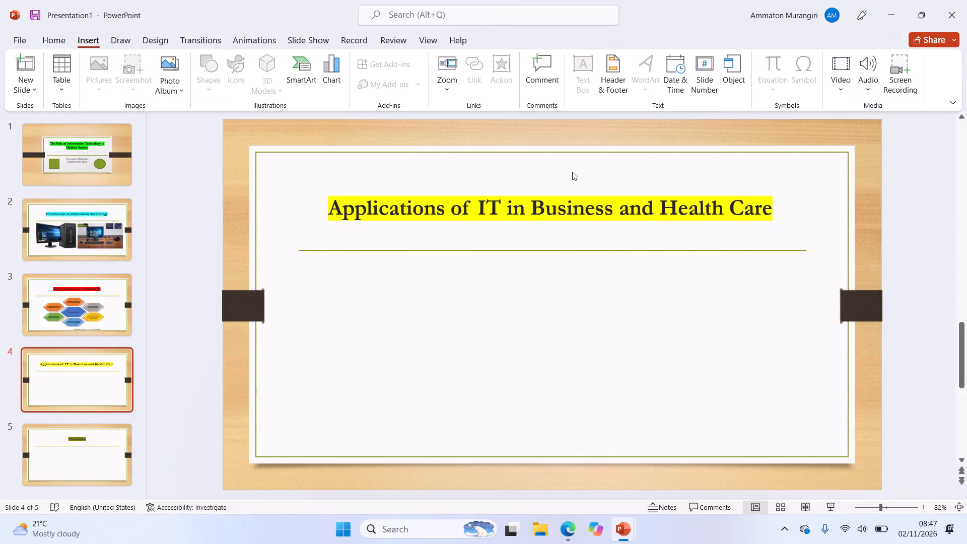
# Insert a table with three columns and four rows on slide 4.
pyautogui.click(431, 291)
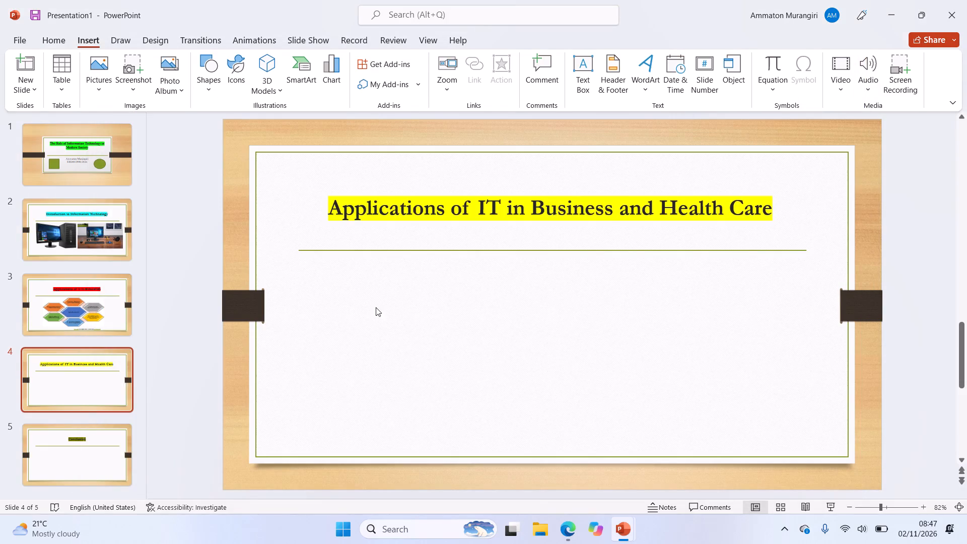
pyautogui.click(65, 89)
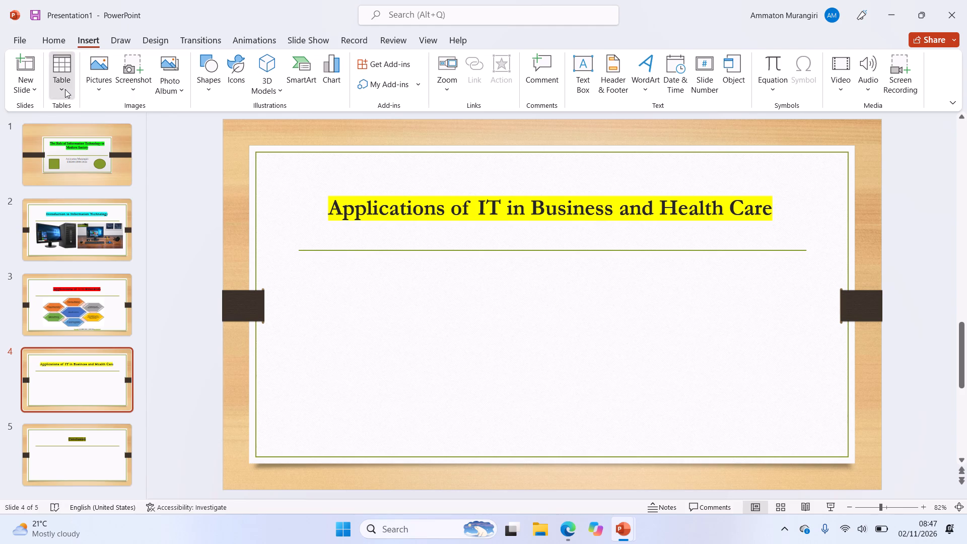
pyautogui.click(104, 85)
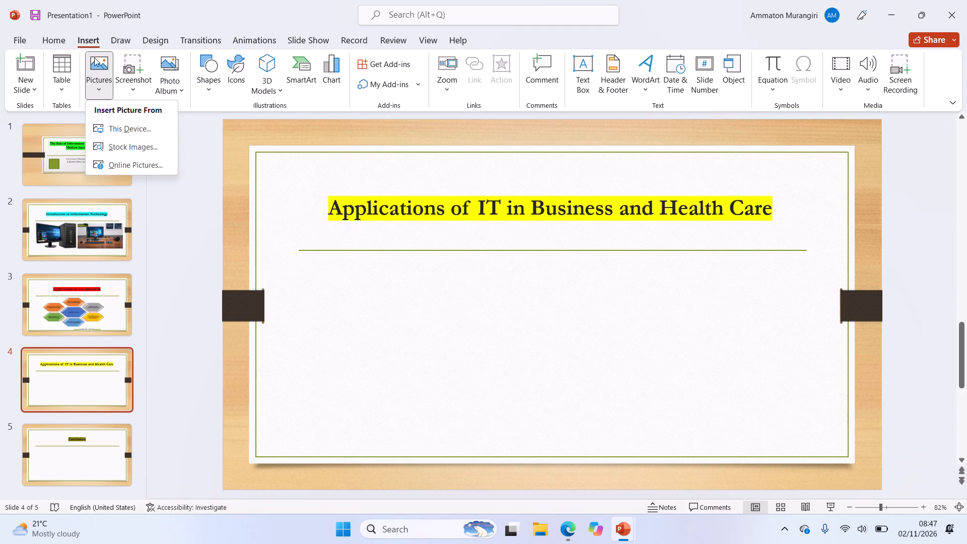
pyautogui.click(82, 37)
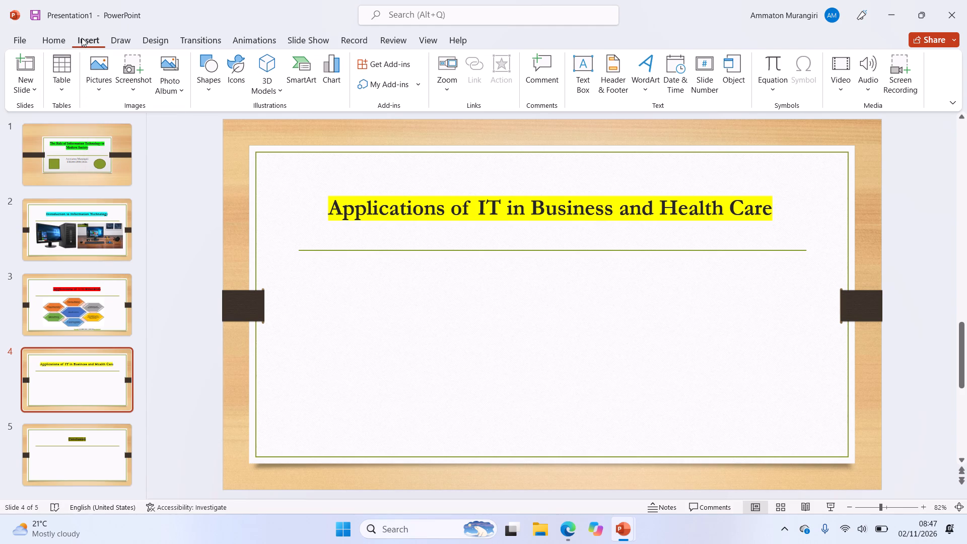
pyautogui.click(63, 88)
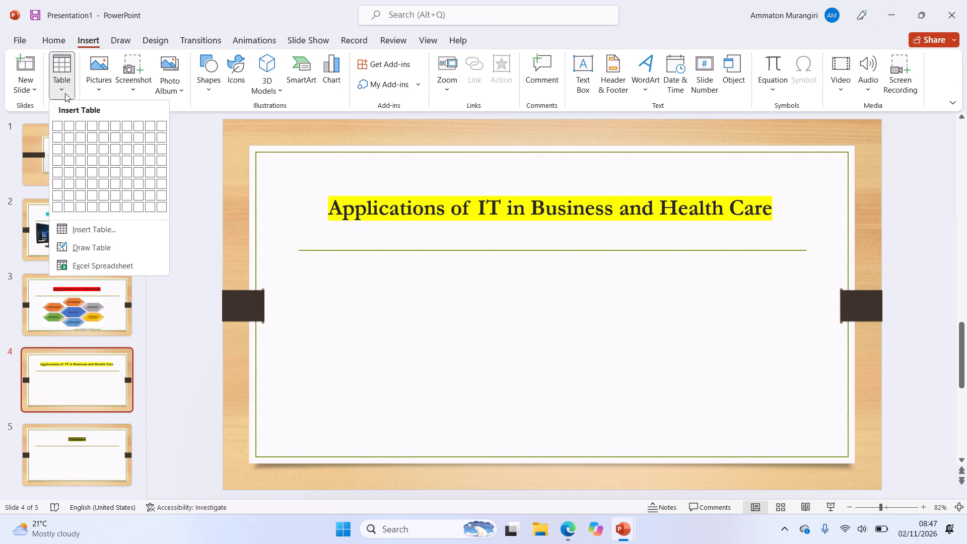
pyautogui.click(79, 162)
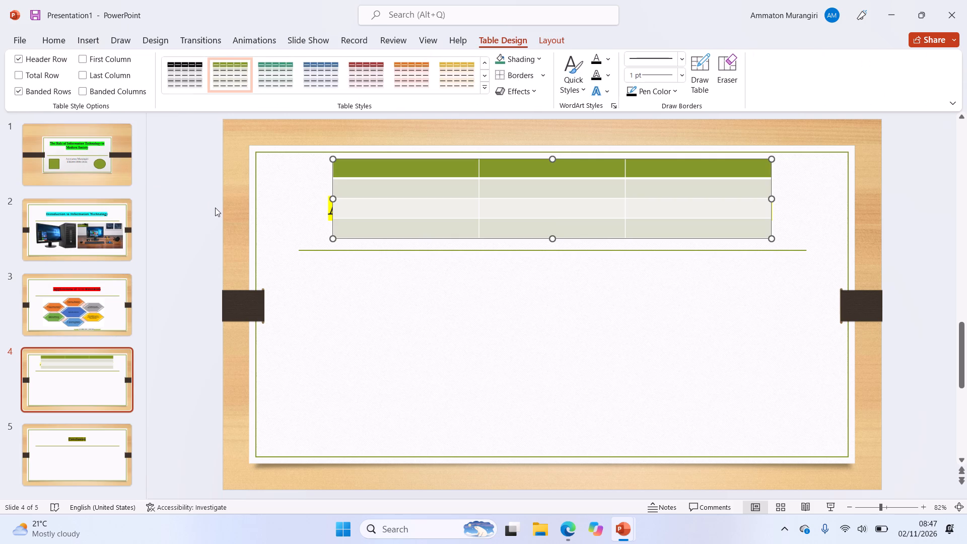
# Move the table below the slide 4 title line and enlarge it upward so its top edge sits just under the line.
pyautogui.moveTo(389, 191); pyautogui.dragTo(388, 241)
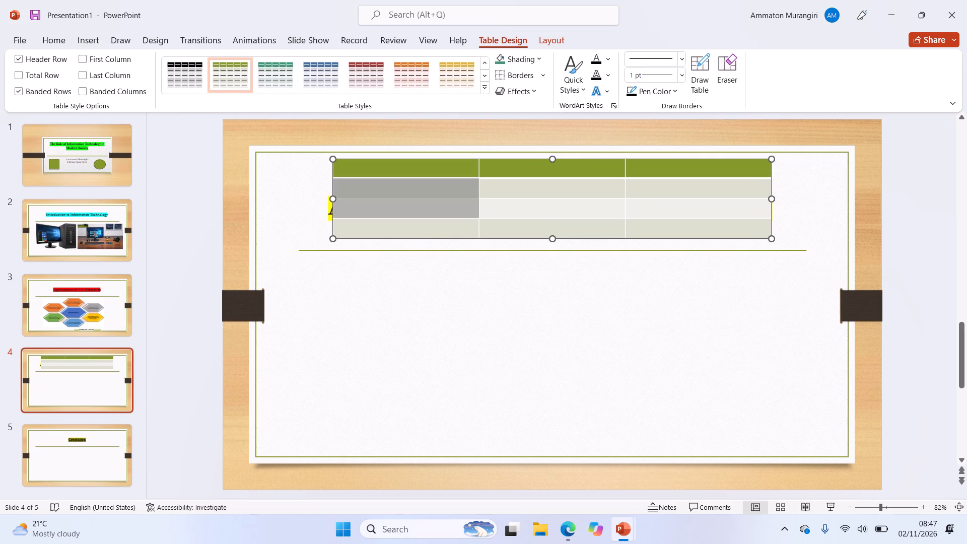
pyautogui.moveTo(388, 241); pyautogui.dragTo(399, 208)
pyautogui.moveTo(332, 169); pyautogui.dragTo(316, 302)
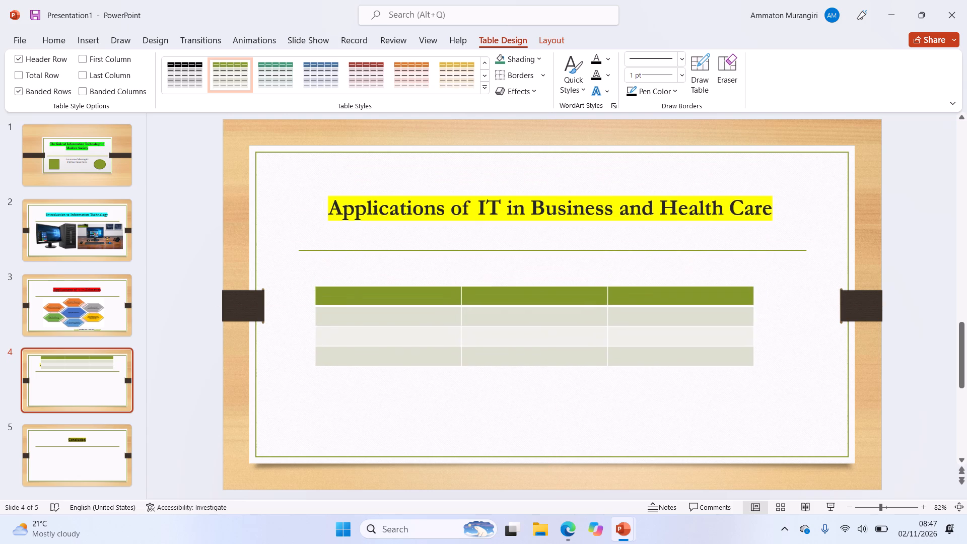
pyautogui.moveTo(316, 302); pyautogui.dragTo(319, 311)
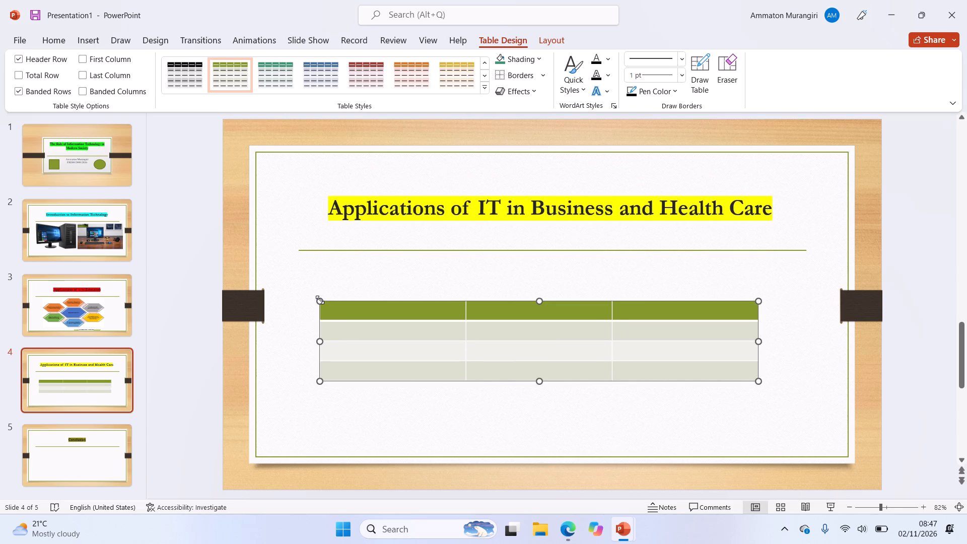
pyautogui.moveTo(320, 300); pyautogui.dragTo(322, 271)
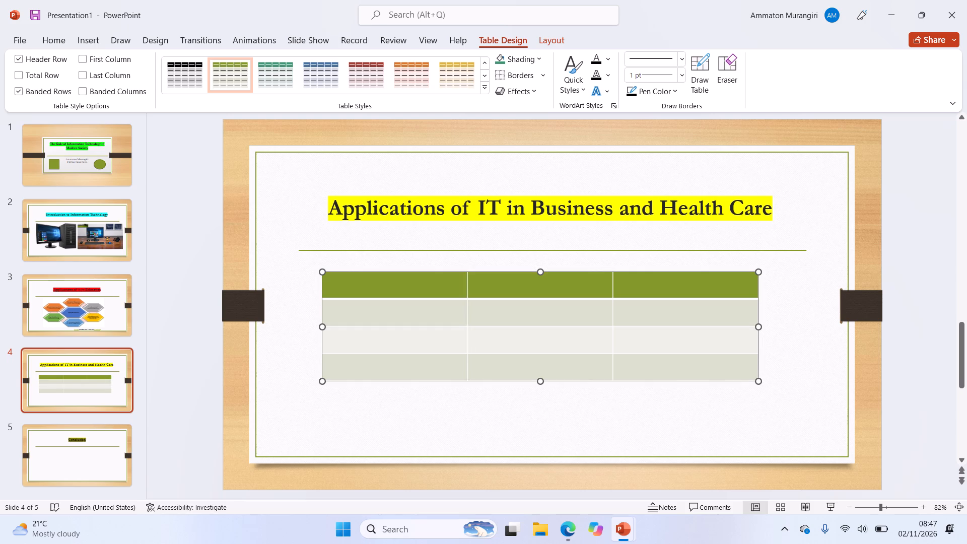
# Fill the table's header row with the headings AREA, EXAMPLE and BENEFIT.
pyautogui.click(410, 278)
pyautogui.press('a')
pyautogui.write('REA')
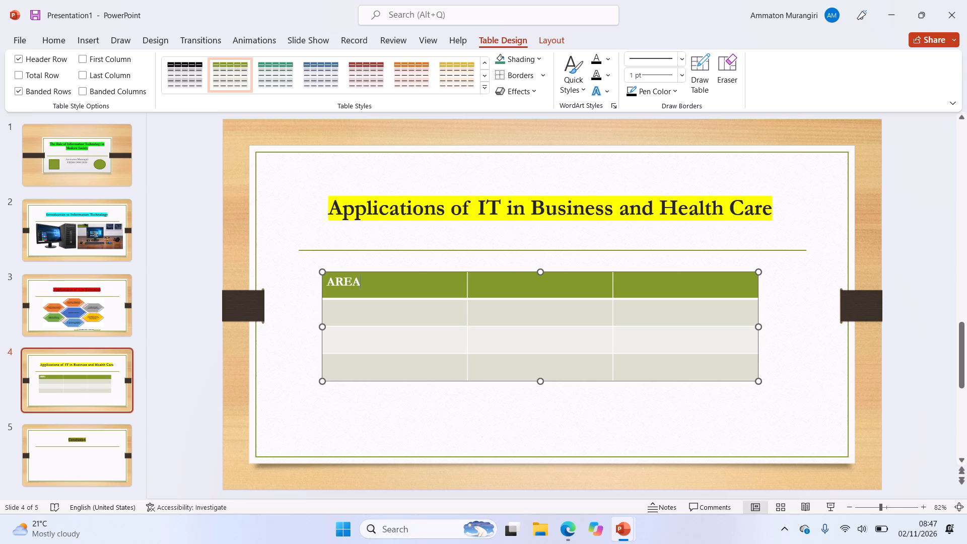
pyautogui.click(509, 283)
pyautogui.press('e')
pyautogui.write('XA')
pyautogui.write('MPLE')
pyautogui.click(652, 293)
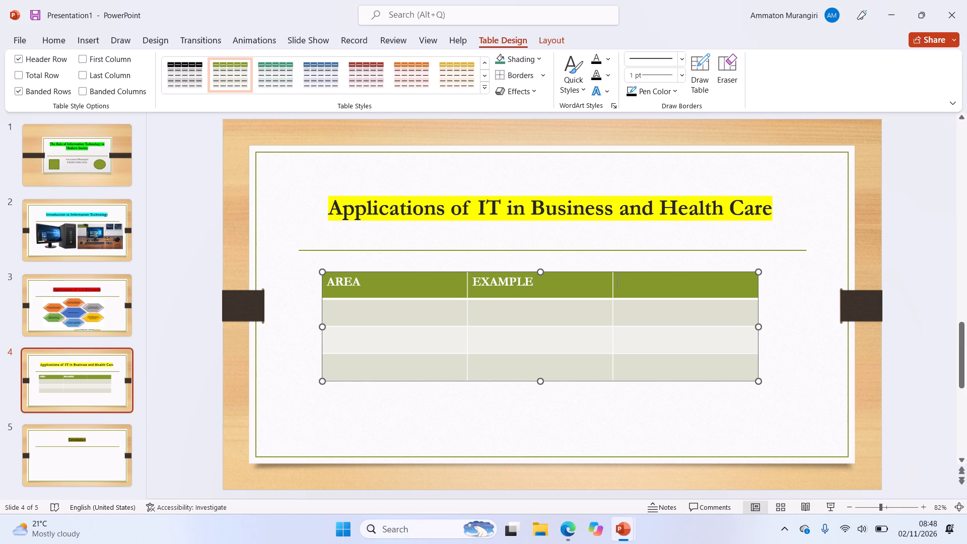
pyautogui.write('BENEFIT')
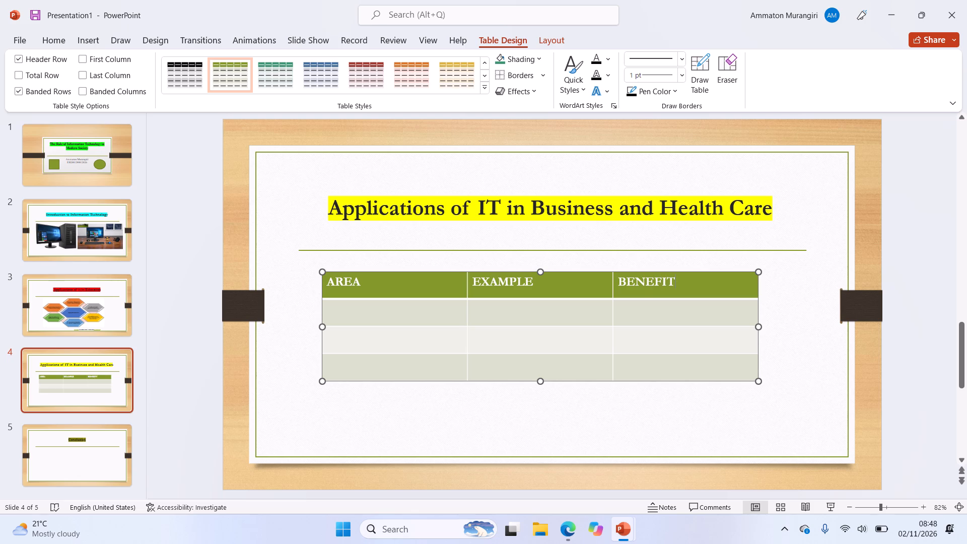
# Replace the first column heading with APPLICATION AREA.
pyautogui.click(325, 284)
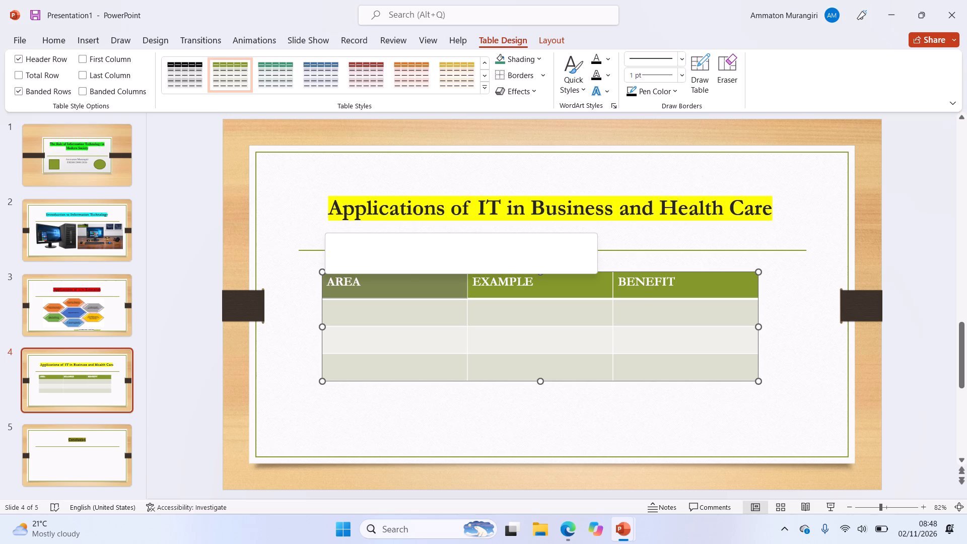
pyautogui.press('a')
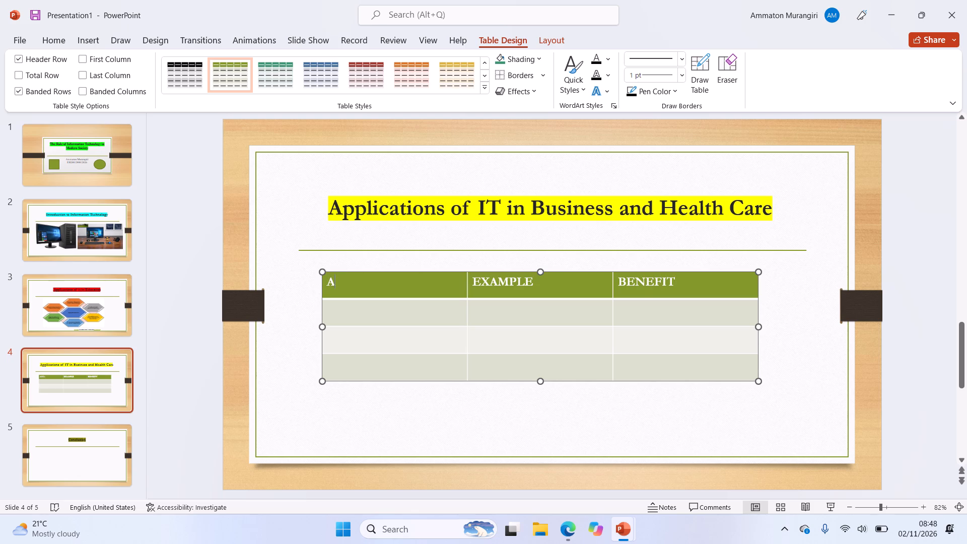
pyautogui.write('PPLICA')
pyautogui.write('TION ARE')
pyautogui.press('a')
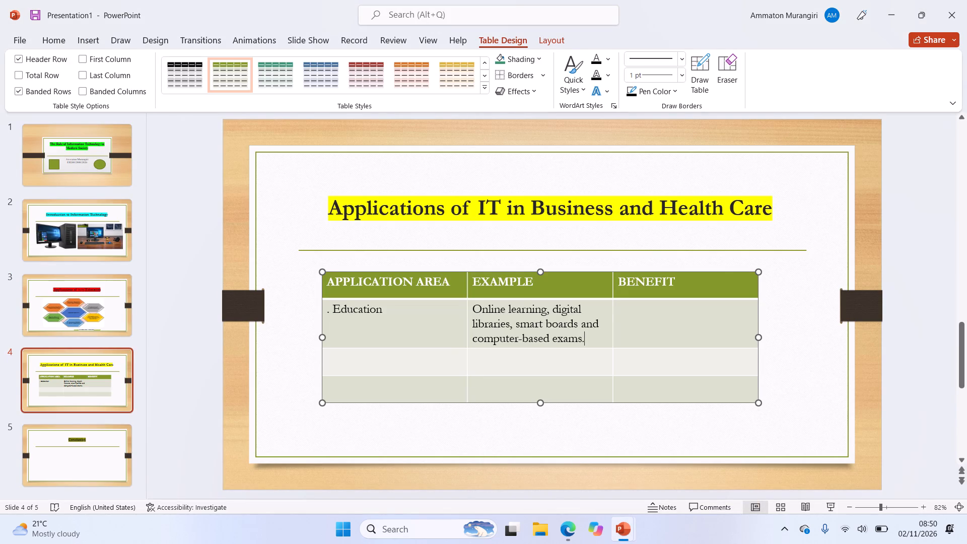
pyautogui.click(621, 333)
pyautogui.hotkey('ctrl', 'v')
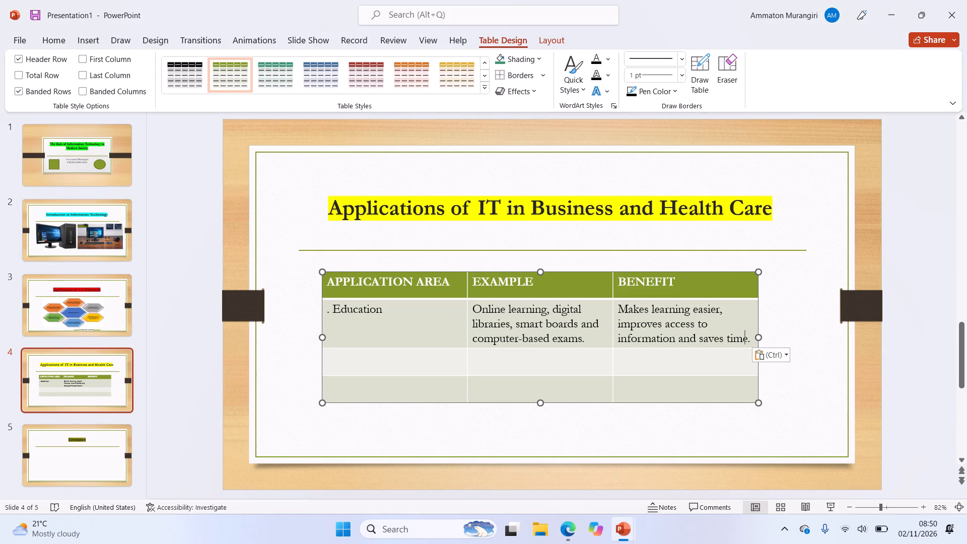
# Copy "Healthcare" from ChatGPT's table into the APPLICATION AREA cell below Education in PowerPoint's slide 4 table.
pyautogui.click(419, 370)
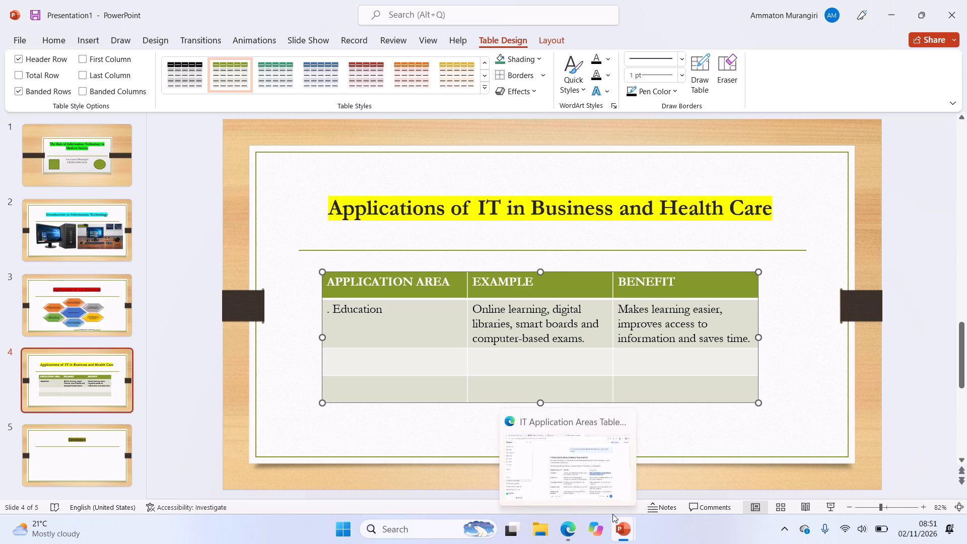
pyautogui.click(555, 525)
pyautogui.click(426, 334)
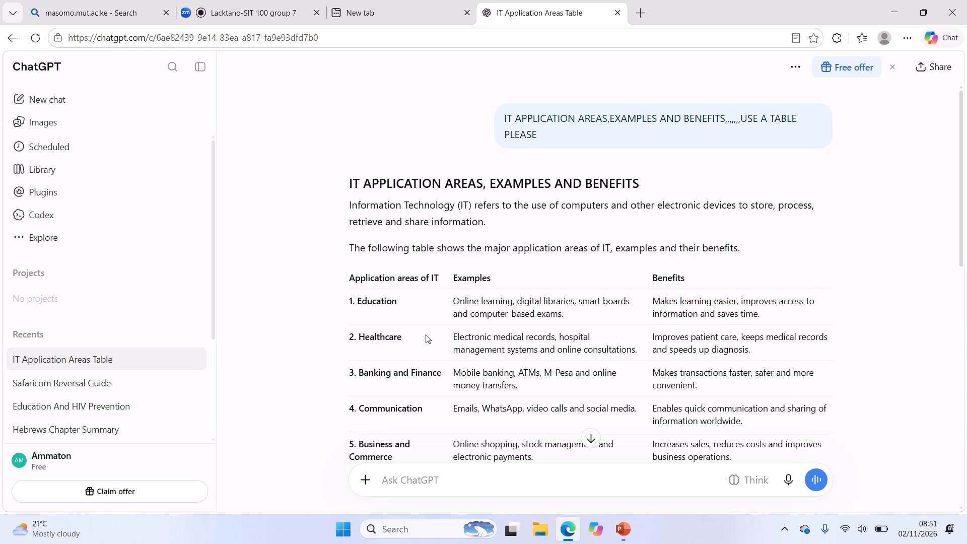
pyautogui.click(407, 334)
pyautogui.moveTo(407, 334); pyautogui.dragTo(352, 336)
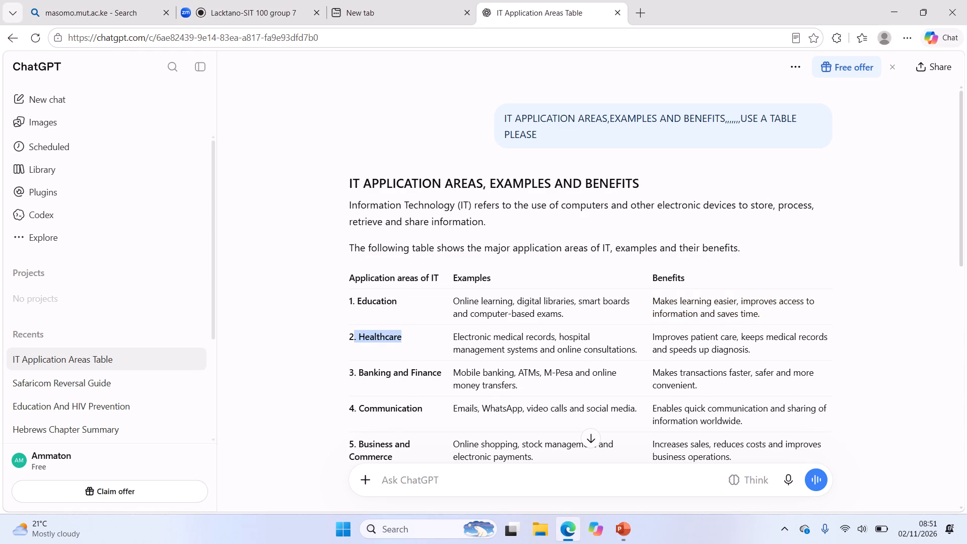
pyautogui.moveTo(352, 336); pyautogui.dragTo(358, 338)
pyautogui.hotkey('ctrl', 'c')
pyautogui.click(625, 538)
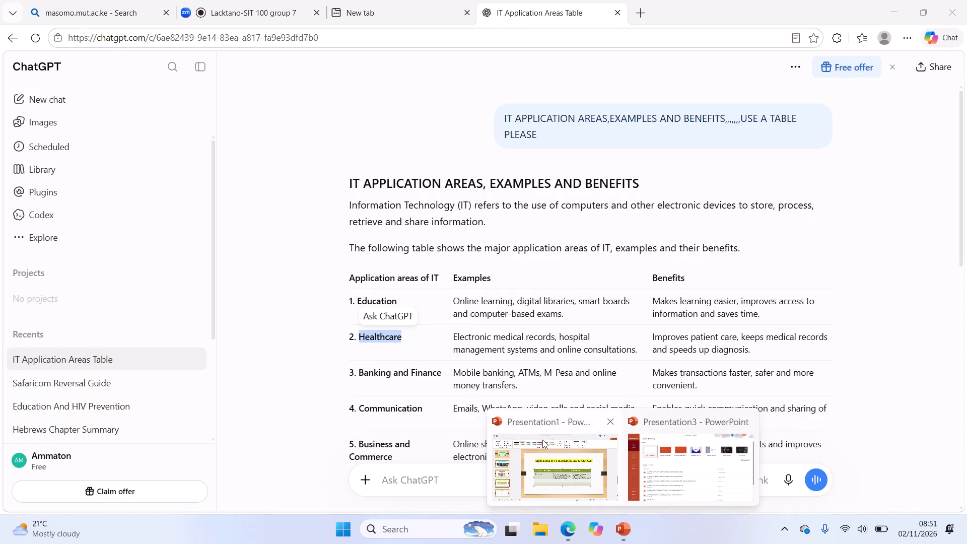
pyautogui.click(564, 452)
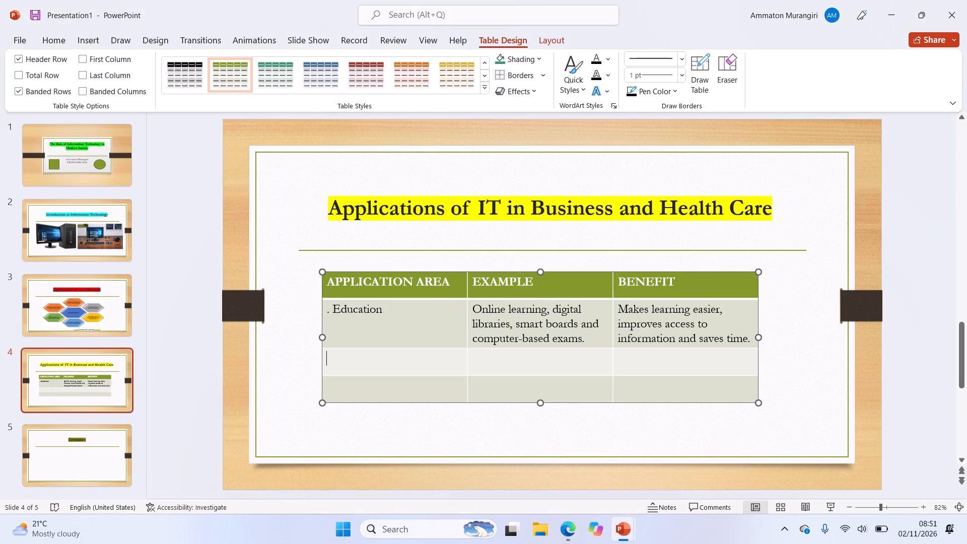
pyautogui.hotkey('ctrl', 'v')
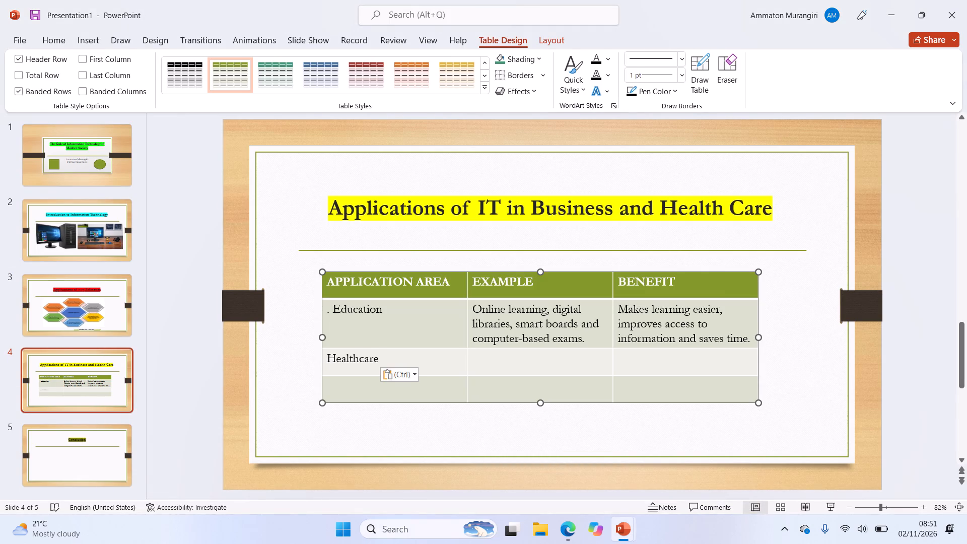
pyautogui.click(623, 532)
pyautogui.click(584, 488)
# Copy ChatGPT's Healthcare examples, "Electronic medical records, hospital management systems and online consultations.", into the EXAMPLE cell of the Healthcare row in PowerPoint.
pyautogui.click(560, 537)
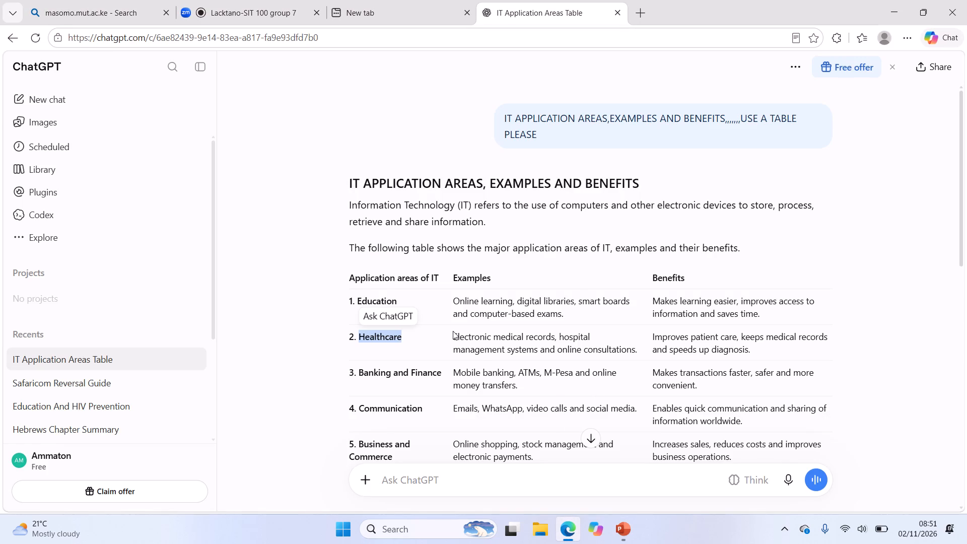
pyautogui.moveTo(453, 331); pyautogui.dragTo(499, 346)
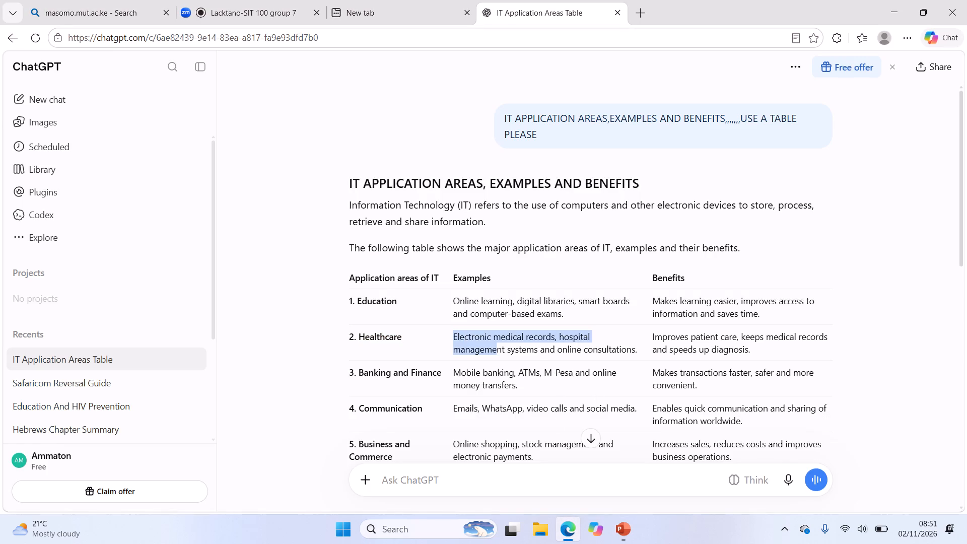
pyautogui.moveTo(499, 346); pyautogui.dragTo(623, 346)
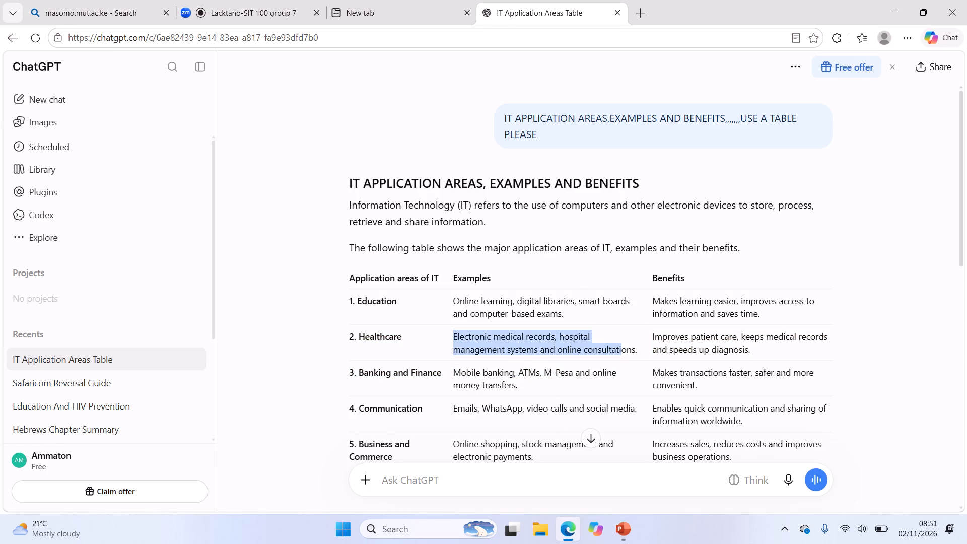
pyautogui.moveTo(623, 346); pyautogui.dragTo(643, 339)
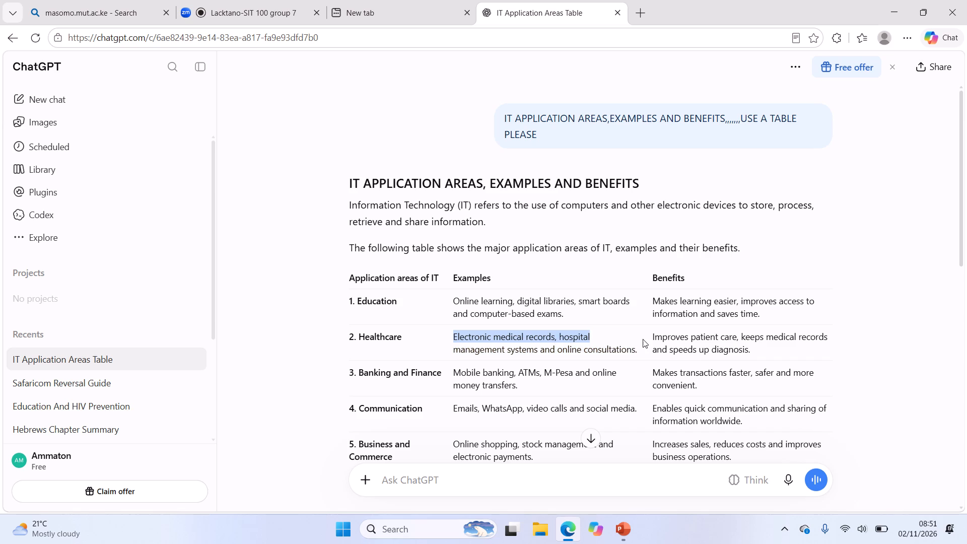
pyautogui.moveTo(643, 339); pyautogui.dragTo(641, 356)
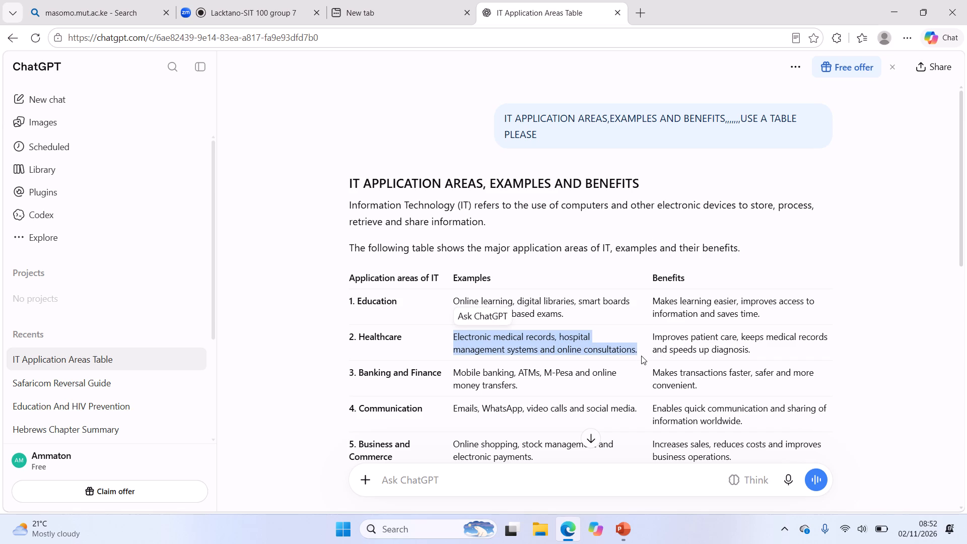
pyautogui.hotkey('ctrl', 'c')
pyautogui.click(625, 527)
pyautogui.click(572, 490)
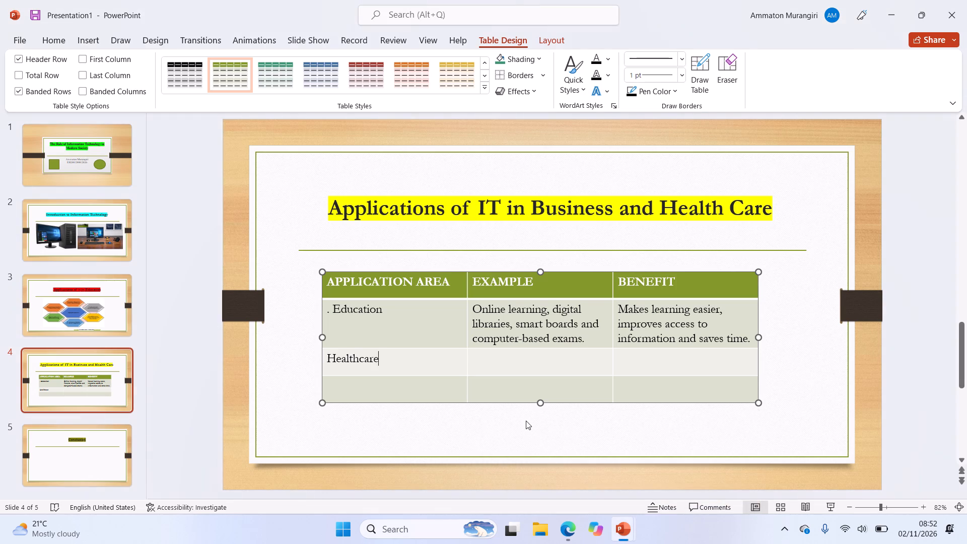
pyautogui.click(481, 363)
pyautogui.hotkey('ctrl', 'v')
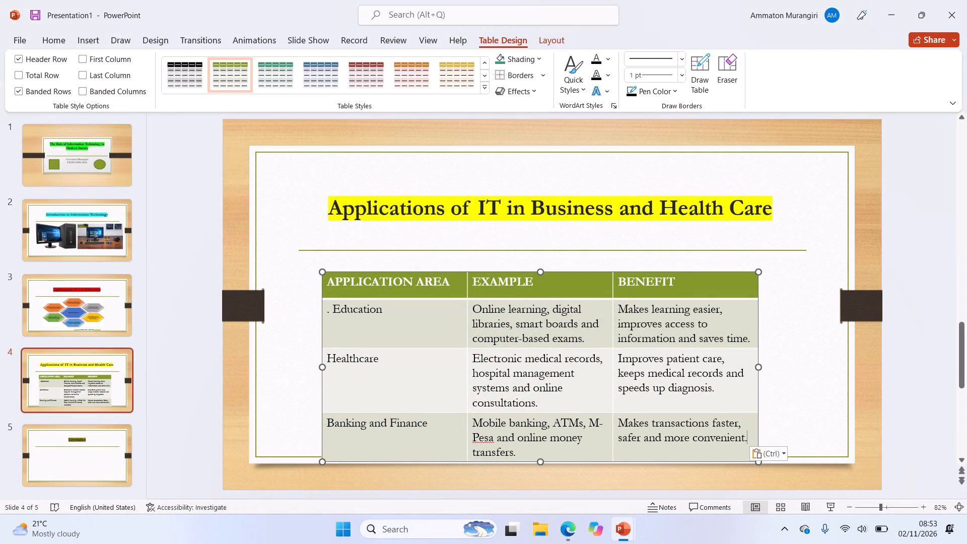
# Move slide 4's table up so it sits just below the line under the title.
pyautogui.moveTo(523, 271); pyautogui.dragTo(523, 253)
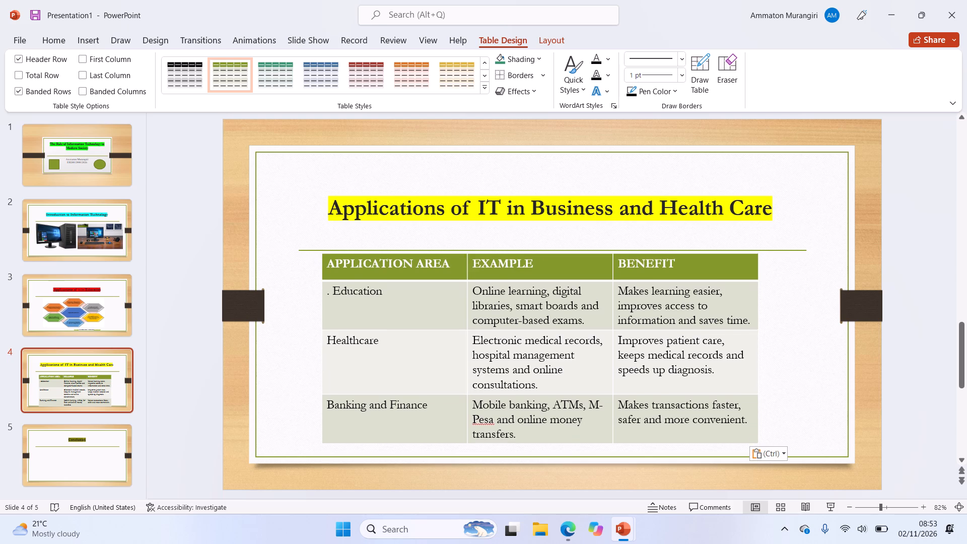
pyautogui.moveTo(523, 253); pyautogui.dragTo(523, 257)
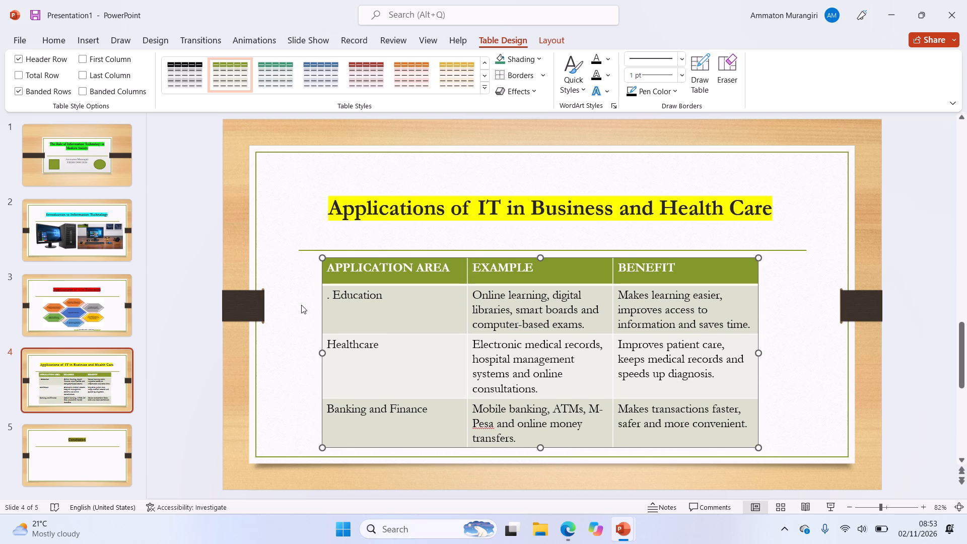
pyautogui.click(301, 305)
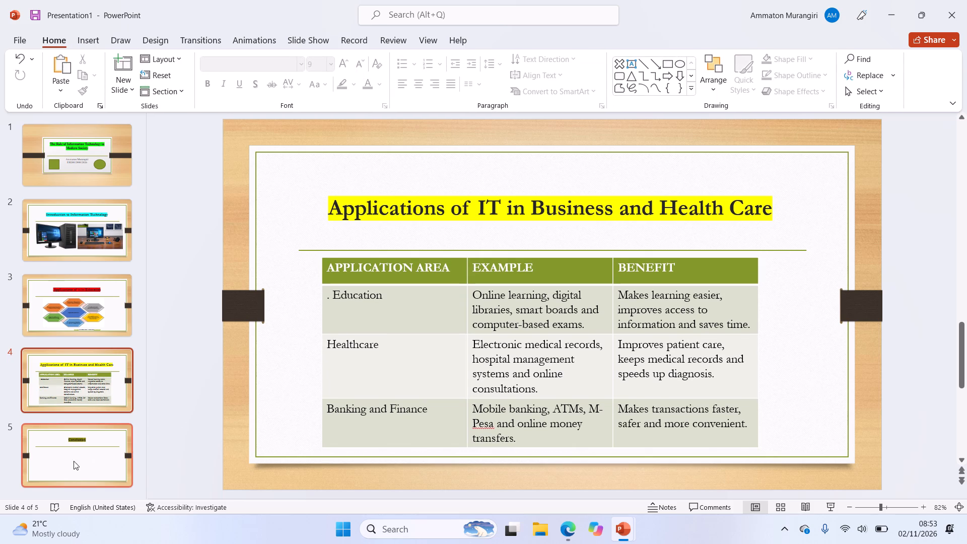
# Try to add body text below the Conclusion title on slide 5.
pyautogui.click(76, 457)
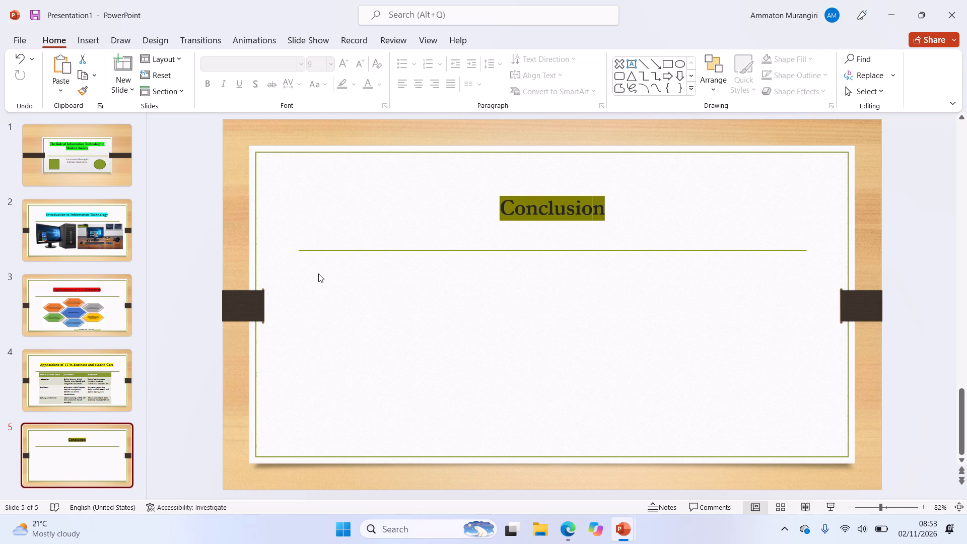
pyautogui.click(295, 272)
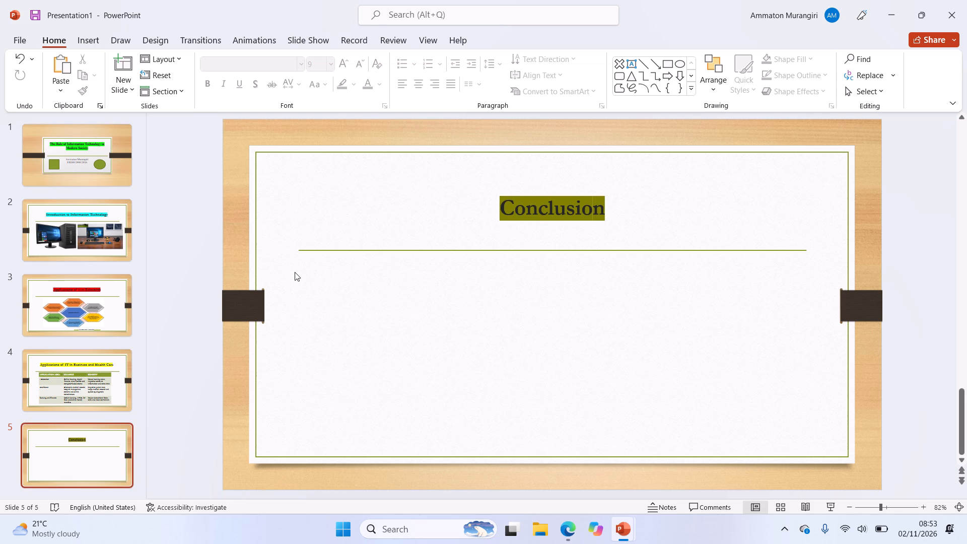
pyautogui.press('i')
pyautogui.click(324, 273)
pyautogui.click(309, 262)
# Delete slide 5, the Conclusion slide with no body placeholder.
pyautogui.click(102, 451)
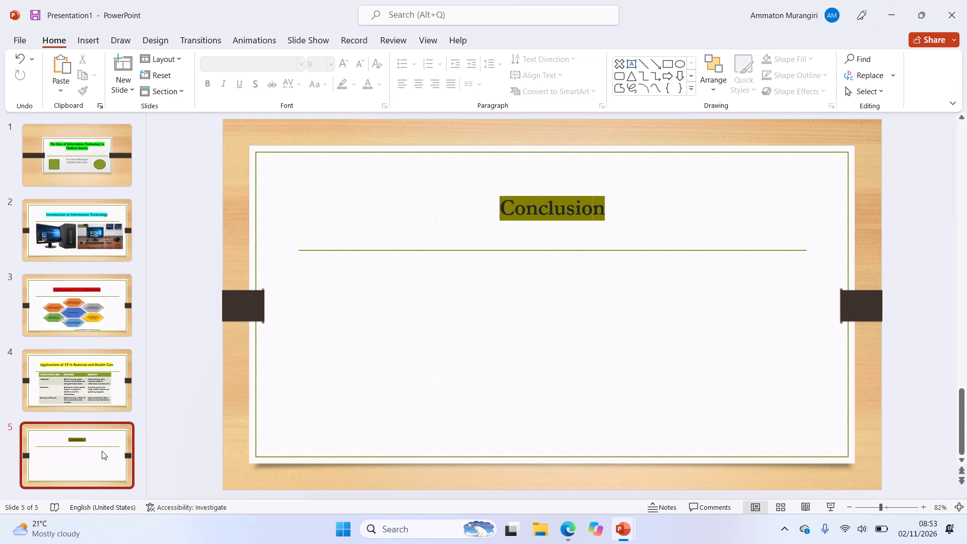
pyautogui.rightClick(102, 451)
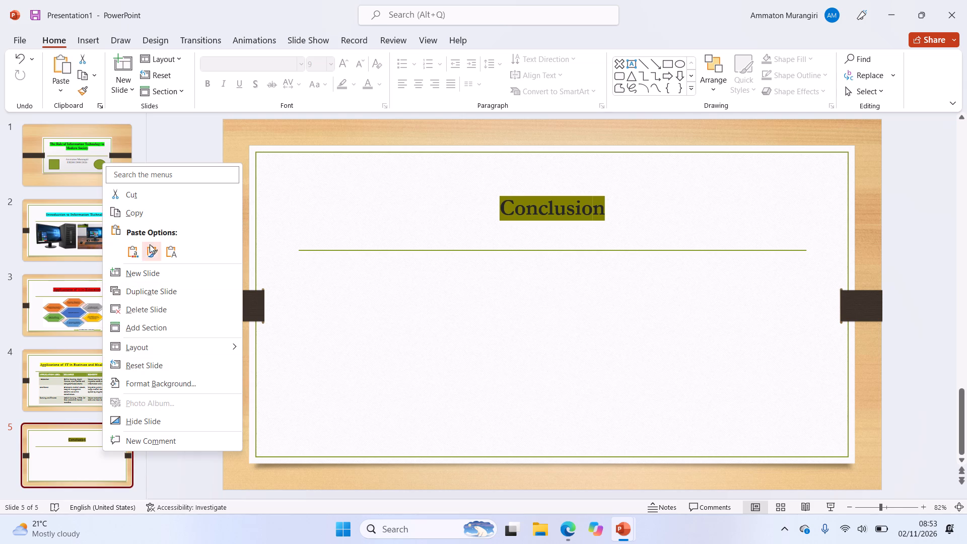
pyautogui.click(150, 306)
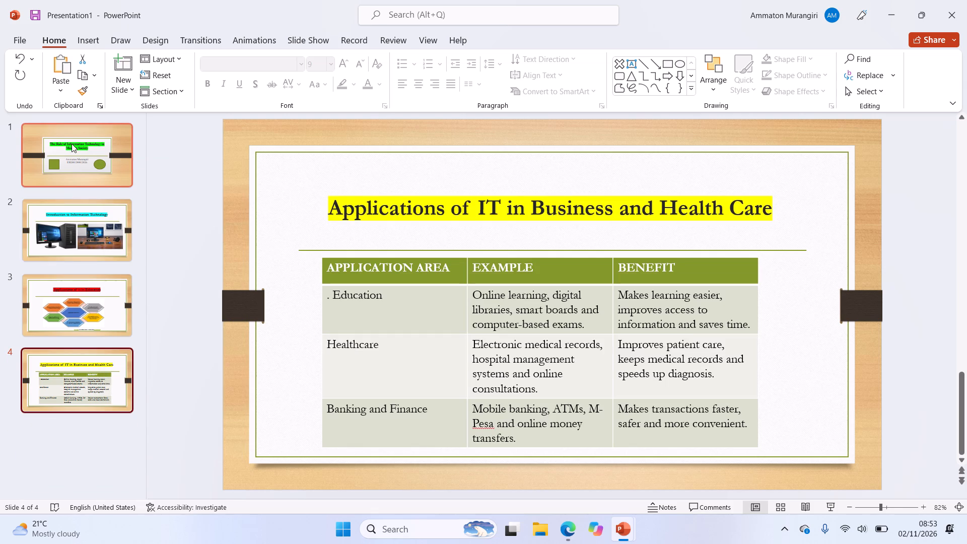
# Add a new slide with the Title Slide layout after slide 4 and enter "Conclusion" as its title.
pyautogui.click(122, 81)
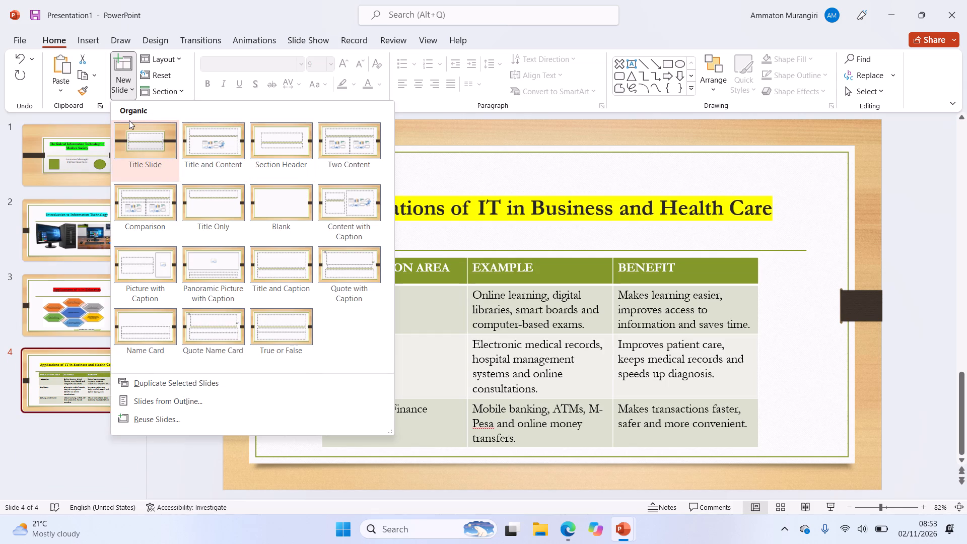
pyautogui.click(147, 142)
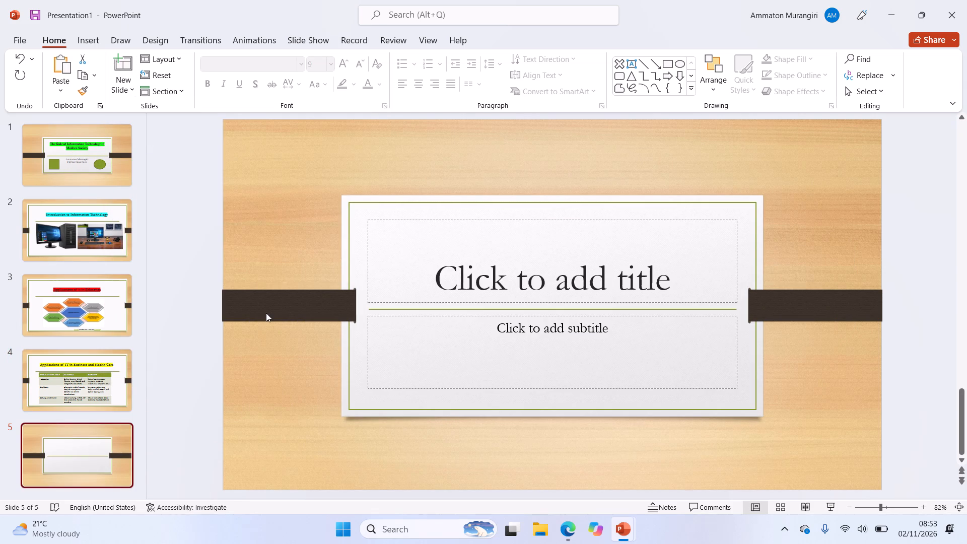
pyautogui.click(446, 268)
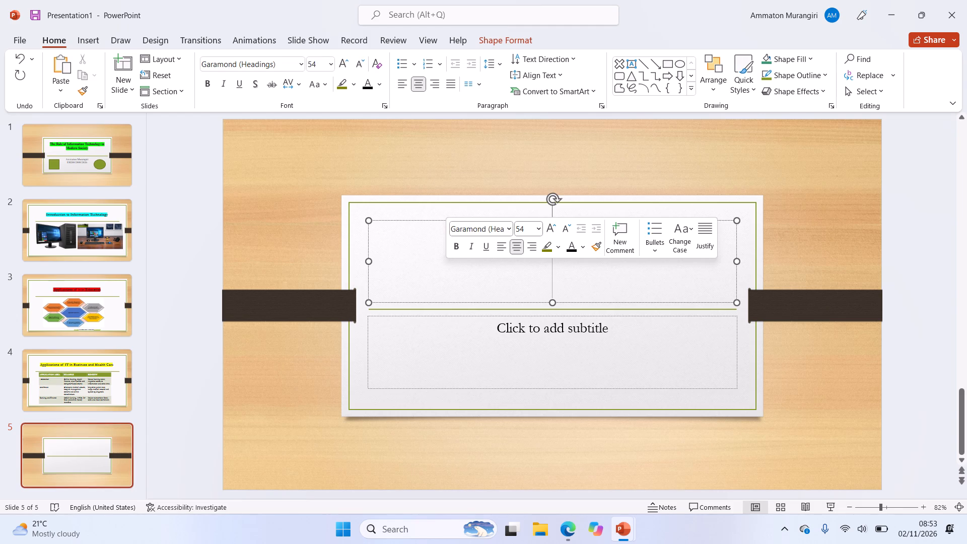
pyautogui.press('c')
pyautogui.press('o')
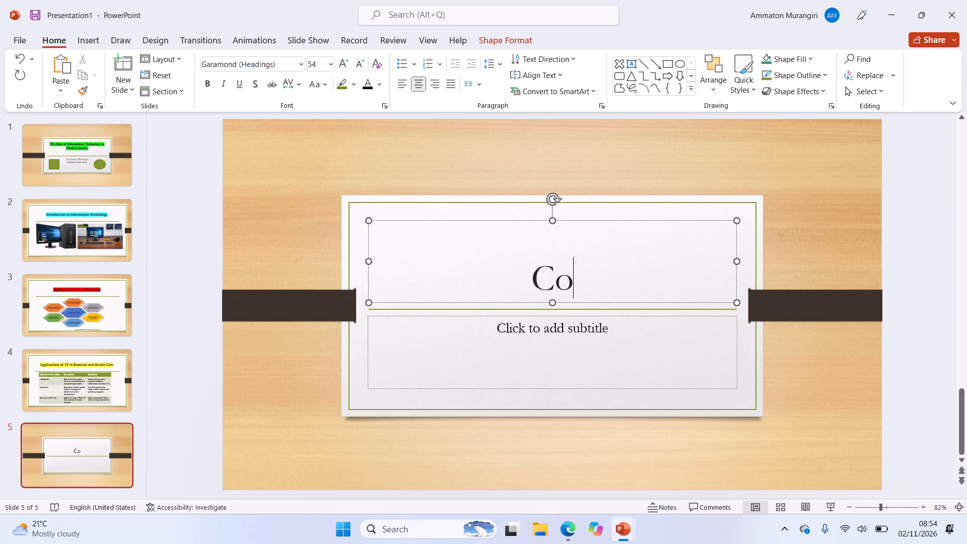
pyautogui.press('n')
pyautogui.write('cli')
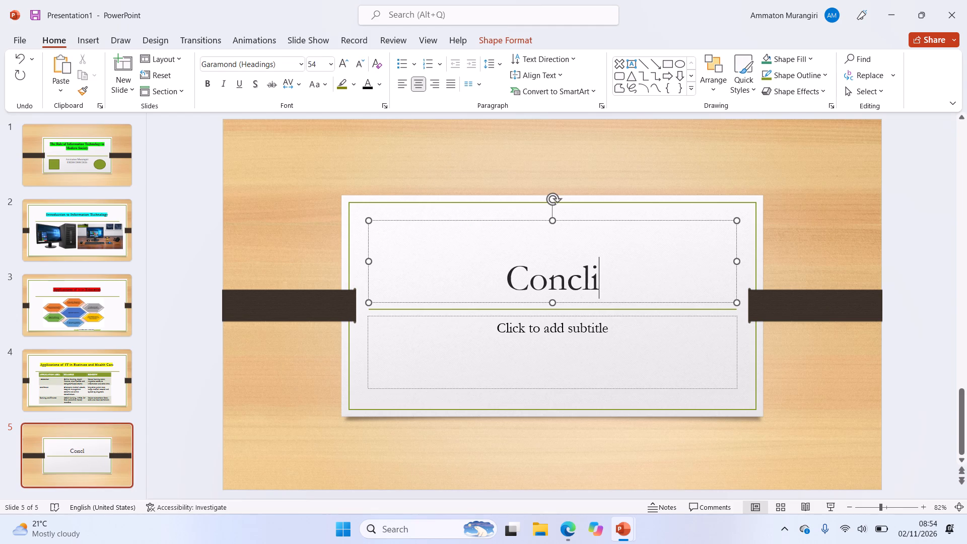
pyautogui.press('BackSpace')
pyautogui.write('uso')
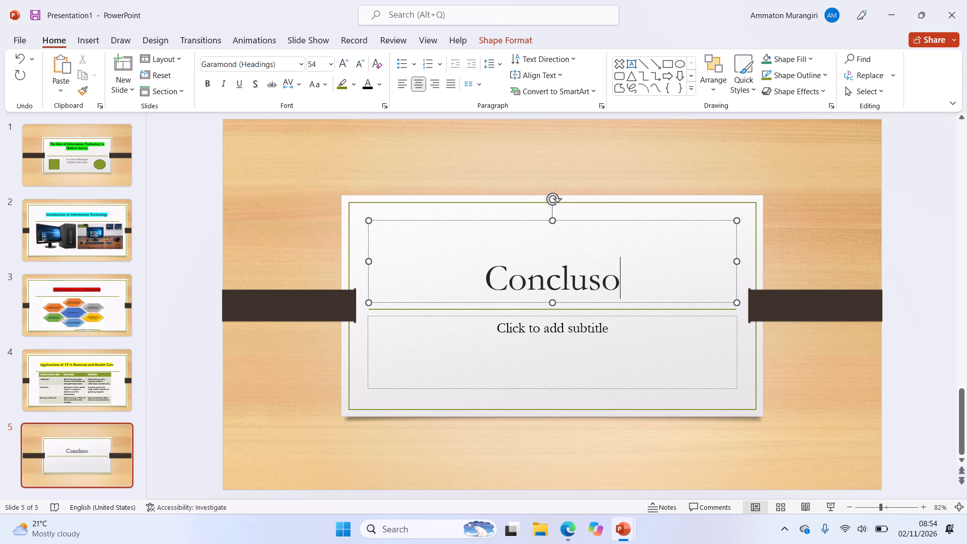
pyautogui.press('BackSpace')
pyautogui.write('ion')
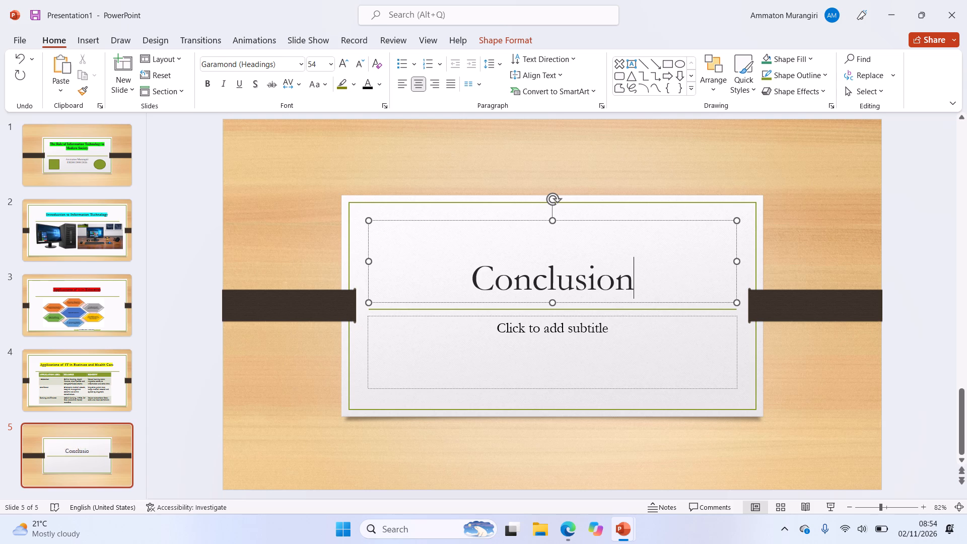
# Highlight the "Conclusion" title text on slide 5 in dark grey.
pyautogui.moveTo(446, 268); pyautogui.dragTo(580, 254)
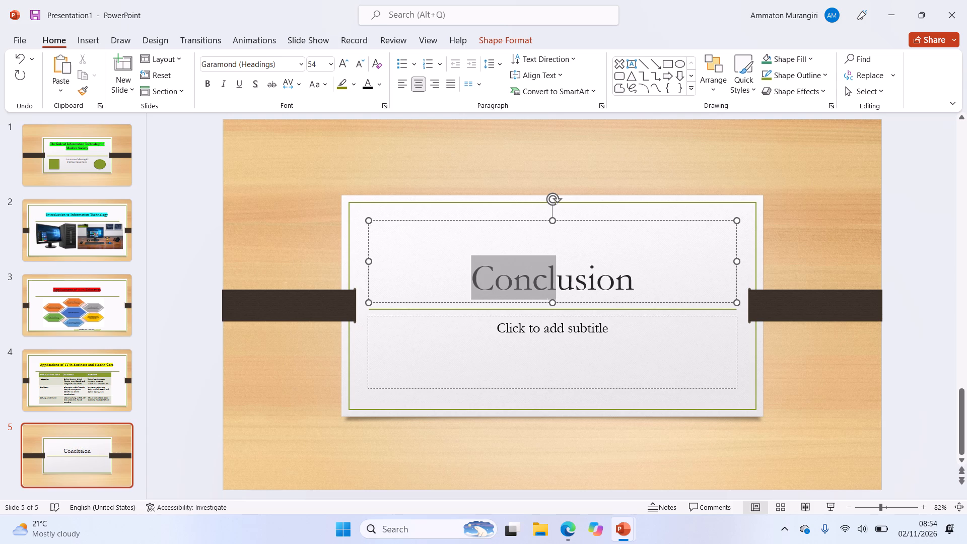
pyautogui.moveTo(580, 254); pyautogui.dragTo(651, 267)
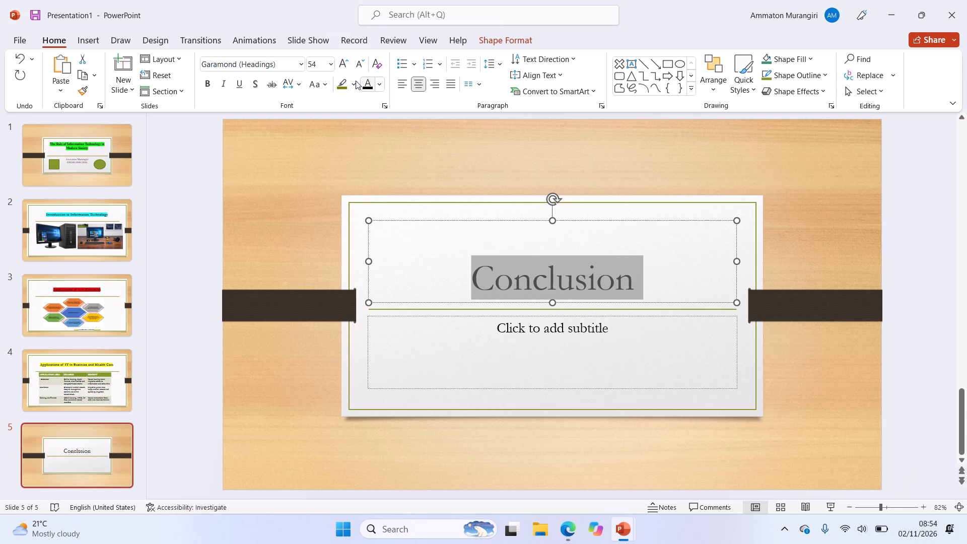
pyautogui.click(356, 81)
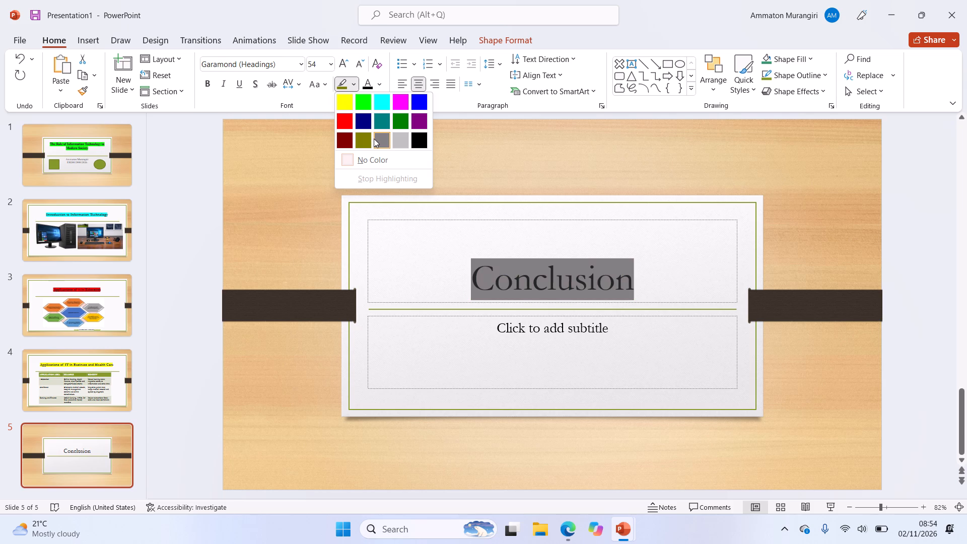
pyautogui.click(374, 139)
# Enter "In conclusion IT has several good benefits in modern life" as the subtitle on slide 5.
pyautogui.click(489, 341)
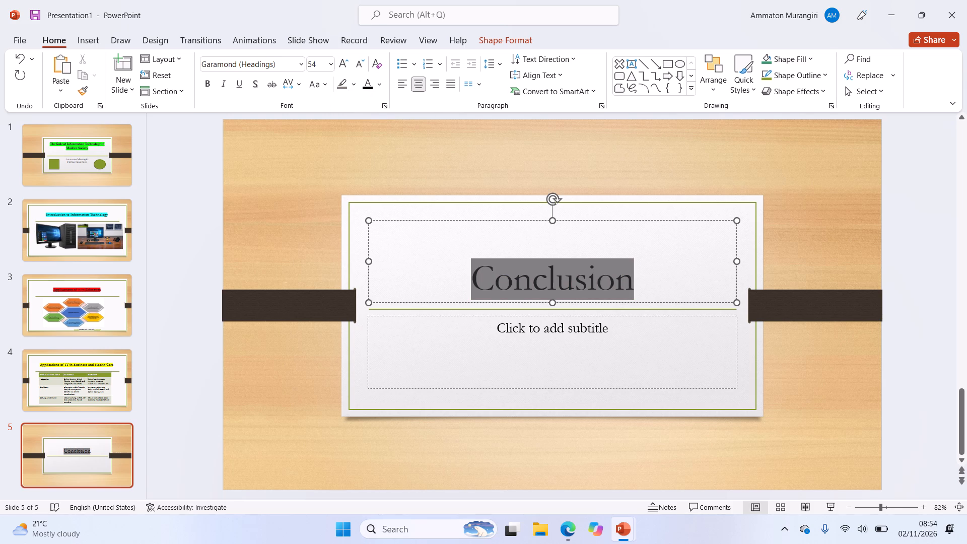
pyautogui.click(443, 333)
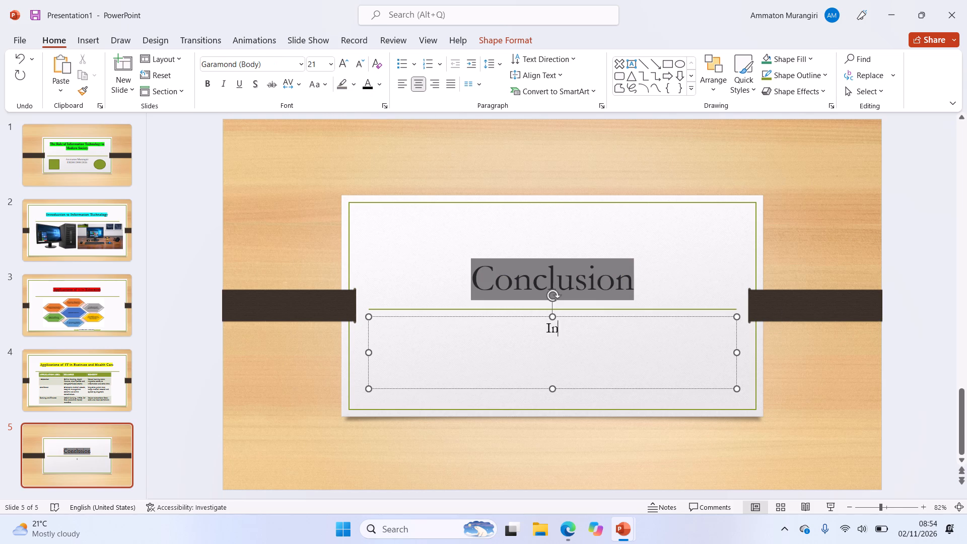
pyautogui.write('con')
pyautogui.write('clusion')
pyautogui.press('space')
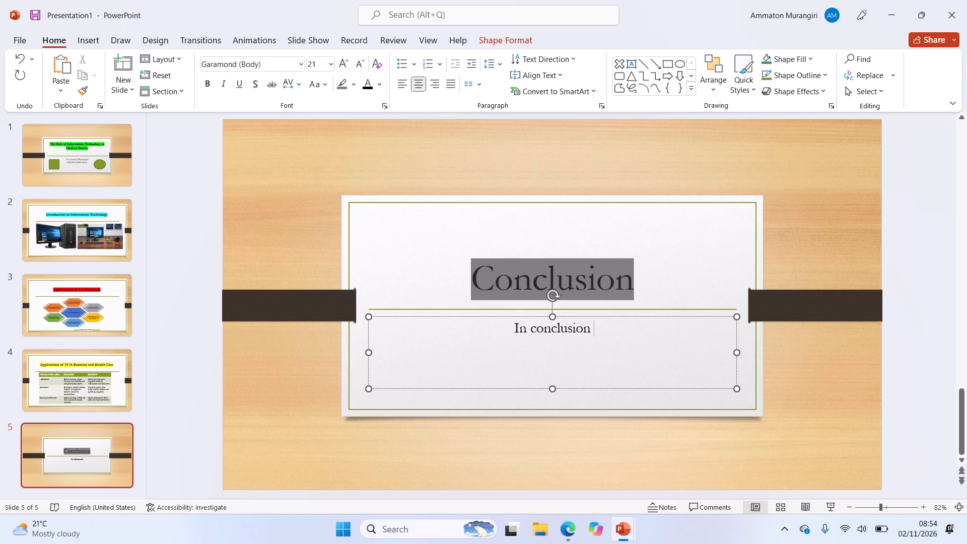
pyautogui.press('i')
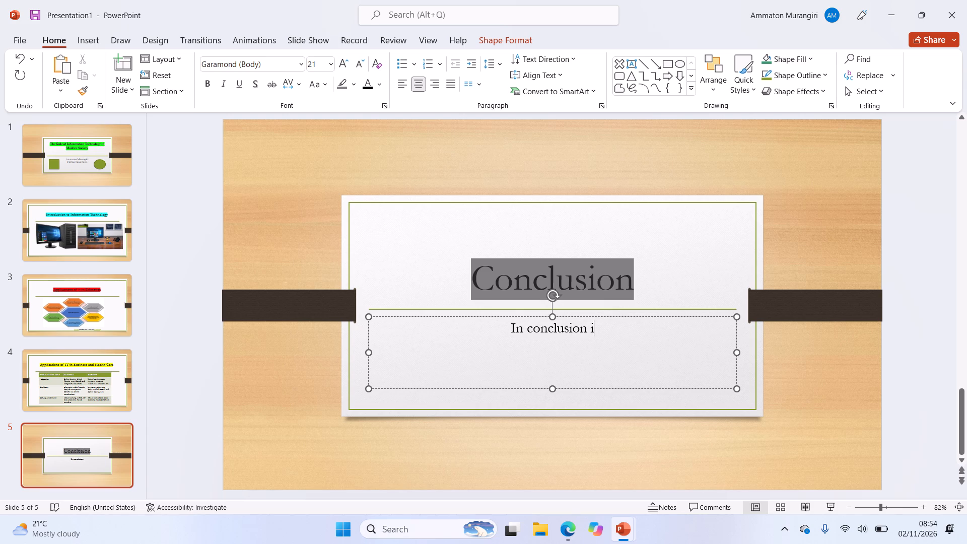
pyautogui.press('BackSpace')
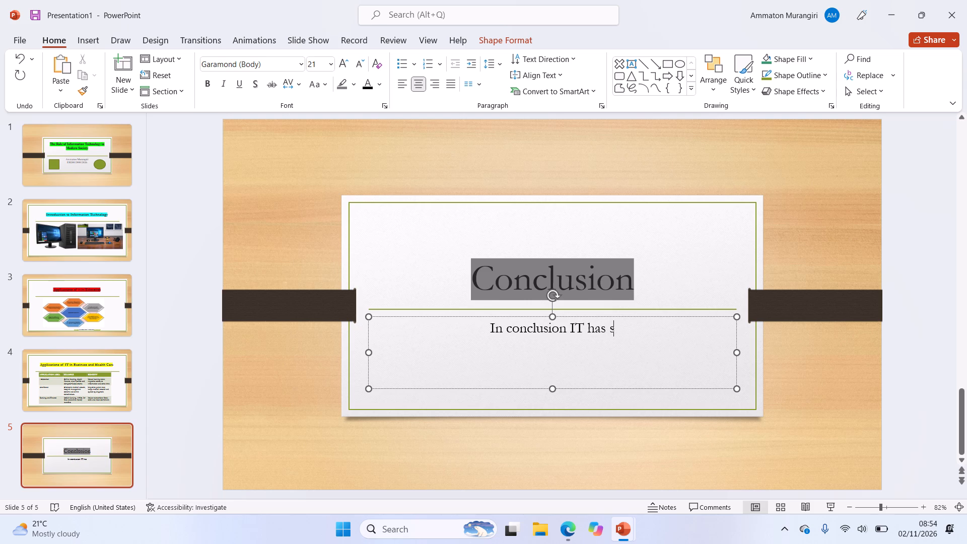
pyautogui.write('ea')
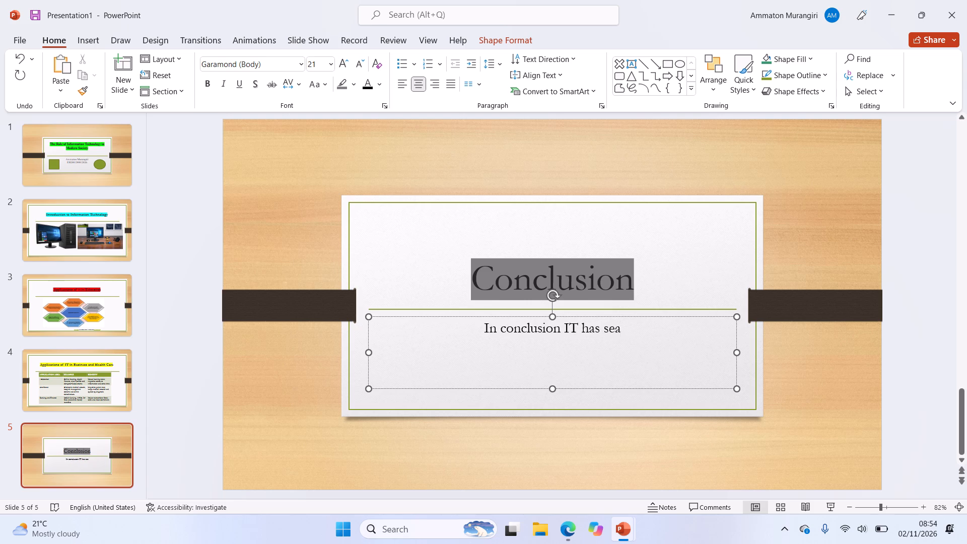
pyautogui.press('BackSpace')
pyautogui.write('veral d')
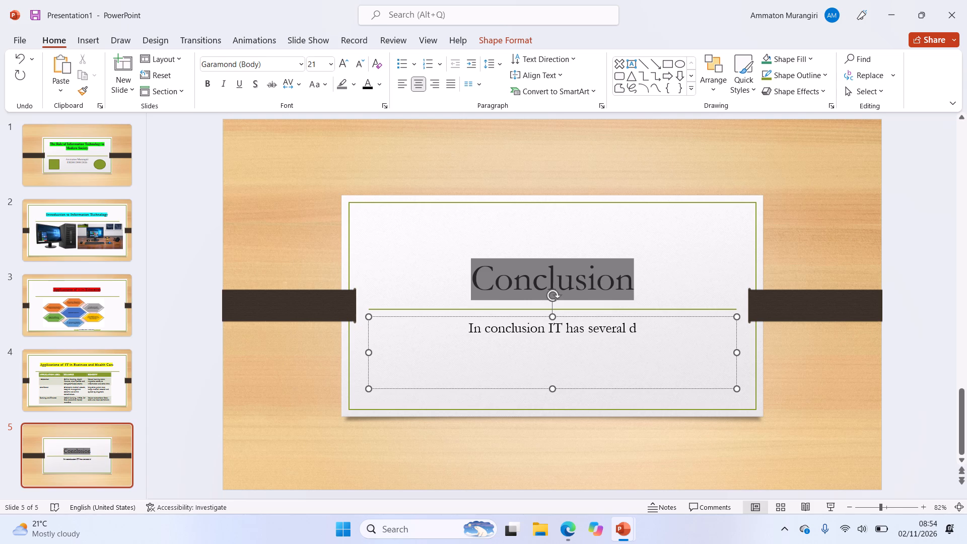
pyautogui.press('BackSpace')
pyautogui.write('gg')
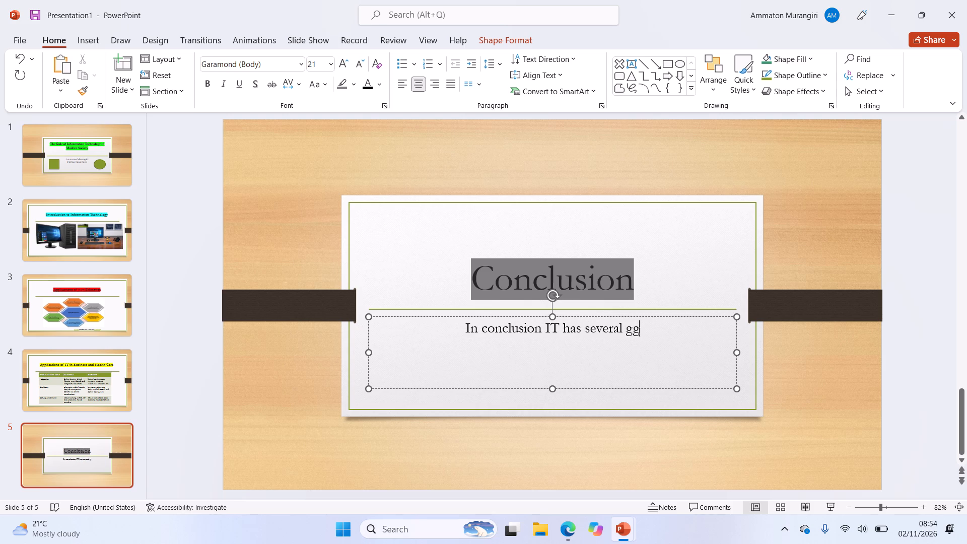
pyautogui.press('BackSpace')
pyautogui.write('ood bene')
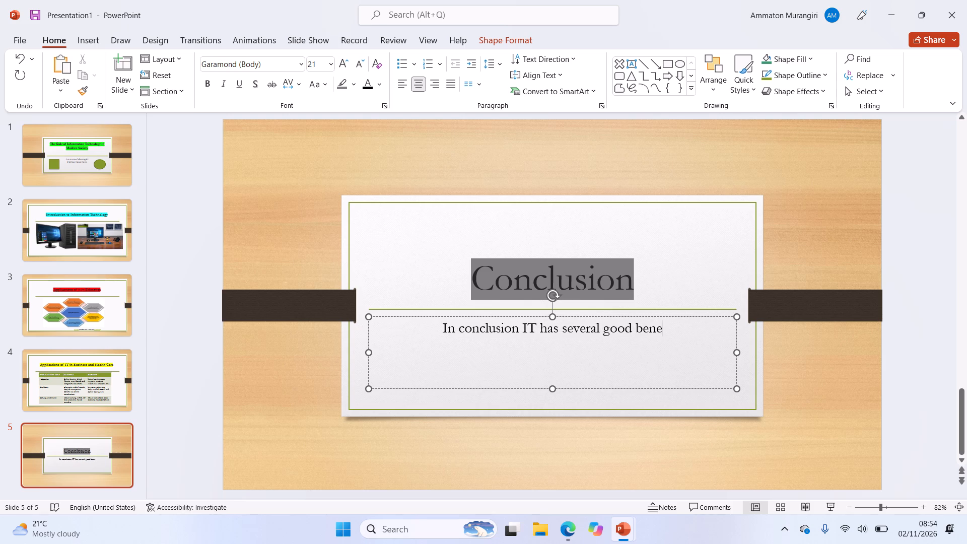
pyautogui.write('fi')
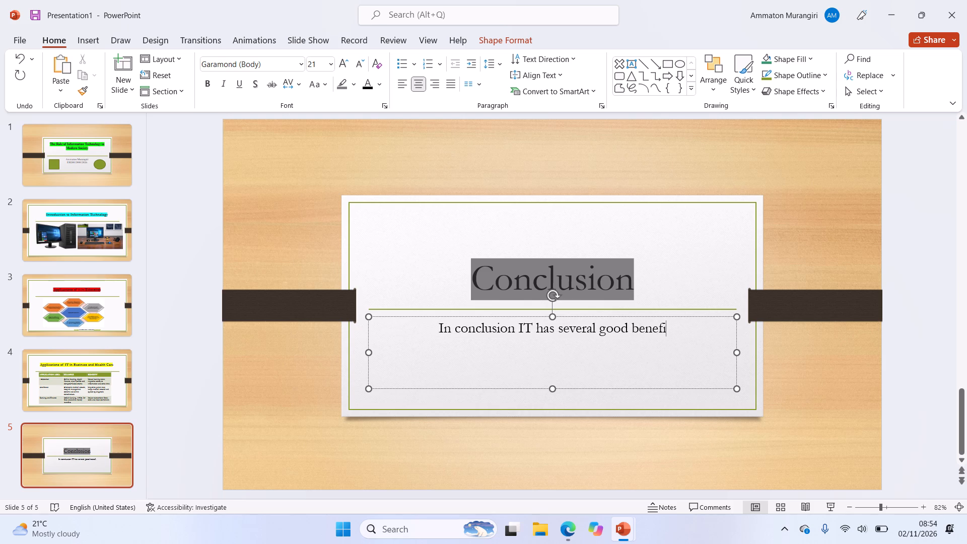
pyautogui.write('ts in m')
pyautogui.press('o')
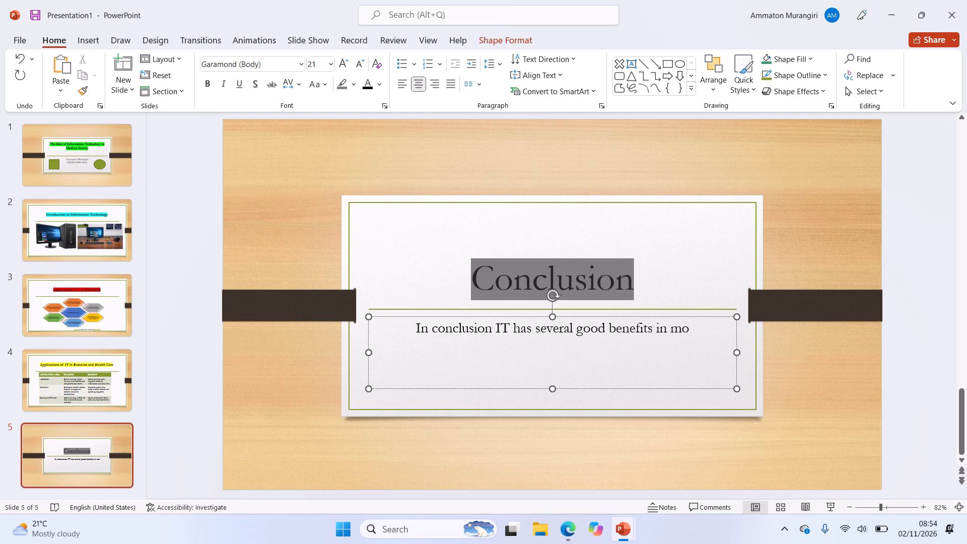
pyautogui.write('dern lo')
pyautogui.press('BackSpace')
pyautogui.write('ife')
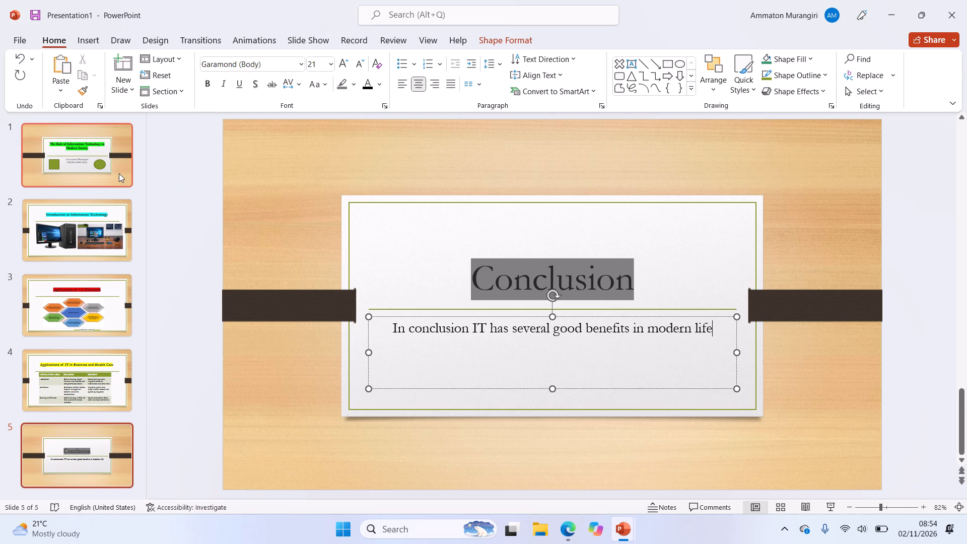
# Add a period at the end of the subtitle sentence on slide 5.
pyautogui.click(119, 173)
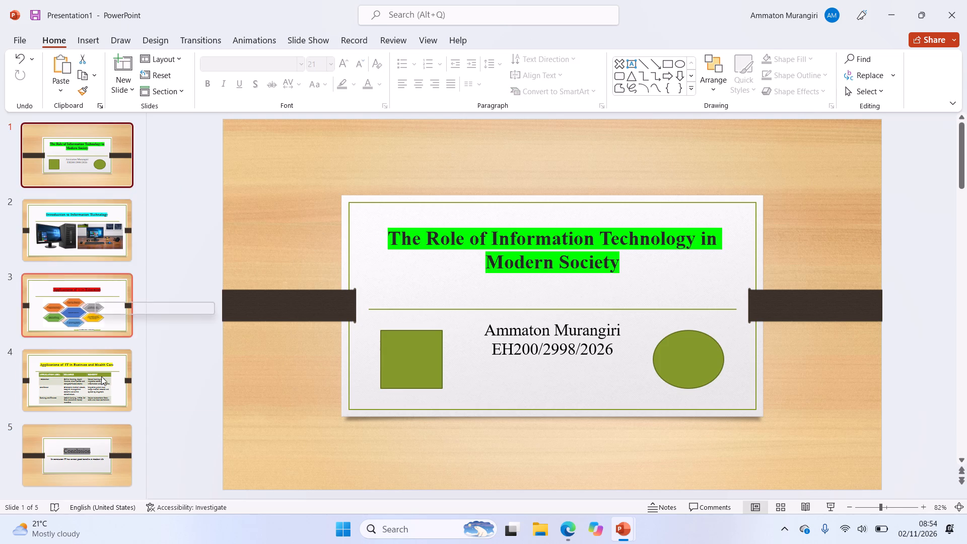
pyautogui.click(108, 440)
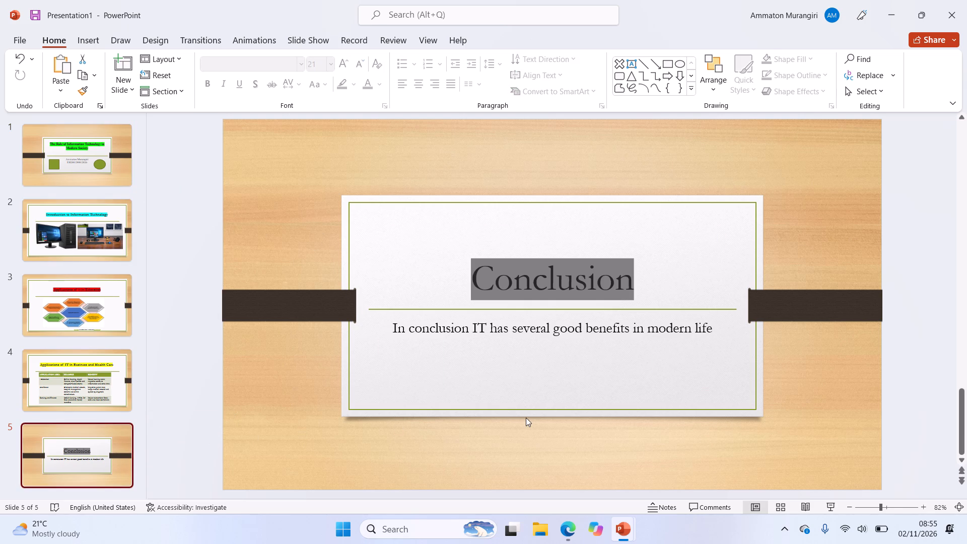
pyautogui.click(716, 329)
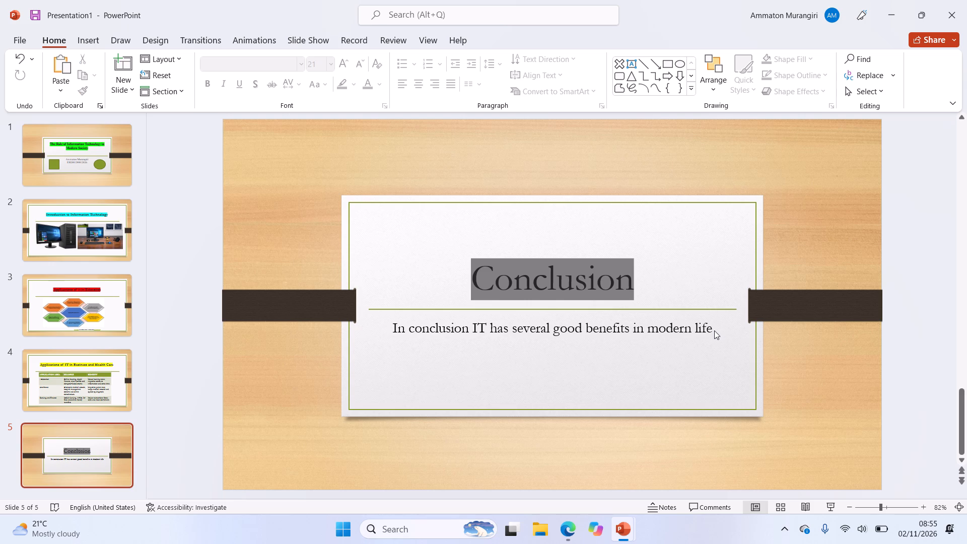
pyautogui.click(713, 330)
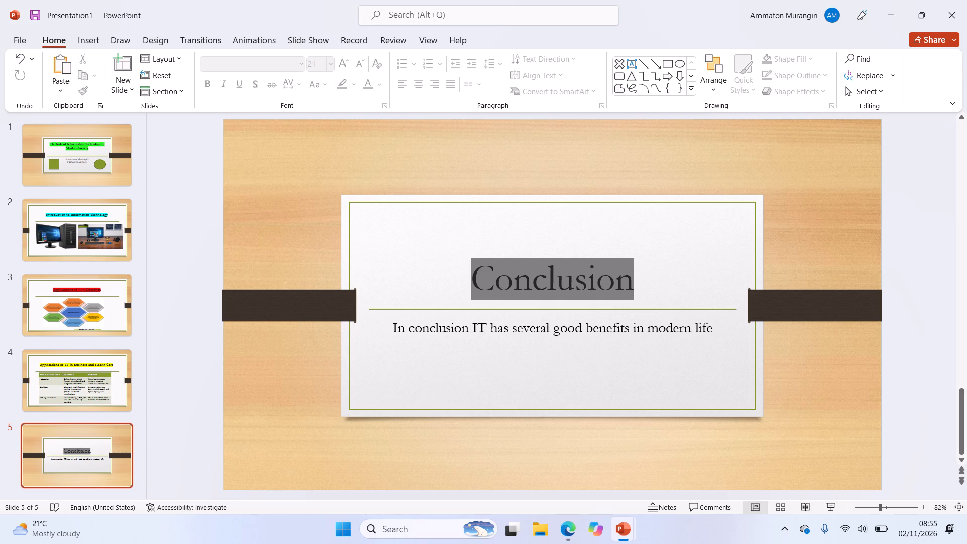
pyautogui.click(710, 327)
pyautogui.press('.')
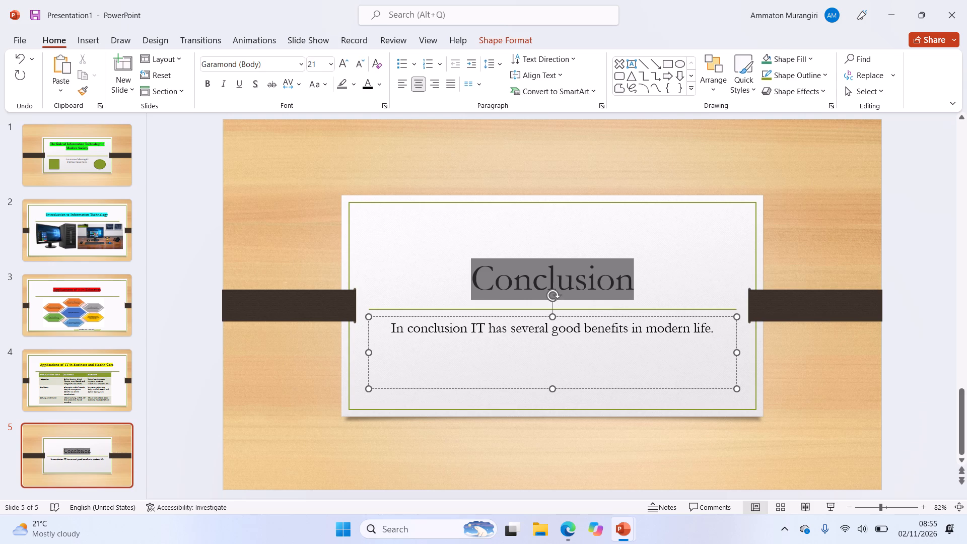
# Format the subtitle sentence on slide 5, up to its final period, in Times New Roman at size 32.
pyautogui.moveTo(711, 329); pyautogui.dragTo(394, 329)
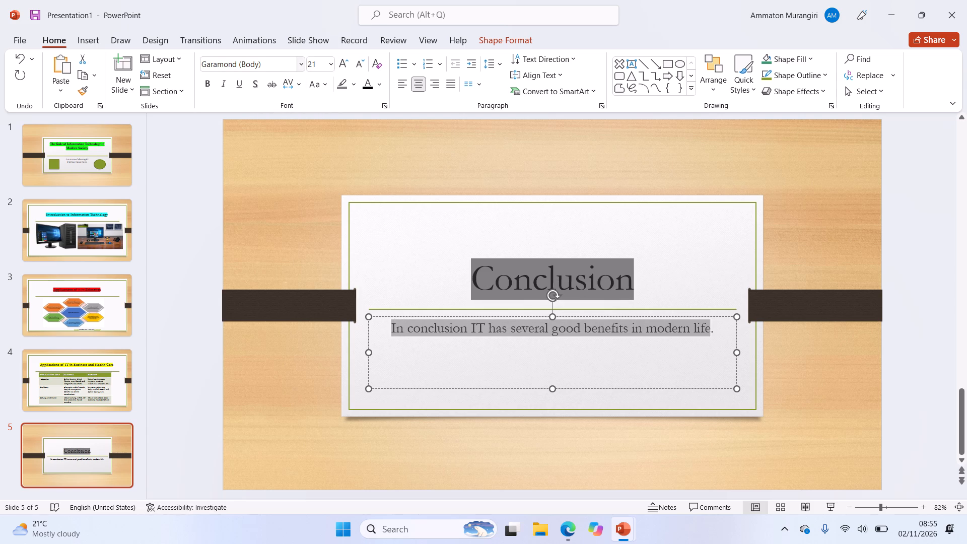
pyautogui.doubleClick(299, 61)
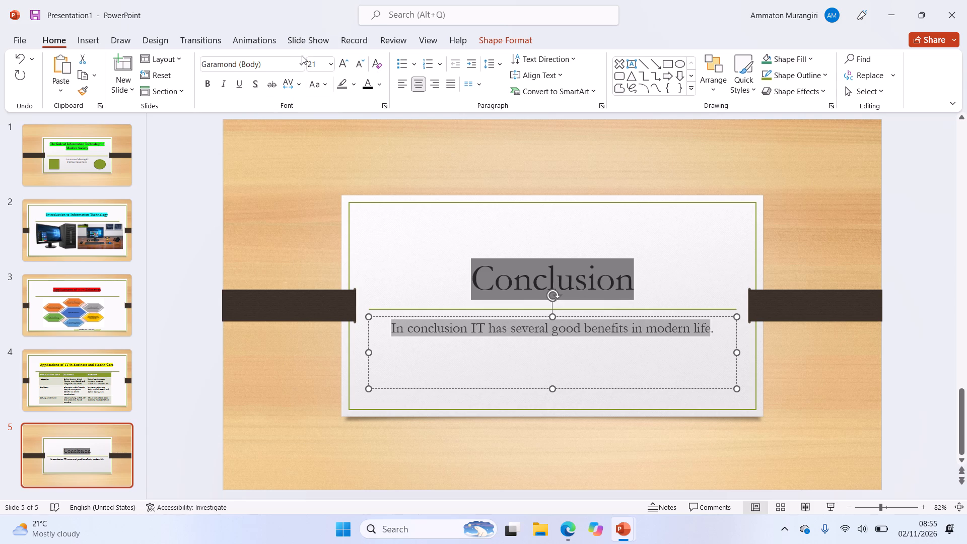
pyautogui.click(303, 62)
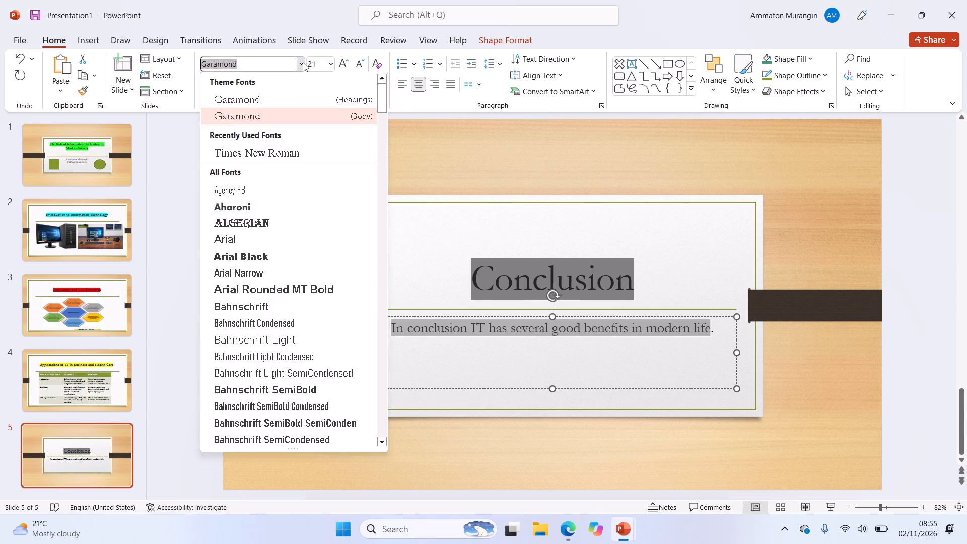
pyautogui.click(303, 62)
pyautogui.click(299, 65)
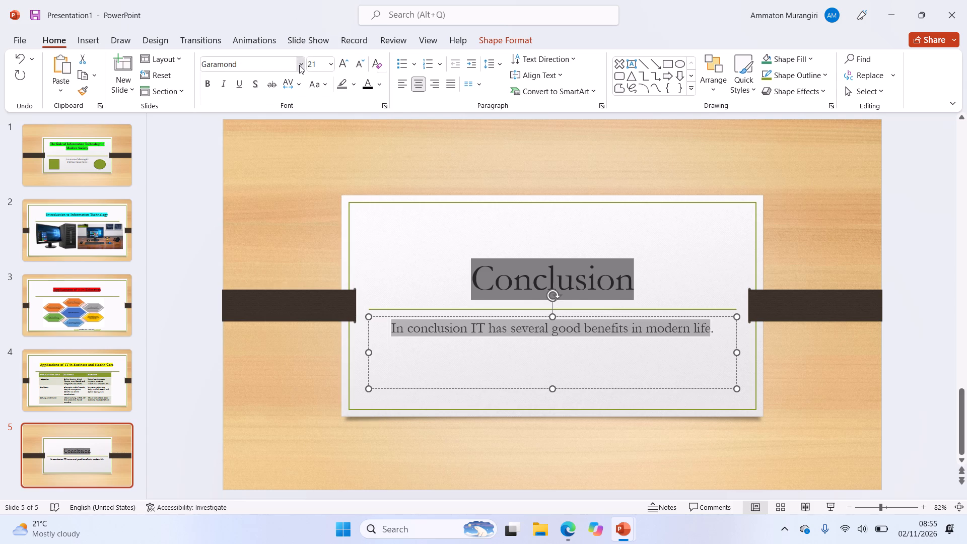
pyautogui.click(279, 147)
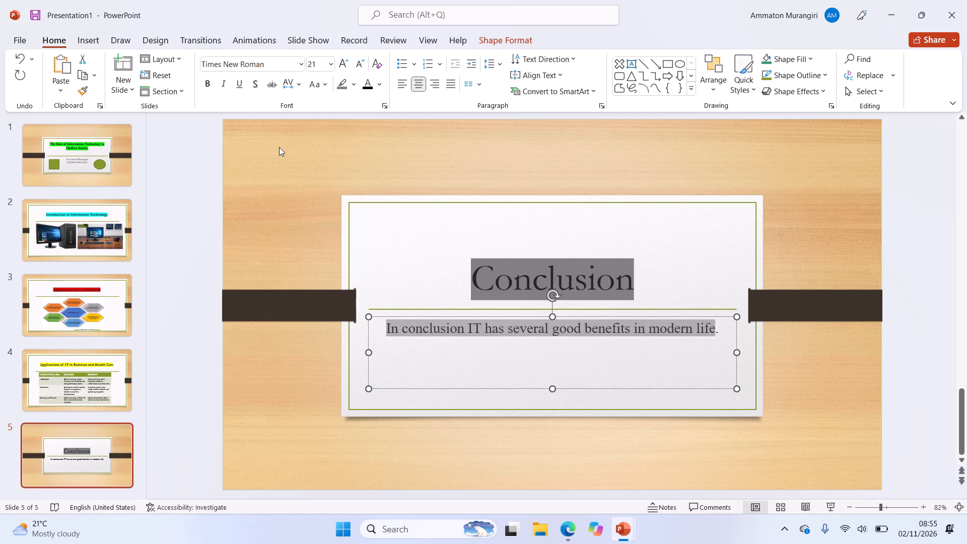
pyautogui.click(327, 62)
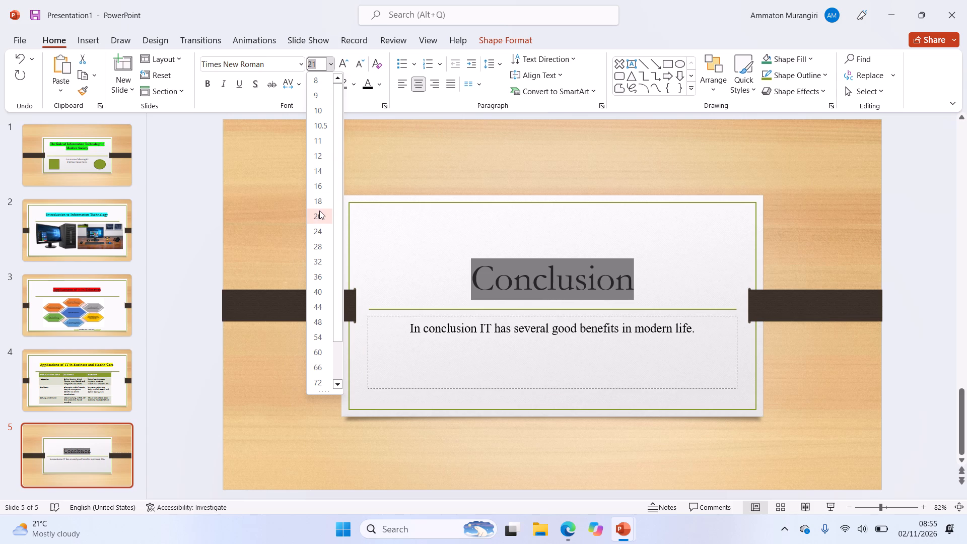
pyautogui.click(321, 259)
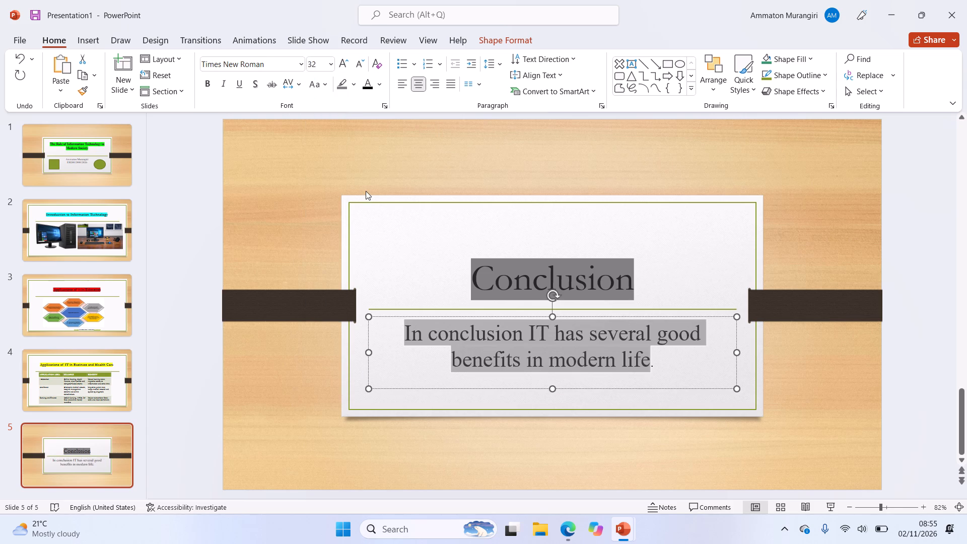
pyautogui.click(366, 191)
pyautogui.click(357, 250)
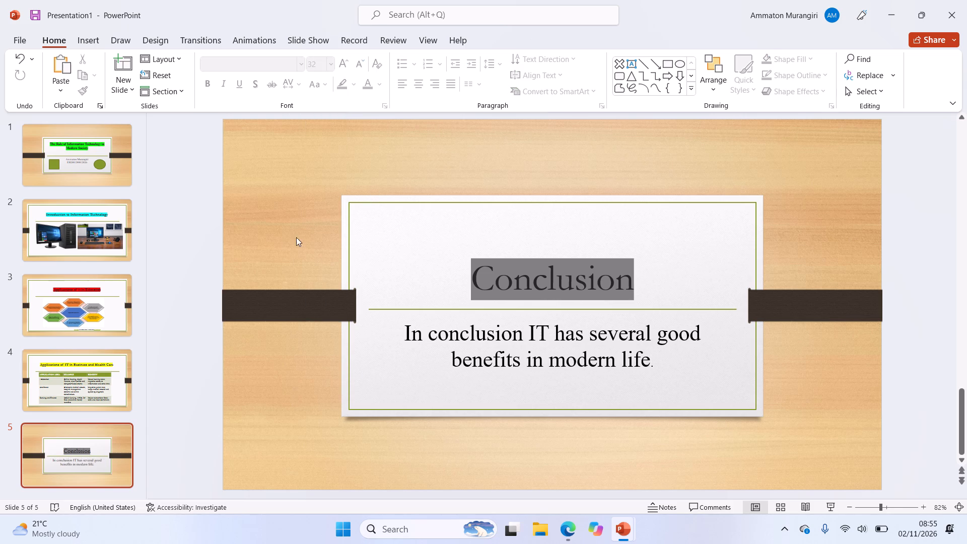
pyautogui.click(259, 236)
# Try the Fade transition on slide 1 and settle on the Morph transition for it.
pyautogui.click(124, 177)
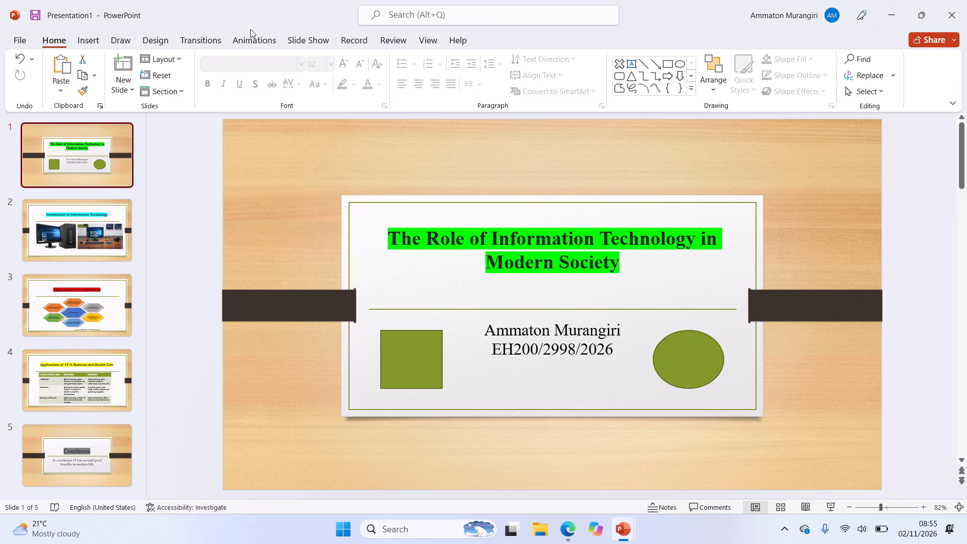
pyautogui.click(214, 43)
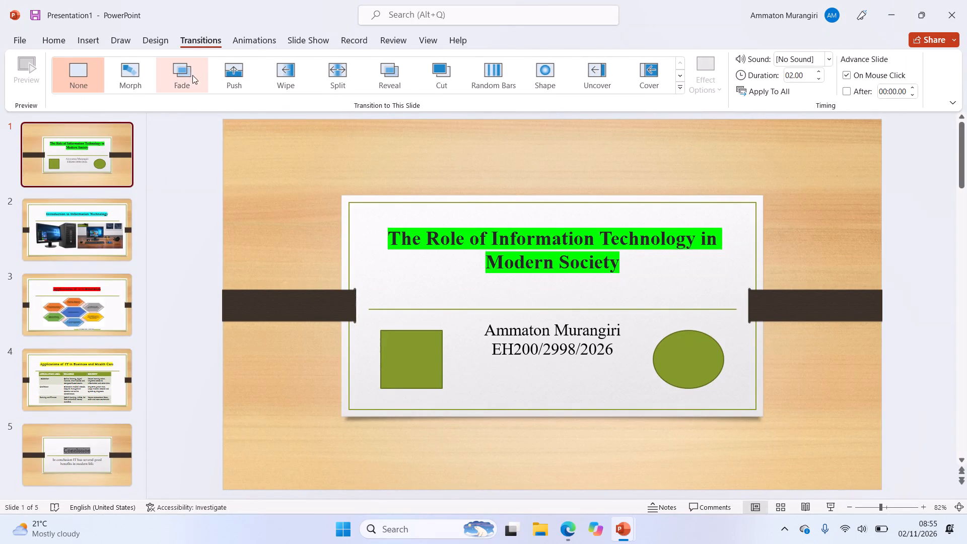
pyautogui.click(170, 85)
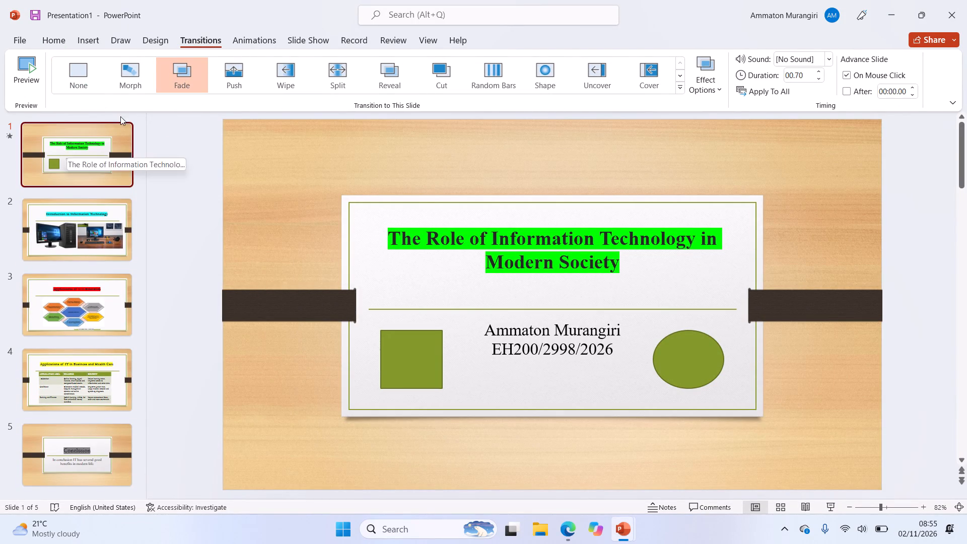
pyautogui.click(120, 80)
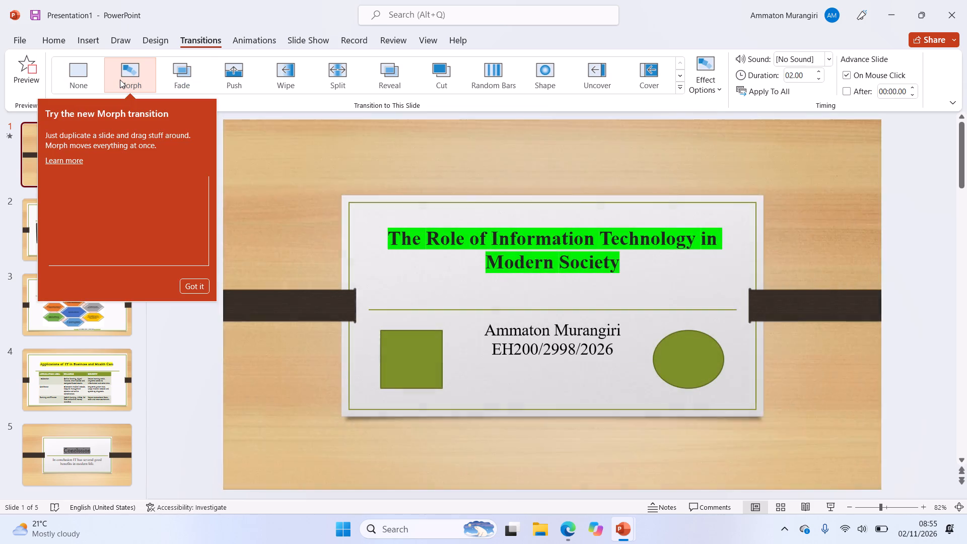
pyautogui.click(245, 180)
# Apply the Fade transition to slide 2, Introduction to Information Technology.
pyautogui.click(97, 240)
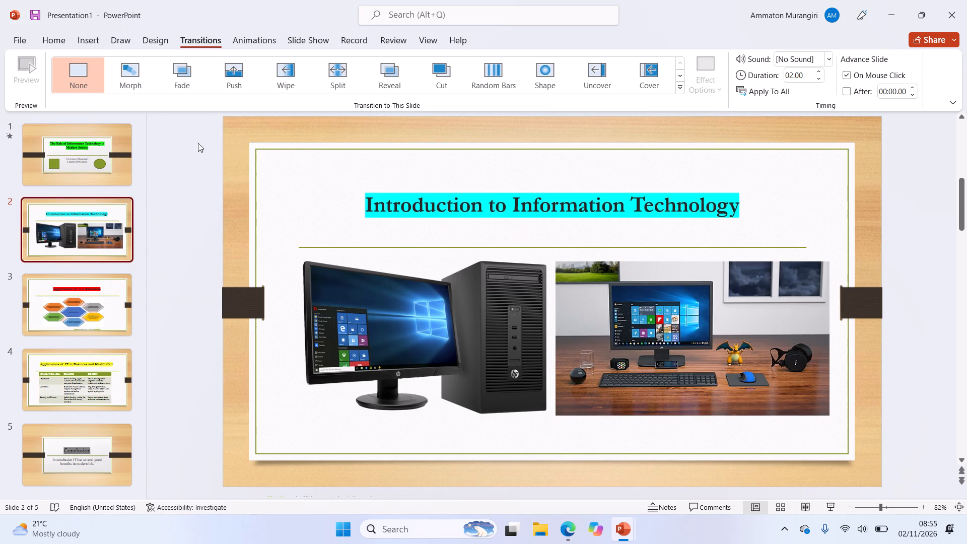
pyautogui.click(179, 91)
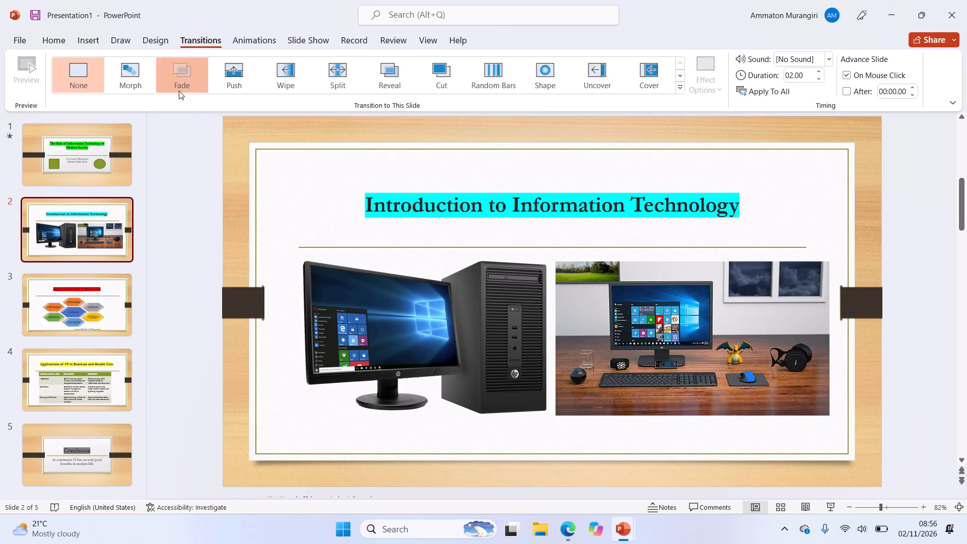
# Apply the Push transition to slide 3, the slide about applications in education.
pyautogui.click(97, 313)
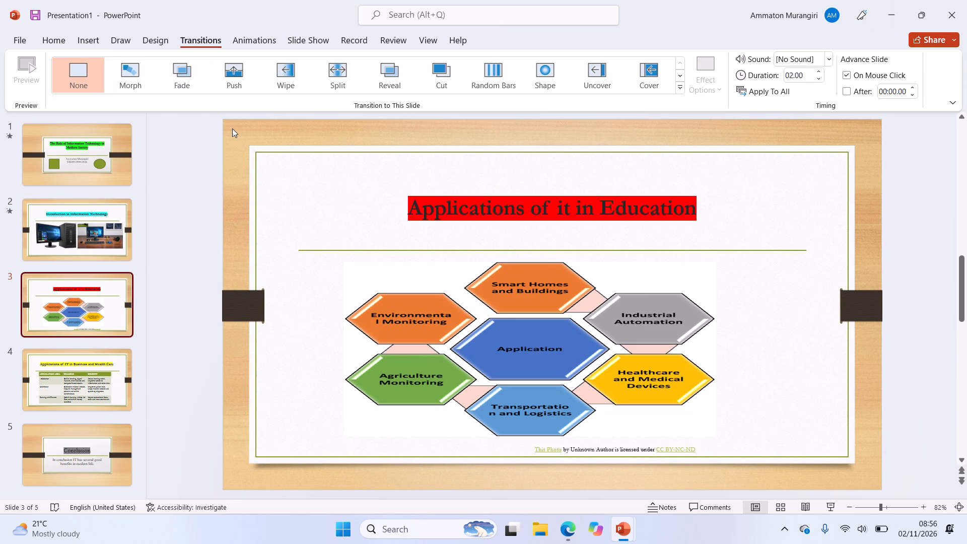
pyautogui.doubleClick(232, 87)
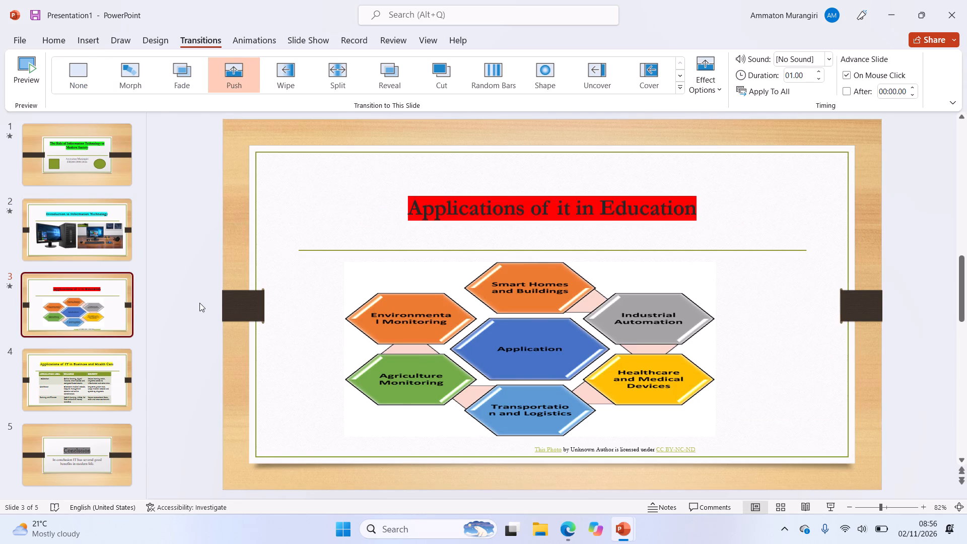
pyautogui.click(235, 62)
# Apply the Wipe transition to slide 4, Applications of IT in Business and Health Care.
pyautogui.click(100, 383)
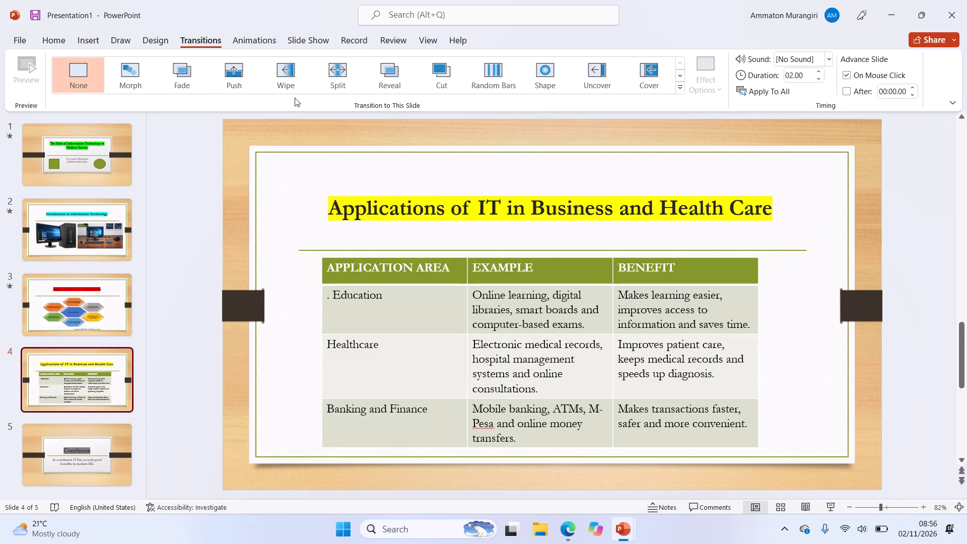
pyautogui.click(293, 92)
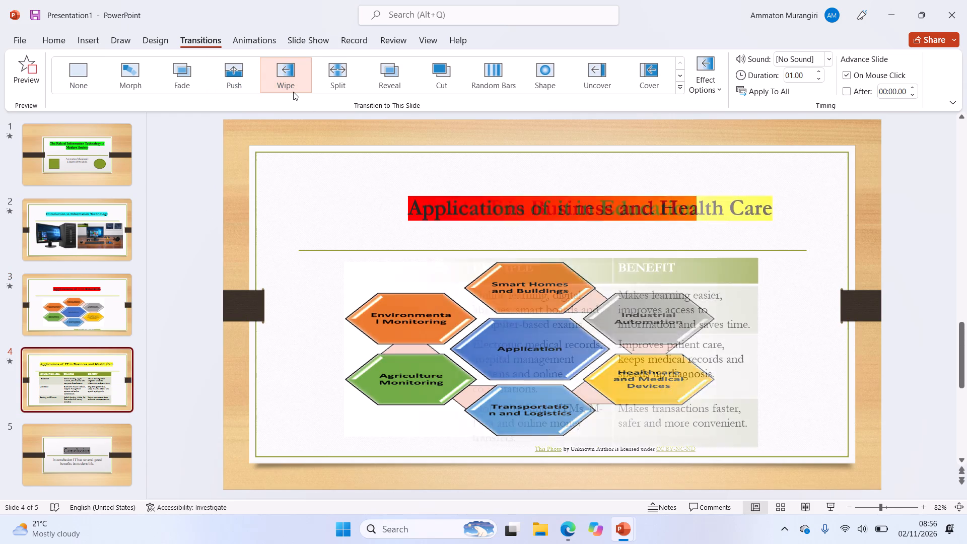
# Apply the Split transition to slide 5, the Conclusion slide.
pyautogui.click(96, 440)
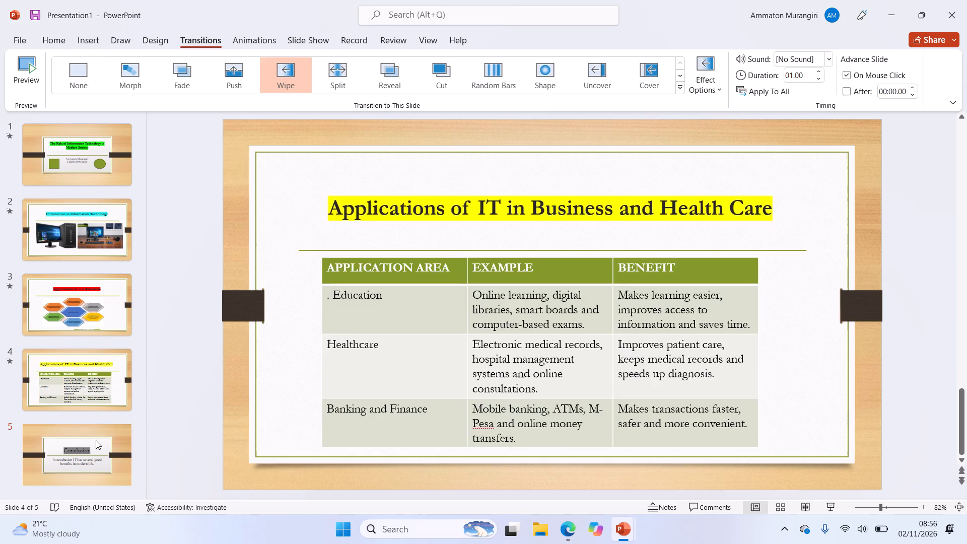
pyautogui.click(335, 75)
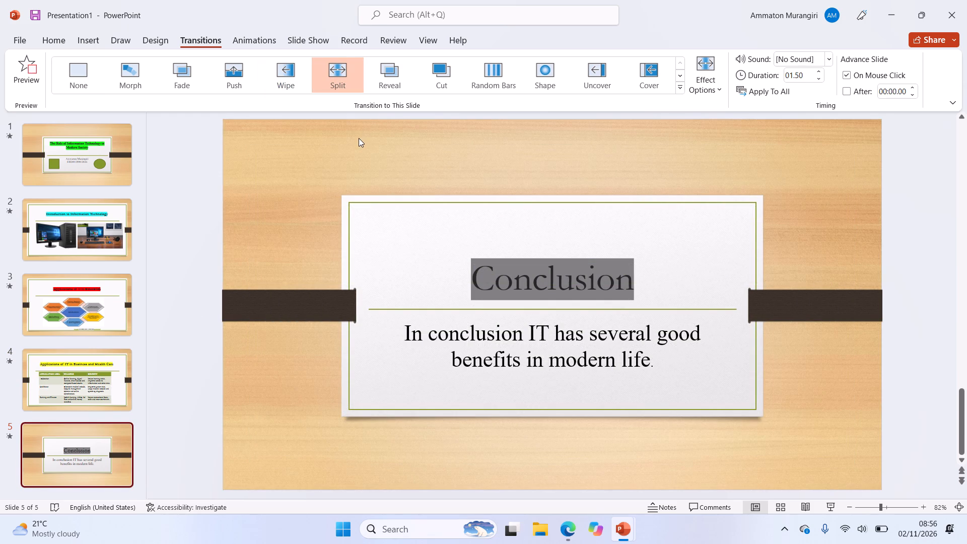
# Try the Appear animation on slide 1's title and settle on the Fade animation for it.
pyautogui.click(257, 32)
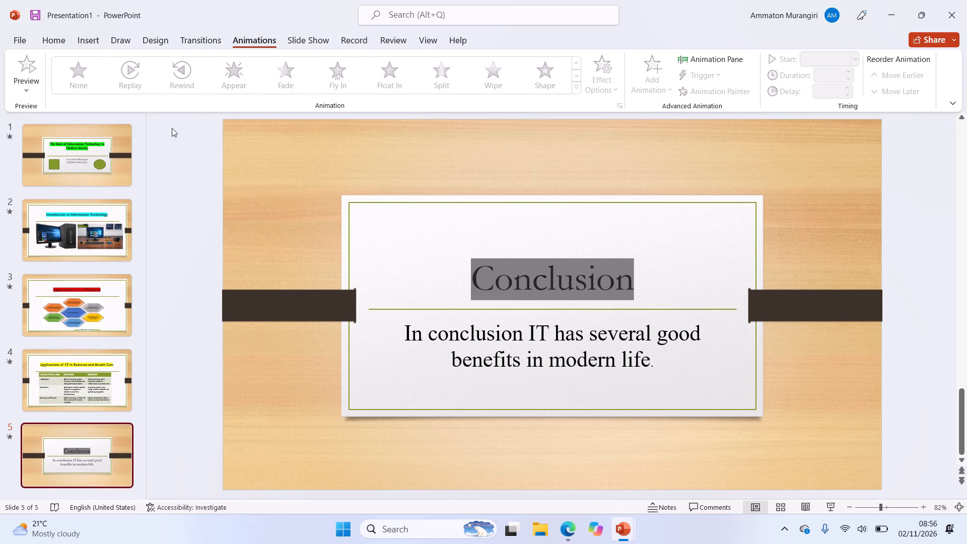
pyautogui.click(78, 169)
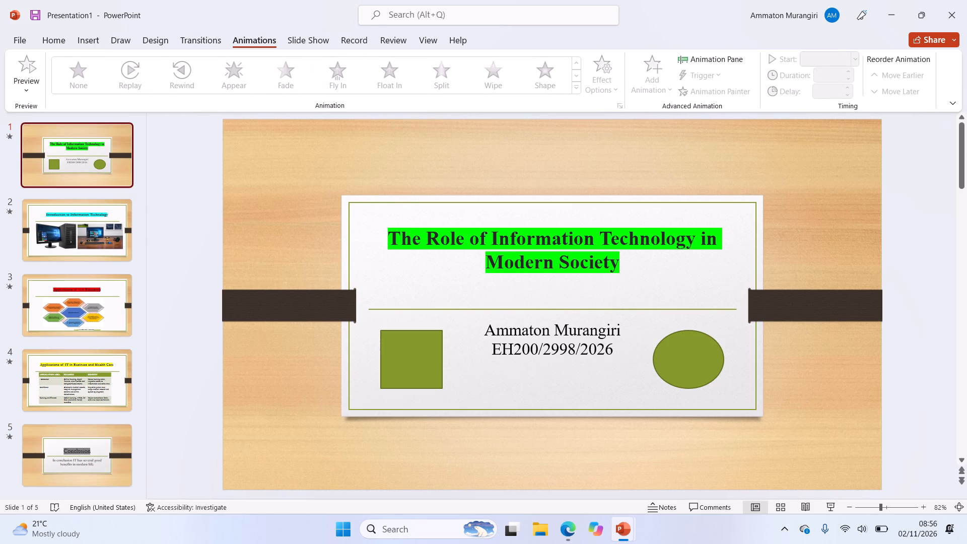
pyautogui.click(562, 244)
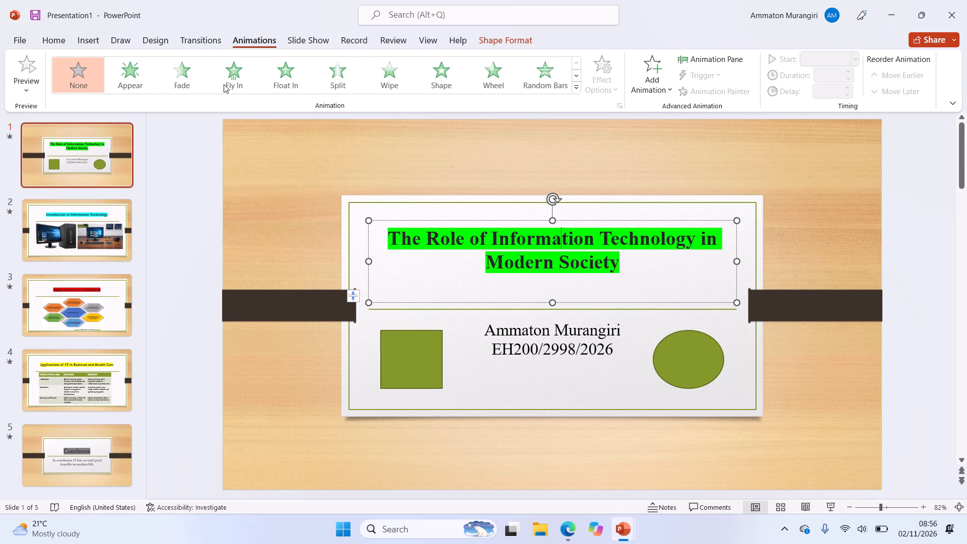
pyautogui.click(142, 66)
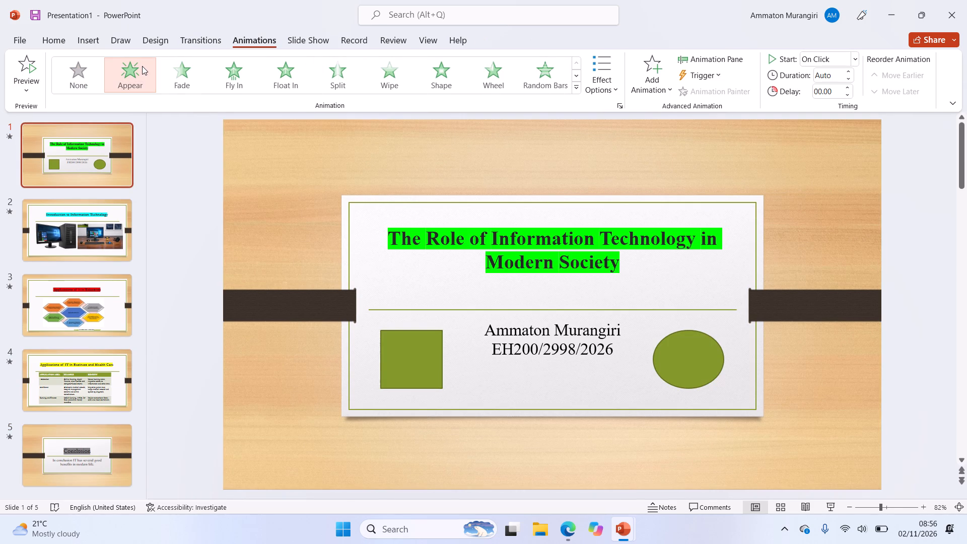
pyautogui.click(142, 66)
pyautogui.click(142, 66)
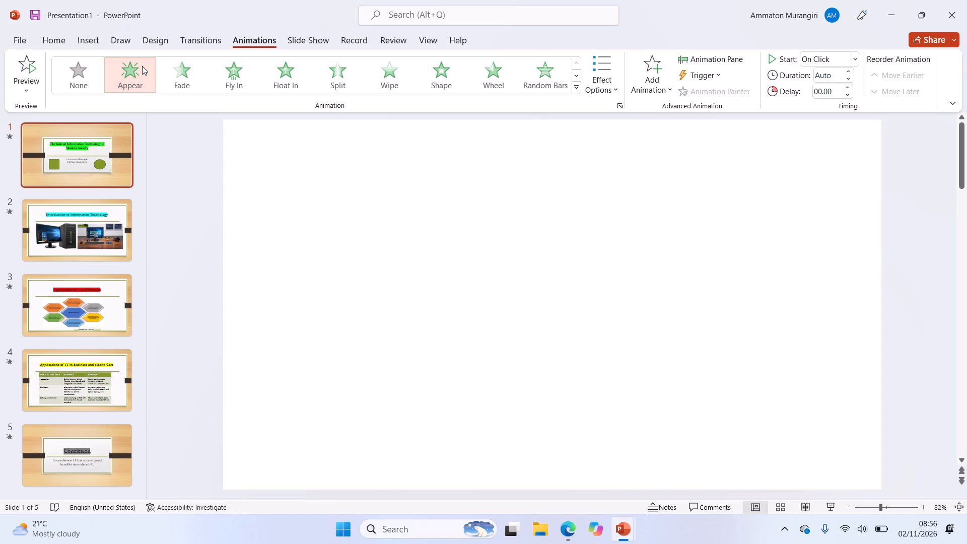
pyautogui.click(177, 67)
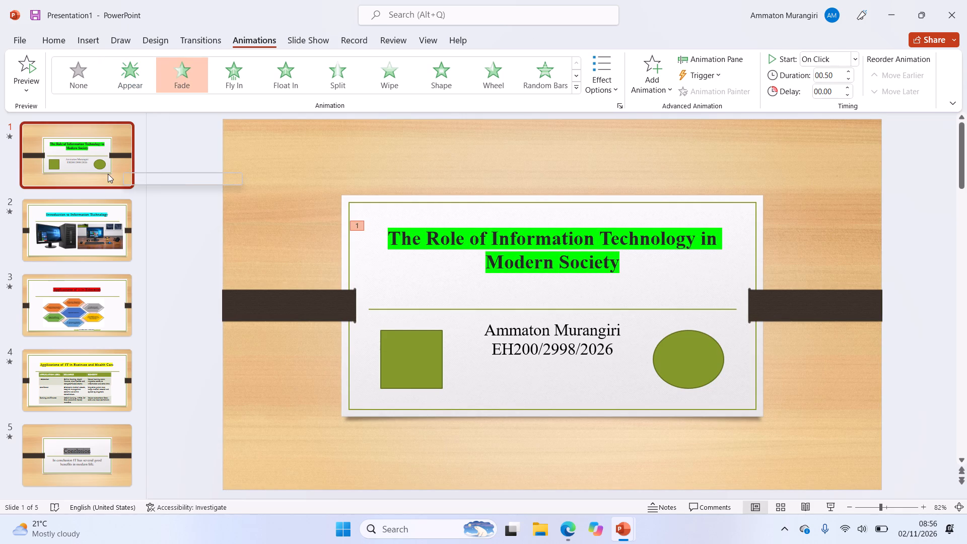
# Apply the Float In animation to the subtitle box with the author's name on slide 1.
pyautogui.click(75, 229)
pyautogui.click(85, 155)
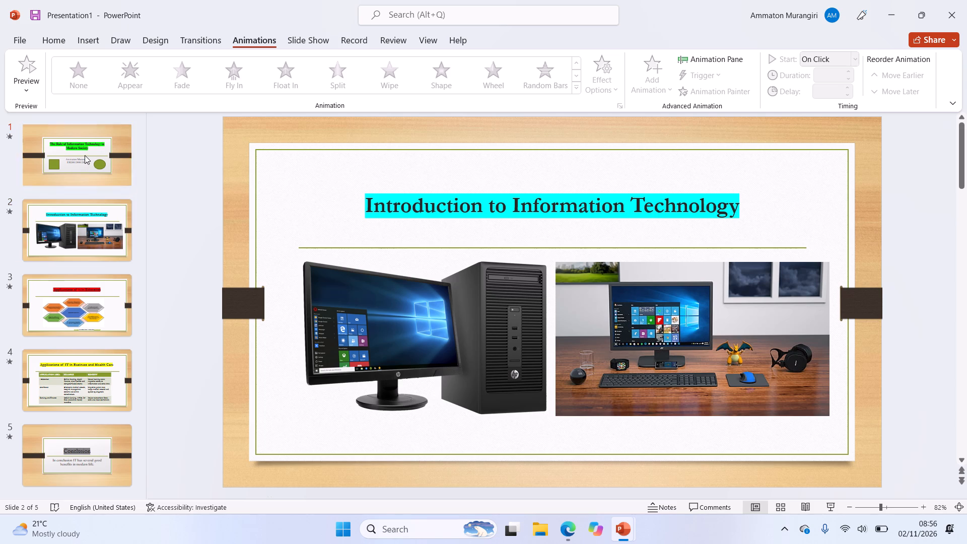
pyautogui.click(543, 334)
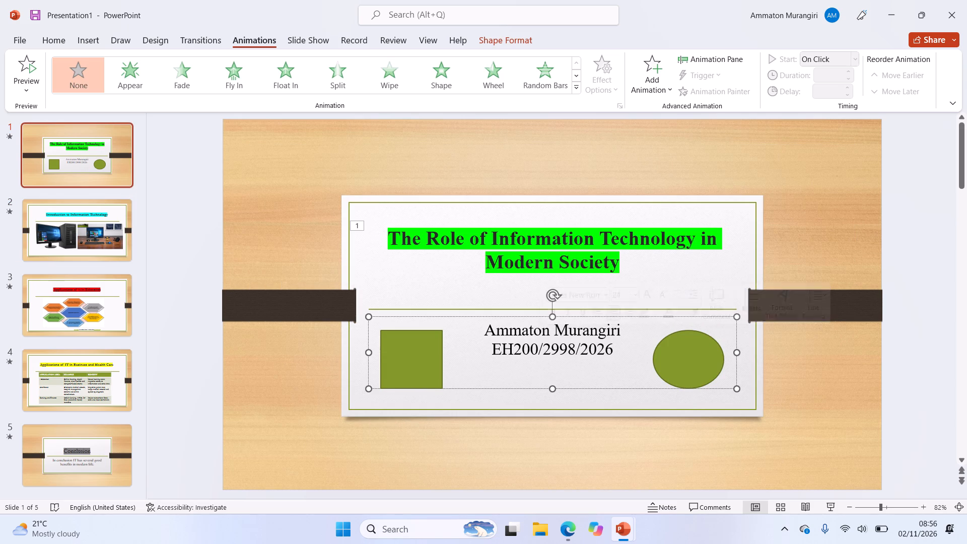
pyautogui.click(280, 82)
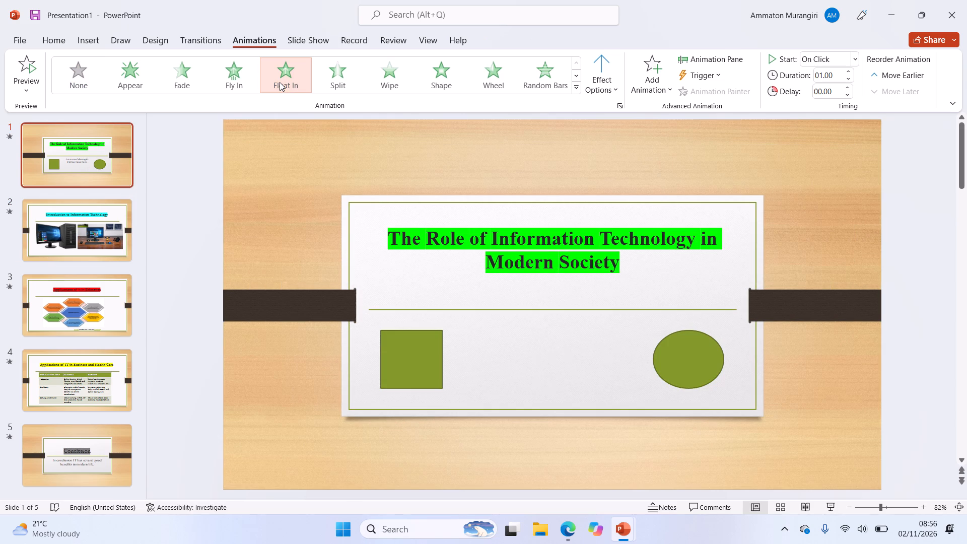
# Apply the Fly In animation to the title of slide 2, Introduction to Information Technology.
pyautogui.click(72, 282)
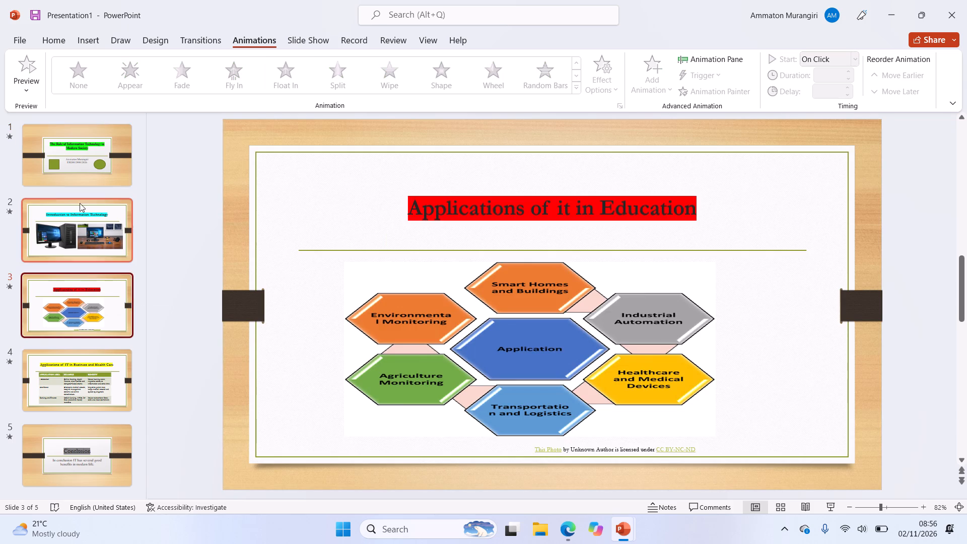
pyautogui.click(79, 211)
pyautogui.click(489, 194)
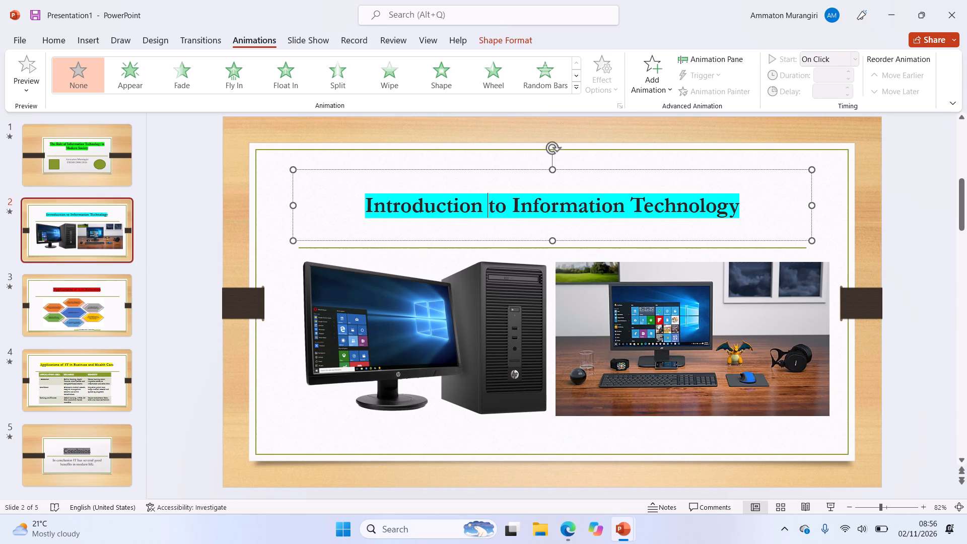
pyautogui.click(243, 82)
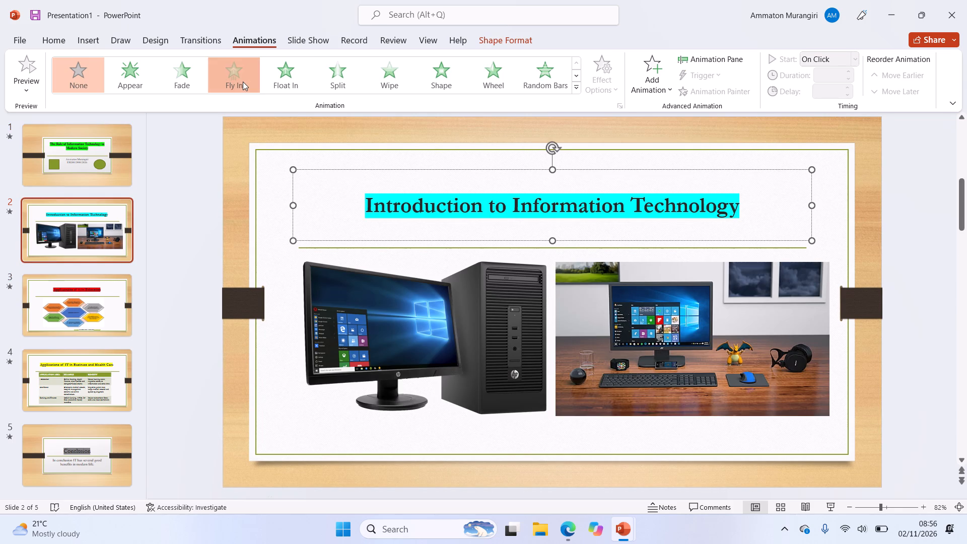
# Animate slide 2's pictures, using Split for the monitor and tower image and Random Bars for the desk setup photo.
pyautogui.click(516, 291)
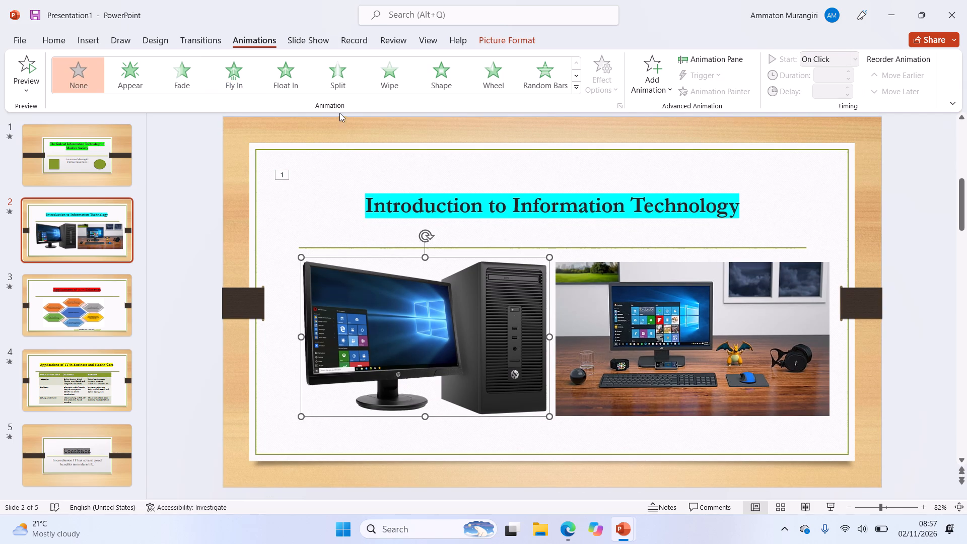
pyautogui.click(343, 77)
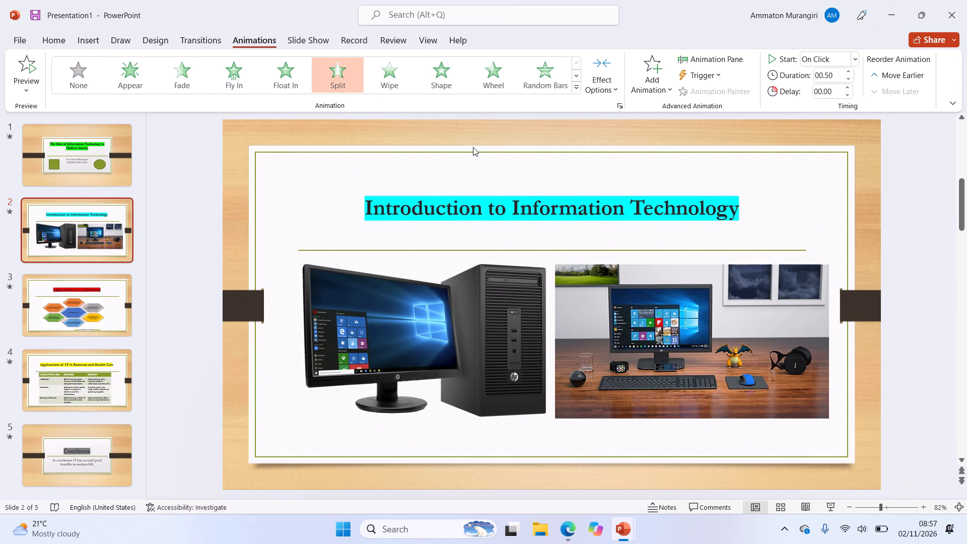
pyautogui.click(616, 316)
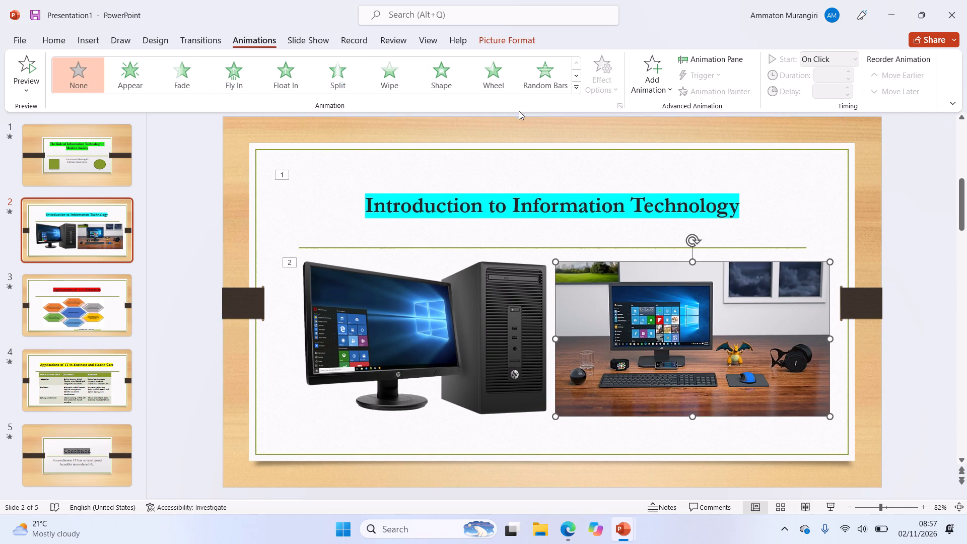
pyautogui.click(525, 87)
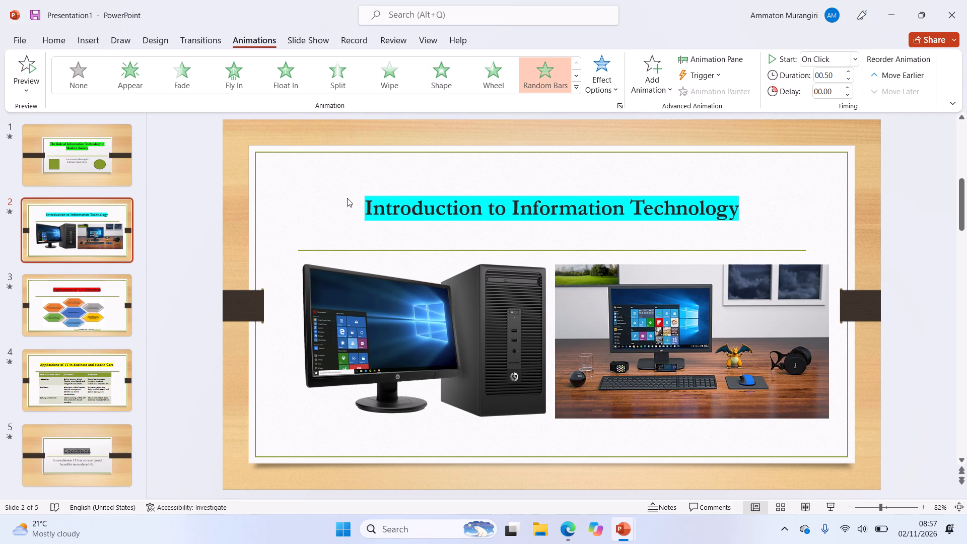
# On slide 3, apply the Split animation to the title and the Wheel animation to the hexagon diagram picture.
pyautogui.click(45, 339)
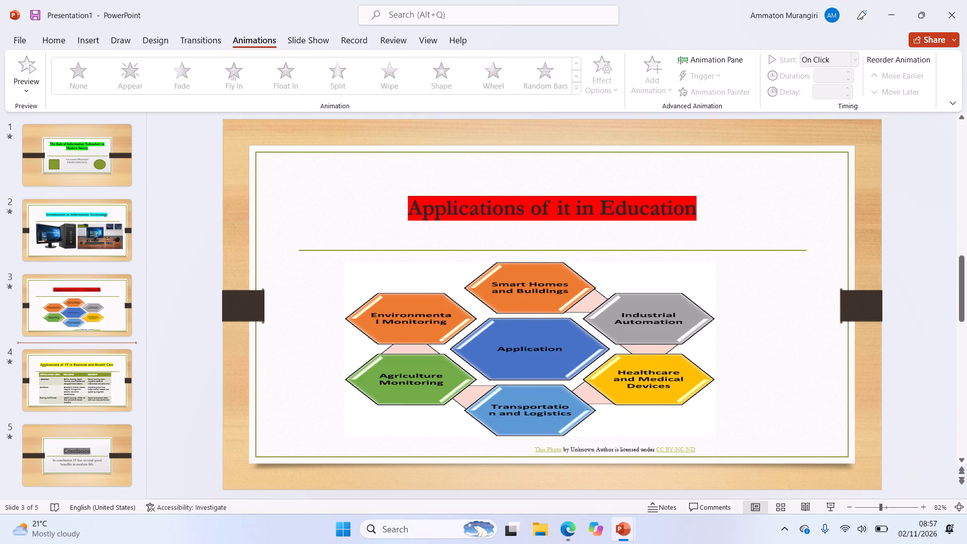
pyautogui.click(515, 213)
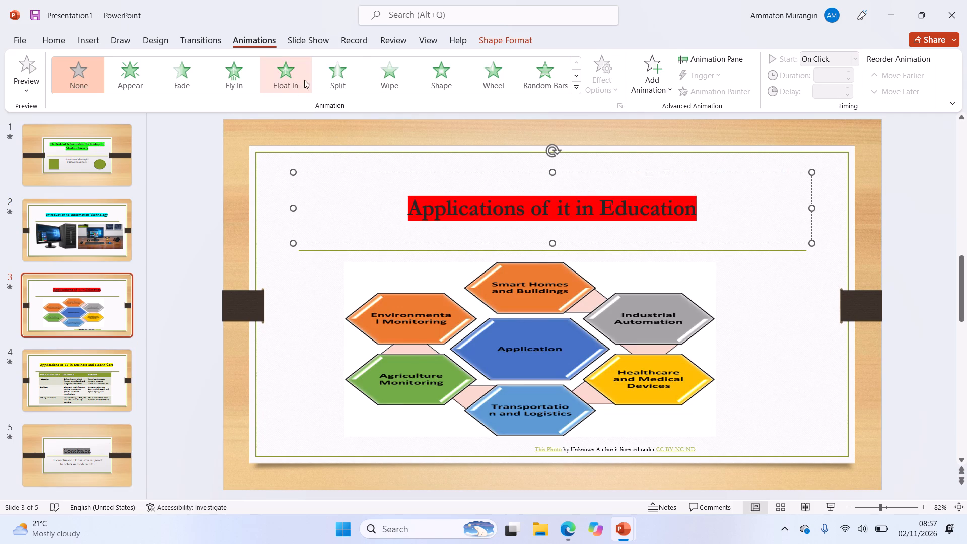
pyautogui.click(326, 70)
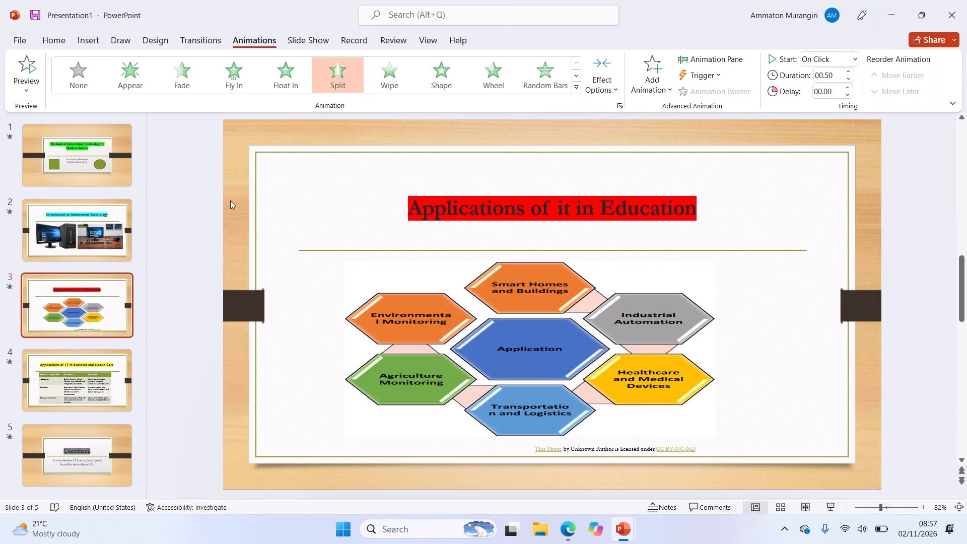
pyautogui.click(501, 322)
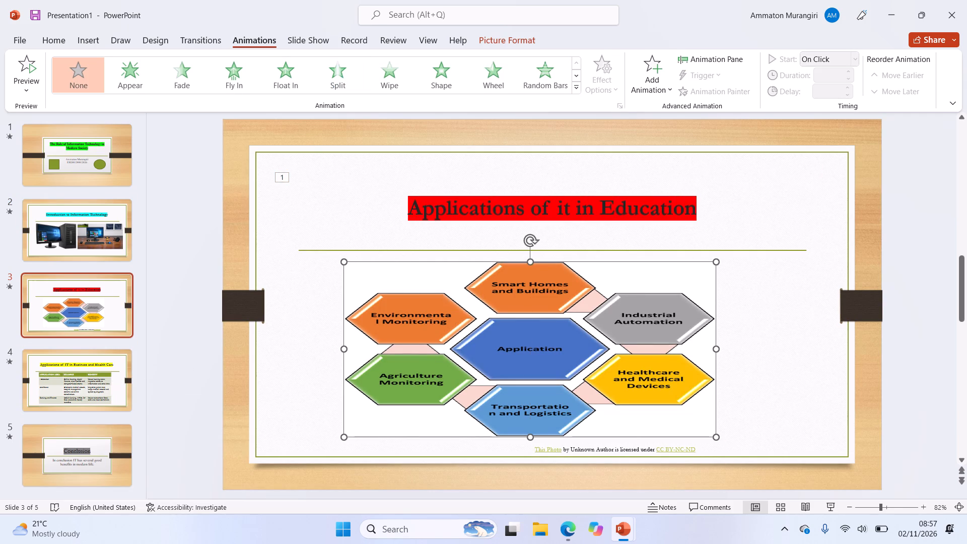
pyautogui.click(492, 83)
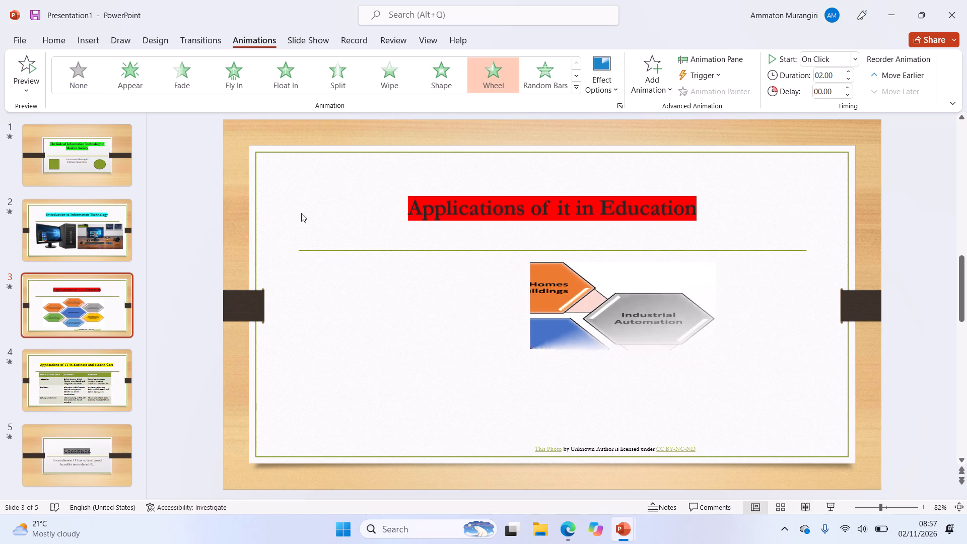
# Apply the Darken animation to the title of slide 4, Applications of IT in Business and Health Care.
pyautogui.click(78, 383)
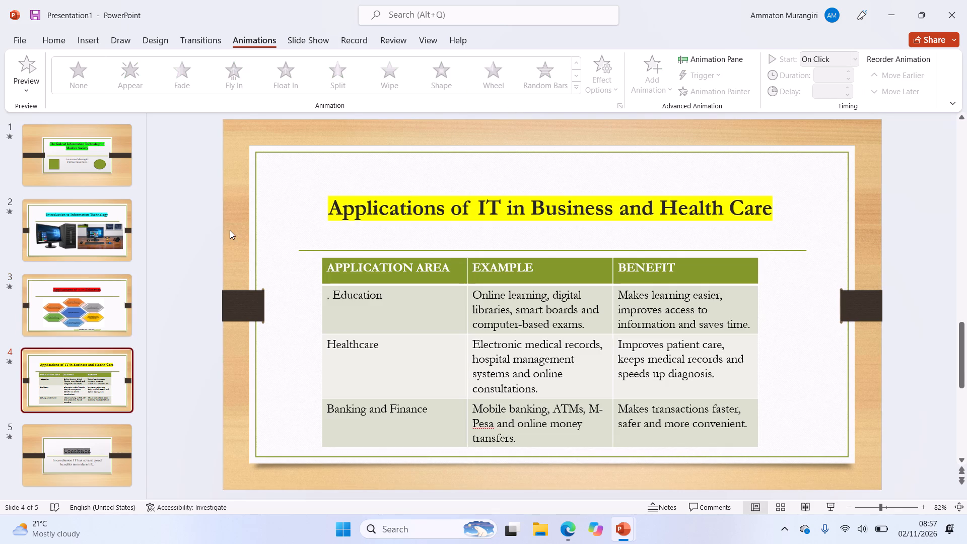
pyautogui.click(426, 204)
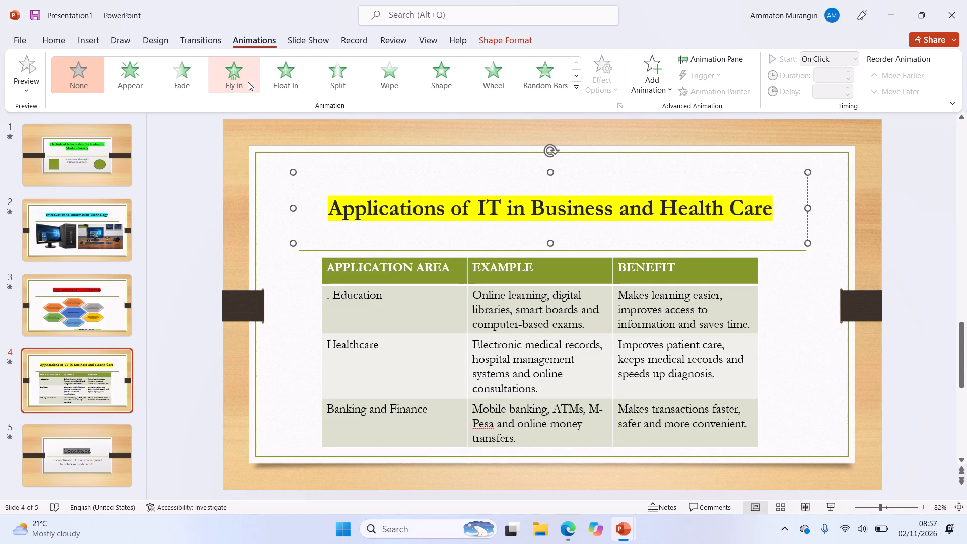
pyautogui.click(573, 87)
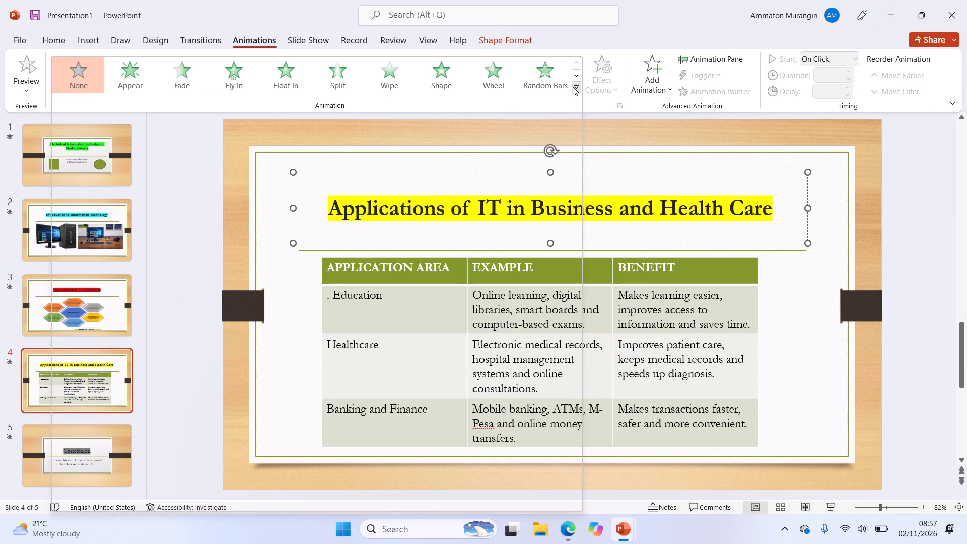
pyautogui.click(385, 245)
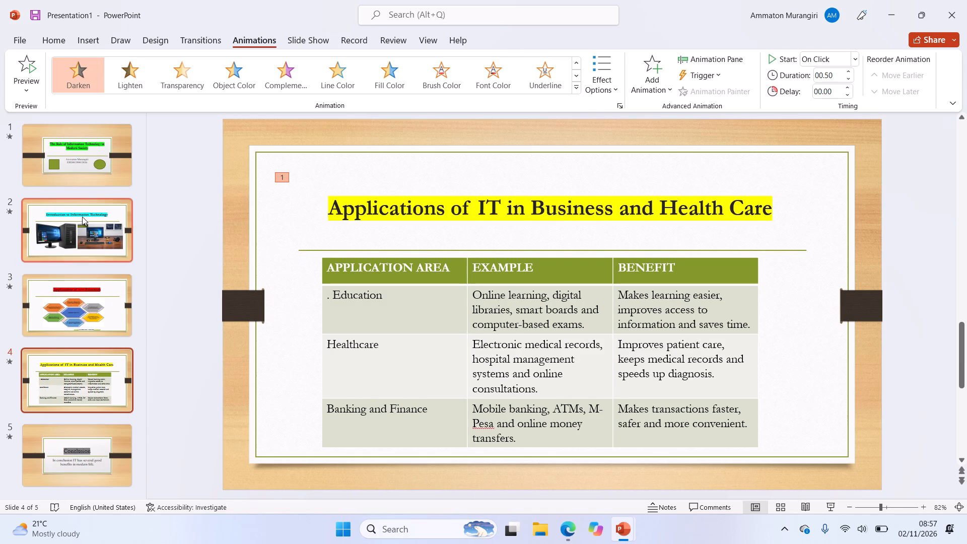
# Look back over slides 1 to 3 and apply the Wipe animation to the table on slide 4.
pyautogui.click(82, 177)
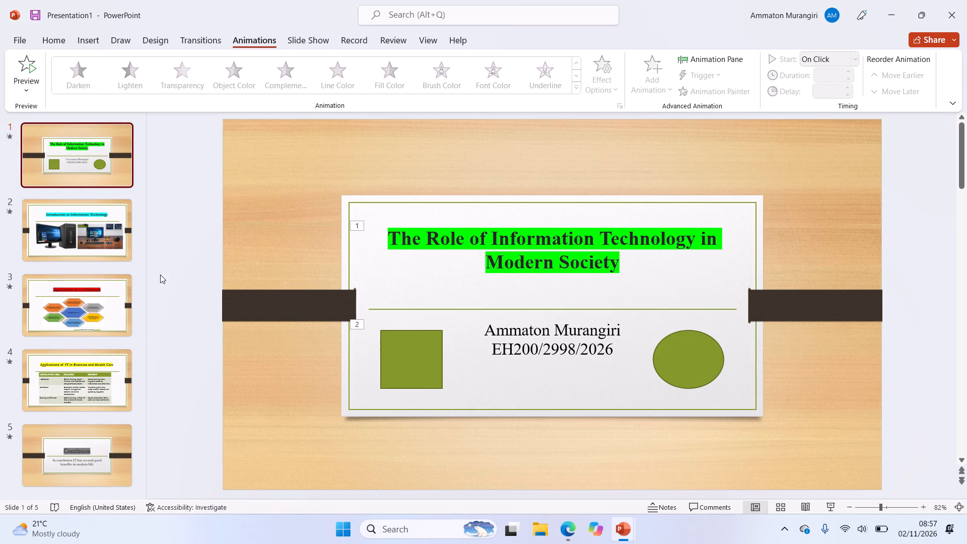
pyautogui.click(97, 255)
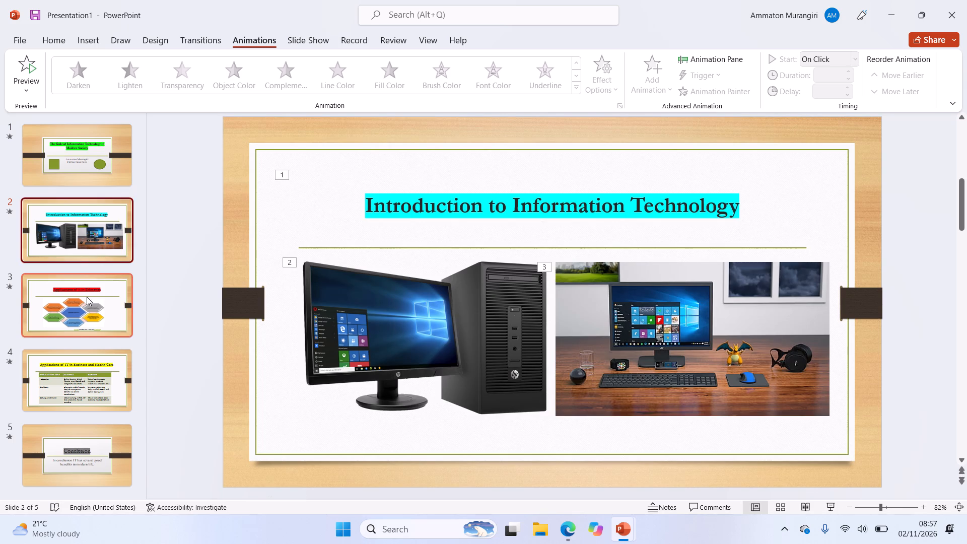
pyautogui.click(87, 297)
pyautogui.click(81, 391)
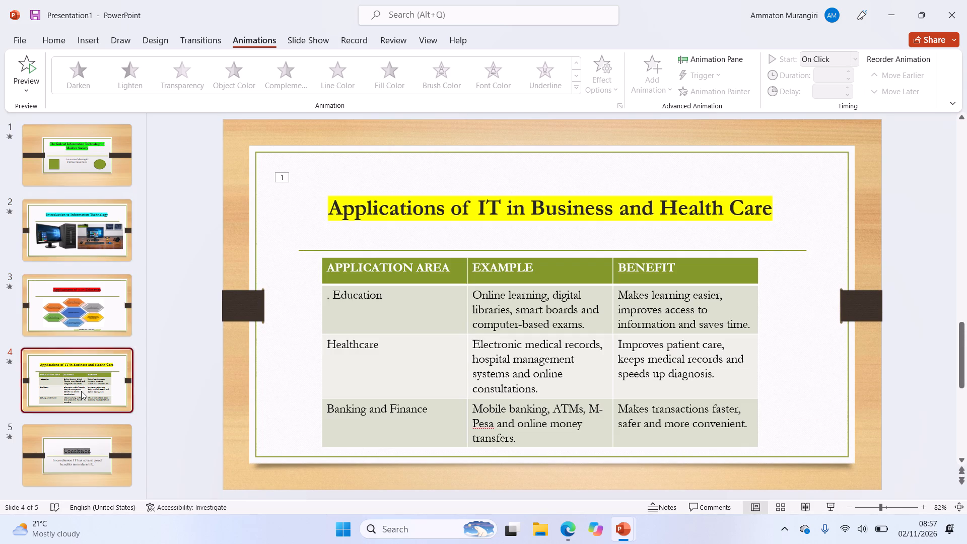
pyautogui.click(408, 320)
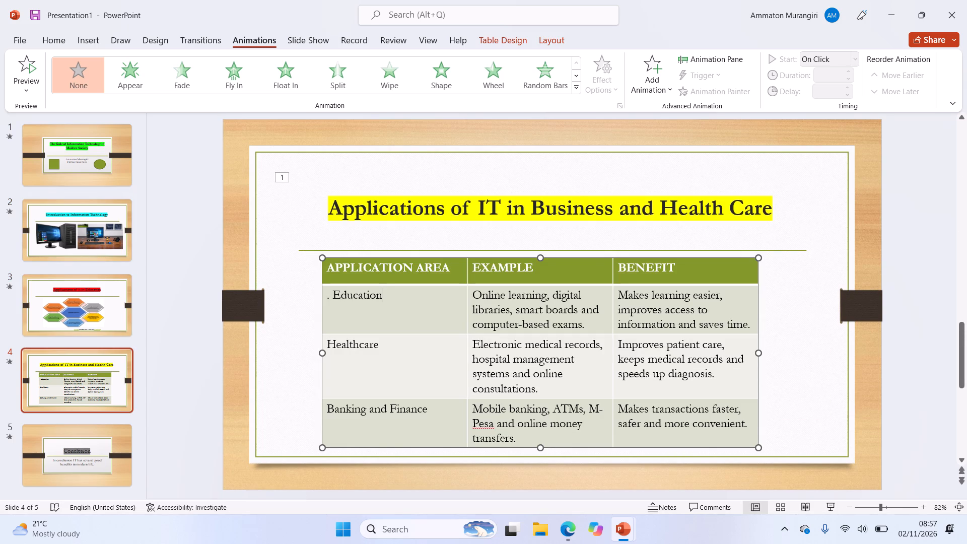
pyautogui.click(401, 83)
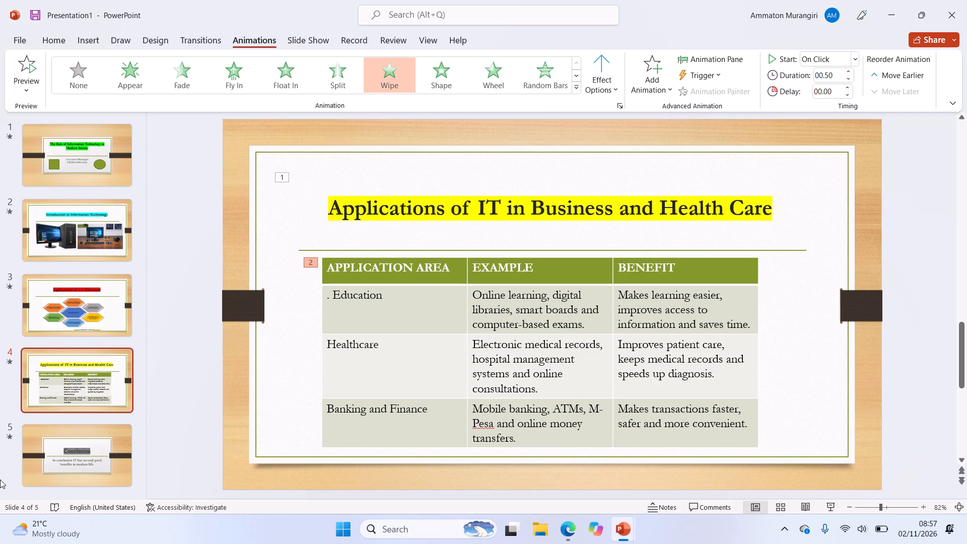
# On slide 5, apply the Spin animation to the Conclusion title and the Desaturate animation to the concluding text below it.
pyautogui.click(62, 461)
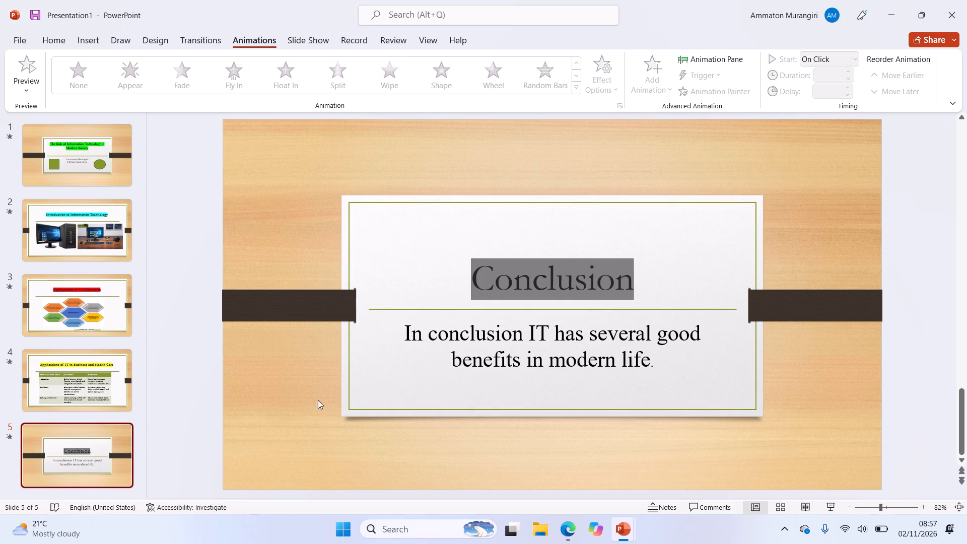
pyautogui.click(537, 288)
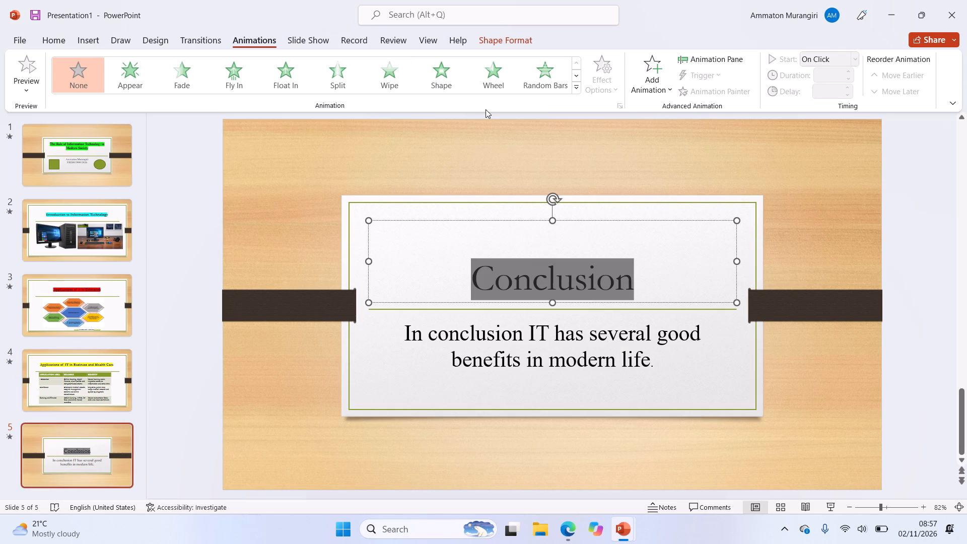
pyautogui.click(575, 78)
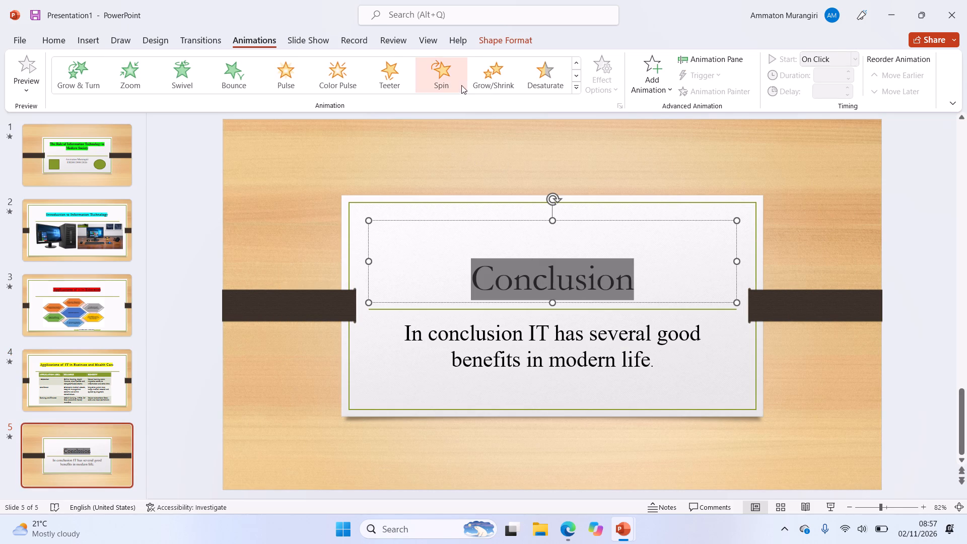
pyautogui.click(442, 87)
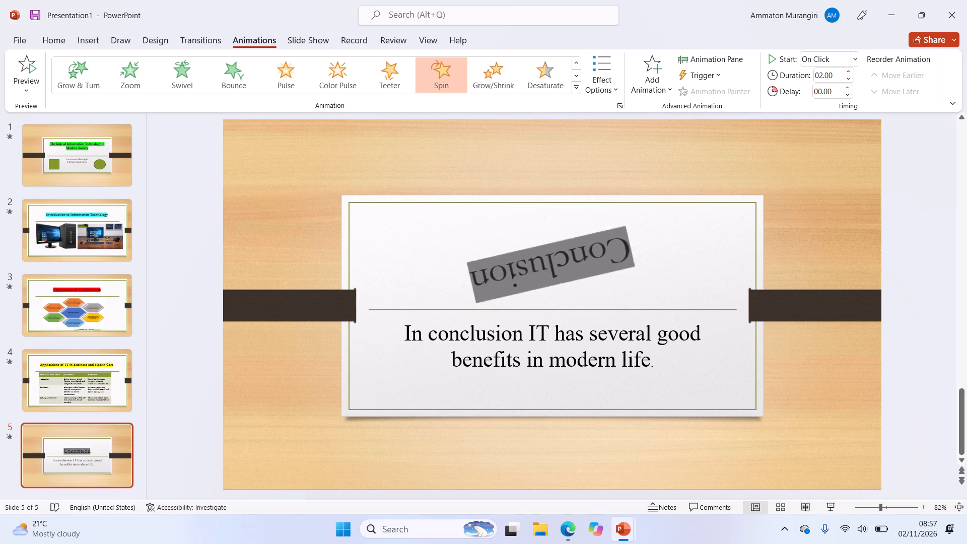
pyautogui.click(504, 347)
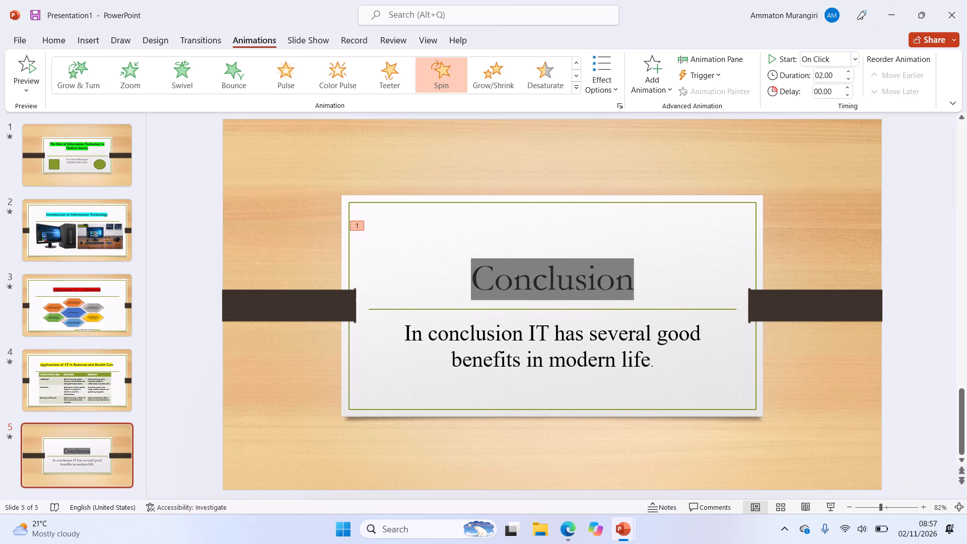
pyautogui.click(506, 347)
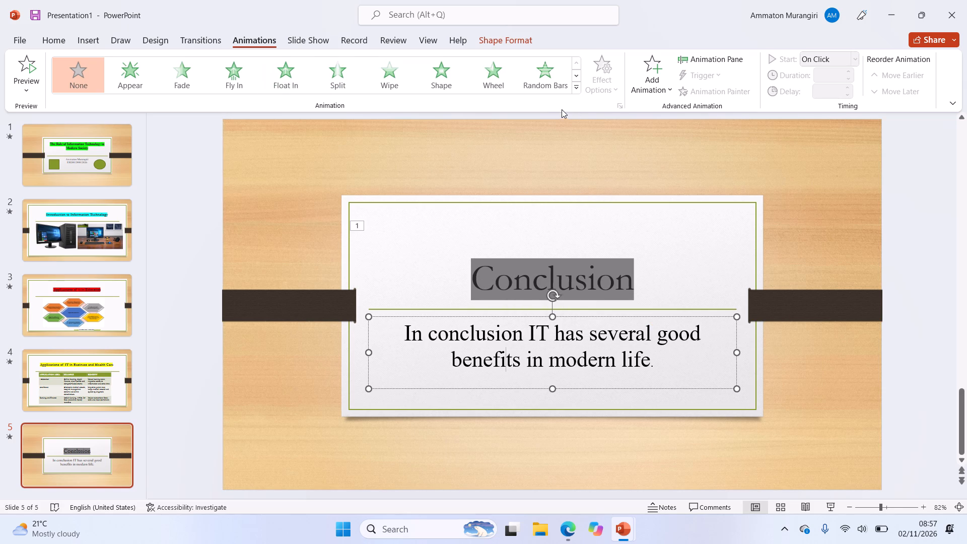
pyautogui.click(576, 77)
pyautogui.click(545, 80)
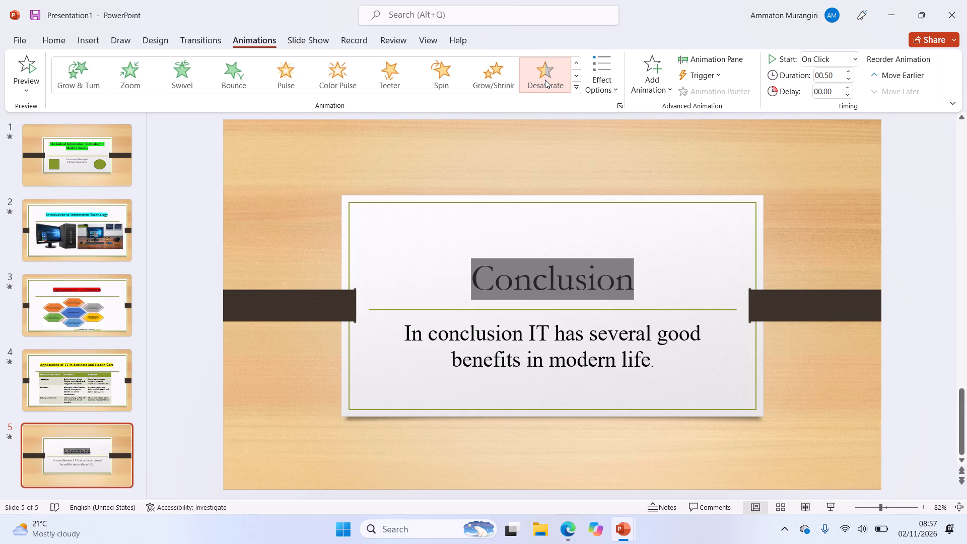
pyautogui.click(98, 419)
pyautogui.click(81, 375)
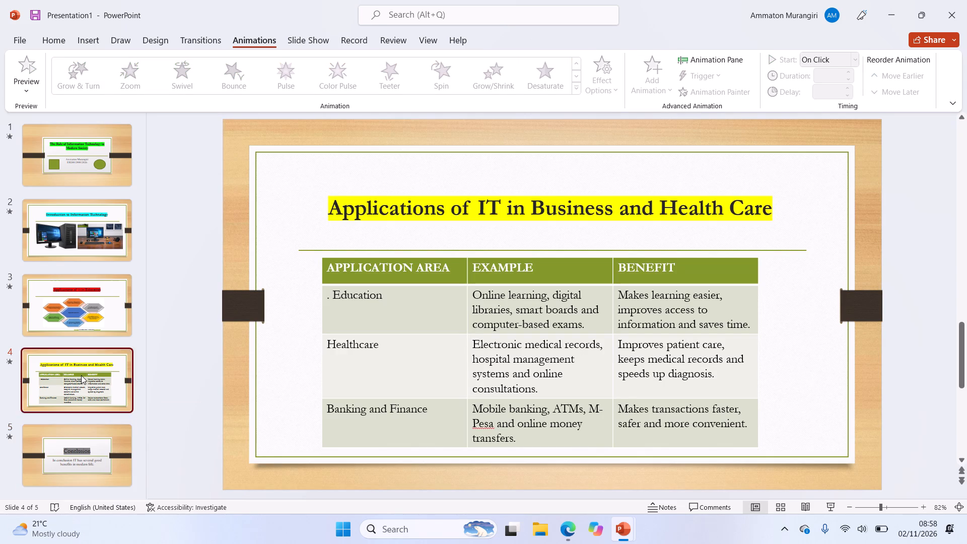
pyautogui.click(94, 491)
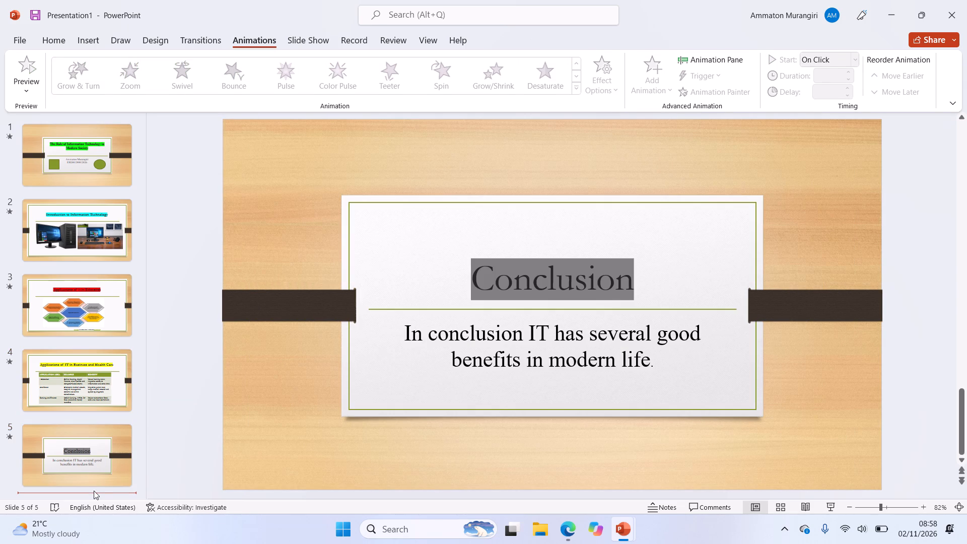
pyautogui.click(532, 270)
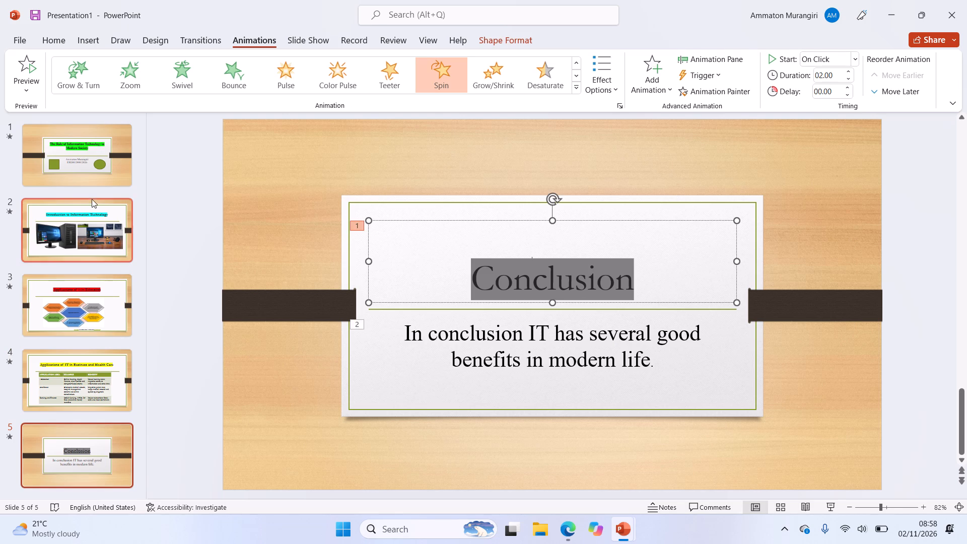
# Play the slide show from the first slide through to the Conclusion slide to review the transitions and animations, and exit it.
pyautogui.click(99, 180)
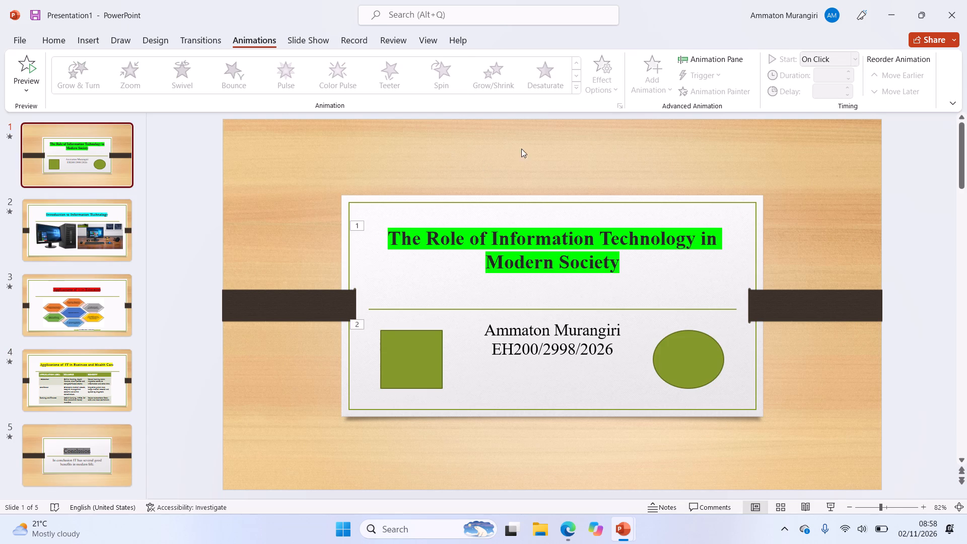
pyautogui.click(304, 44)
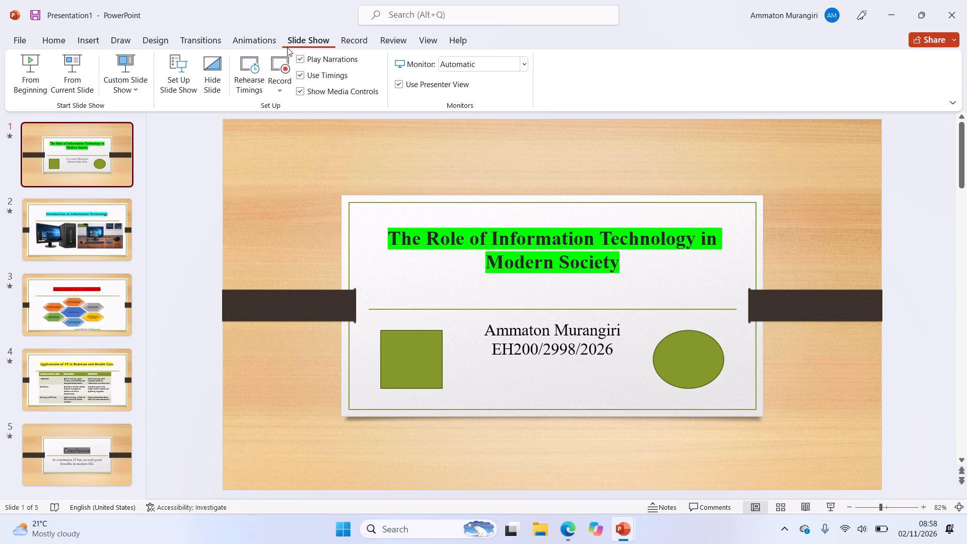
pyautogui.click(38, 88)
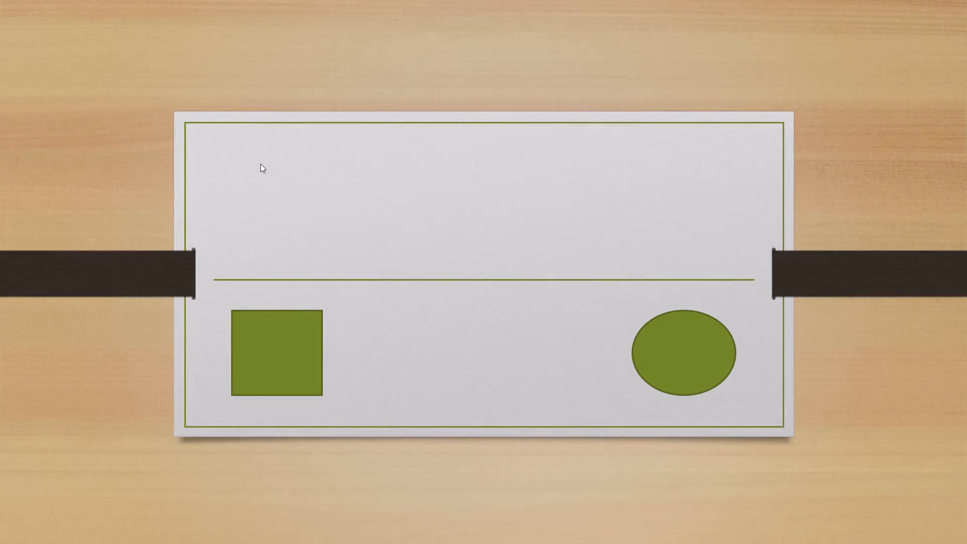
pyautogui.click(341, 190)
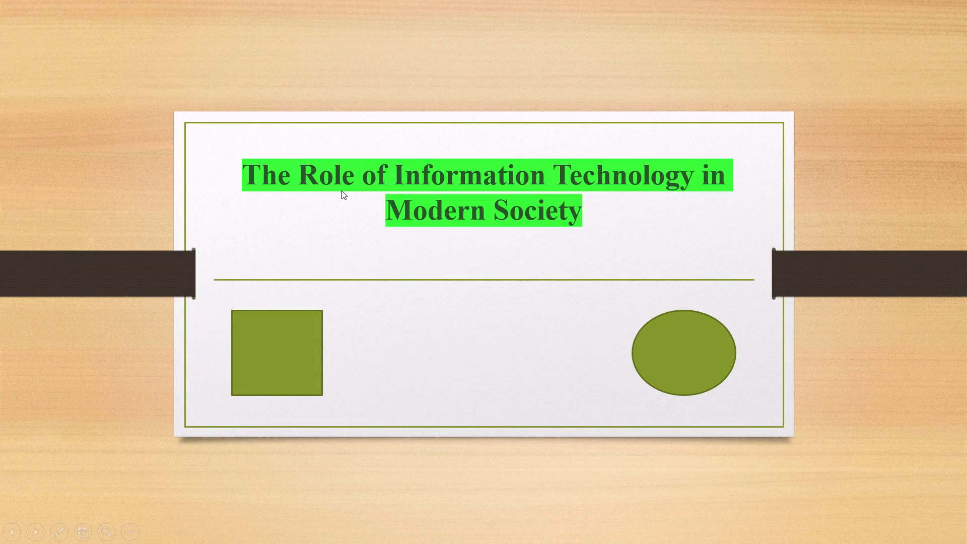
pyautogui.click(341, 190)
pyautogui.click(341, 190)
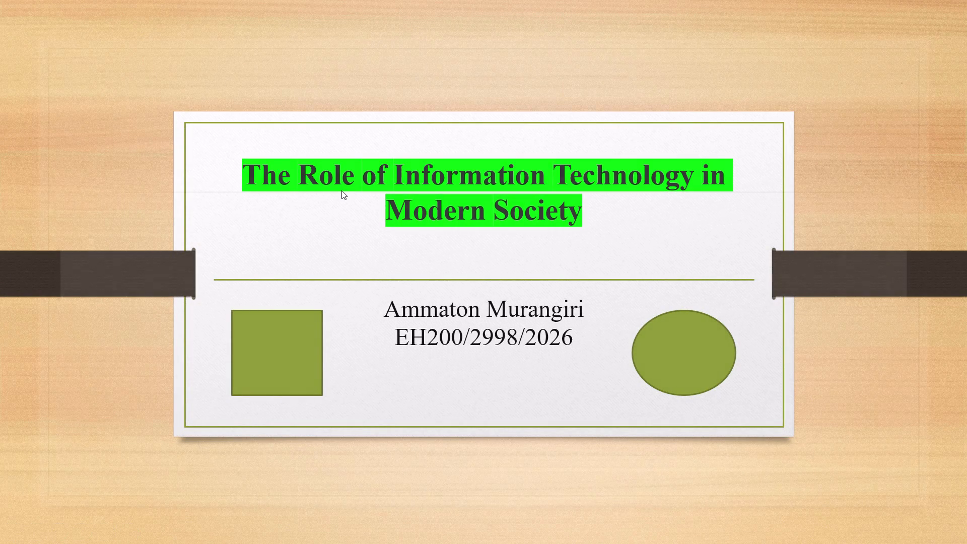
pyautogui.click(341, 190)
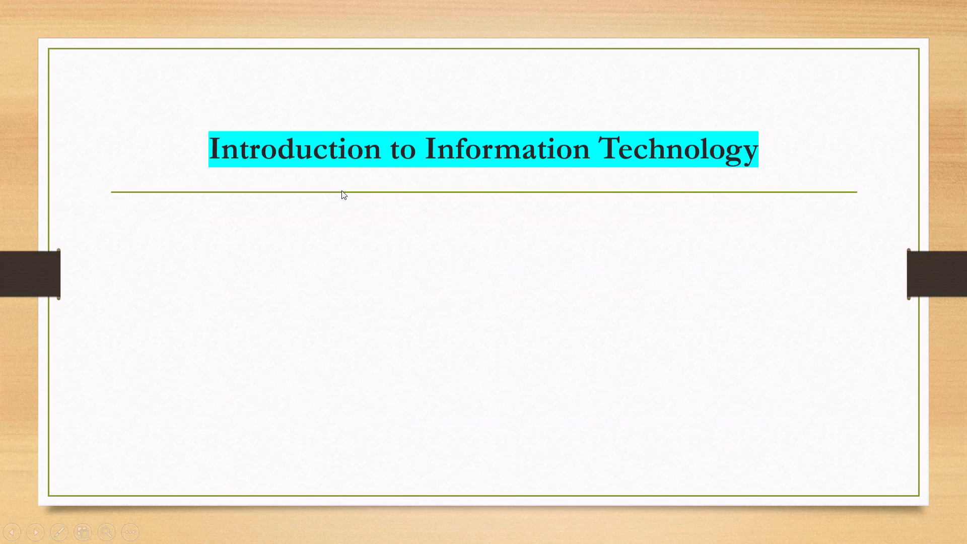
pyautogui.click(341, 190)
pyautogui.click(341, 190)
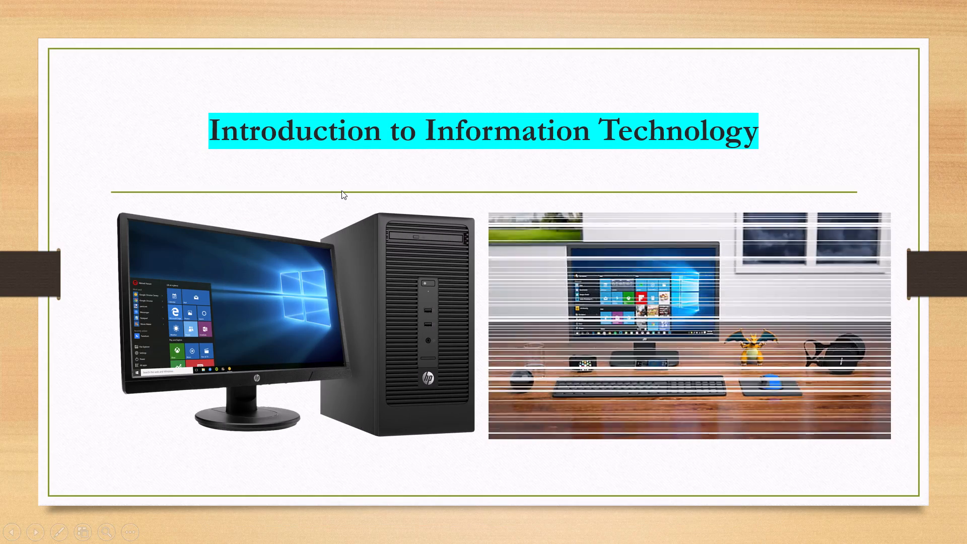
pyautogui.click(341, 190)
pyautogui.click(341, 190)
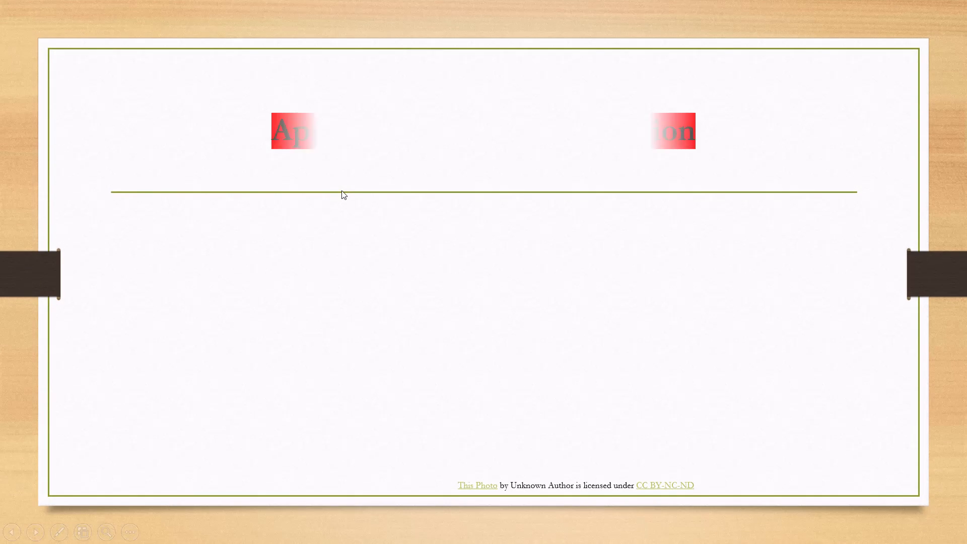
pyautogui.click(341, 190)
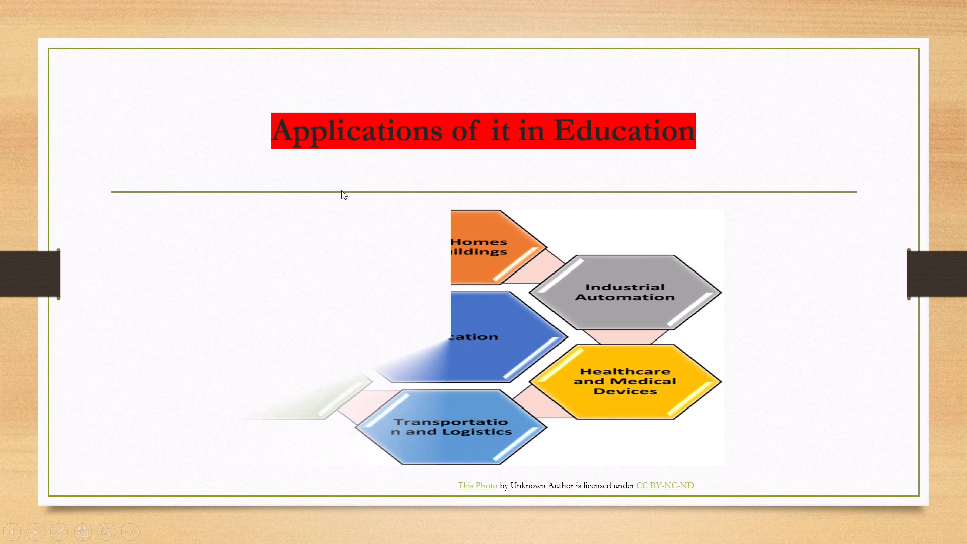
pyautogui.click(341, 190)
pyautogui.click(341, 190)
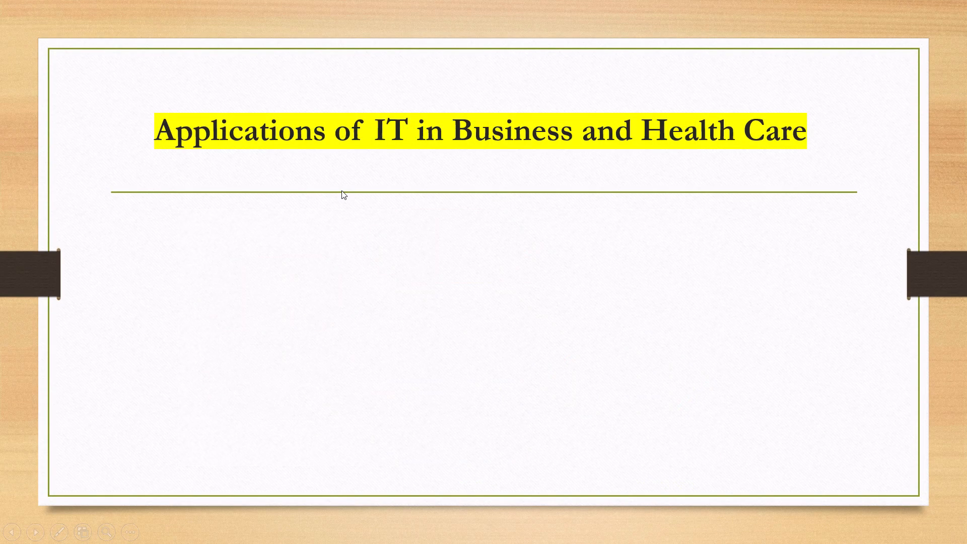
pyautogui.click(341, 190)
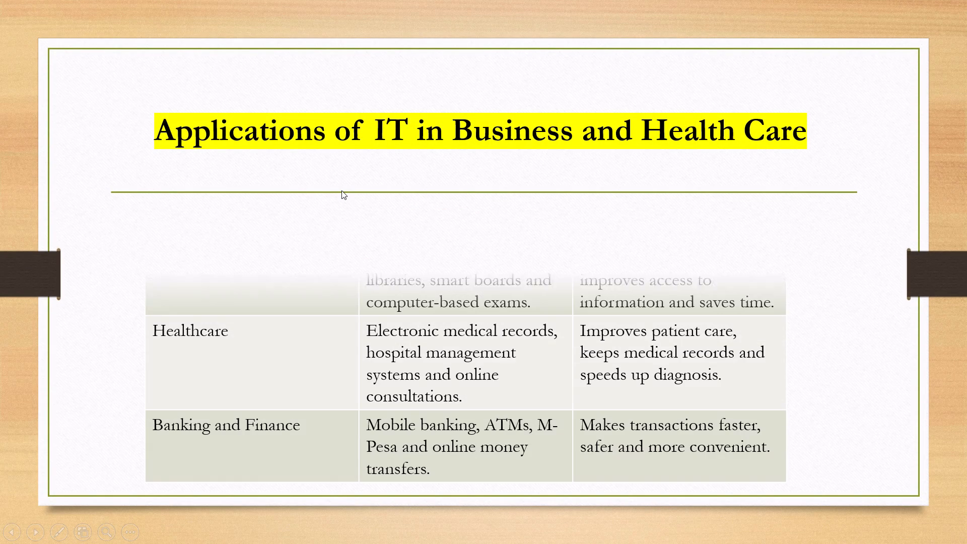
pyautogui.click(341, 190)
pyautogui.click(341, 190)
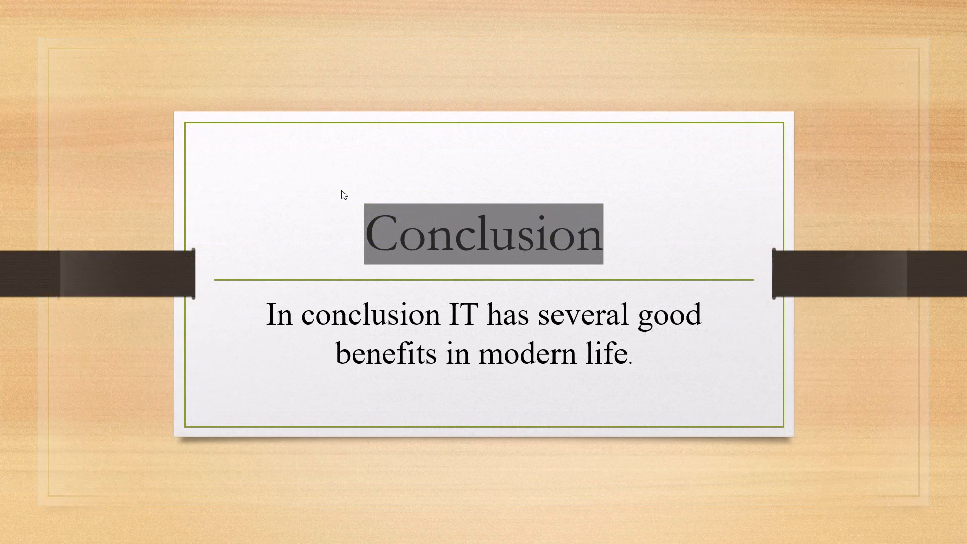
pyautogui.press('Escape')
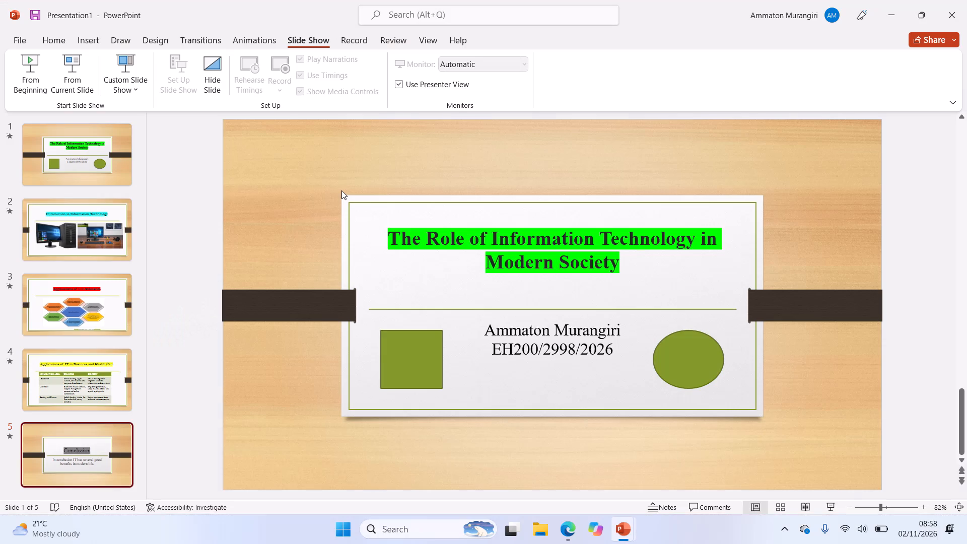
# On slide 1, draw a double-headed arrow line beneath the subtitle text, about 2.85 cm wide and 1.56 cm high.
pyautogui.click(119, 181)
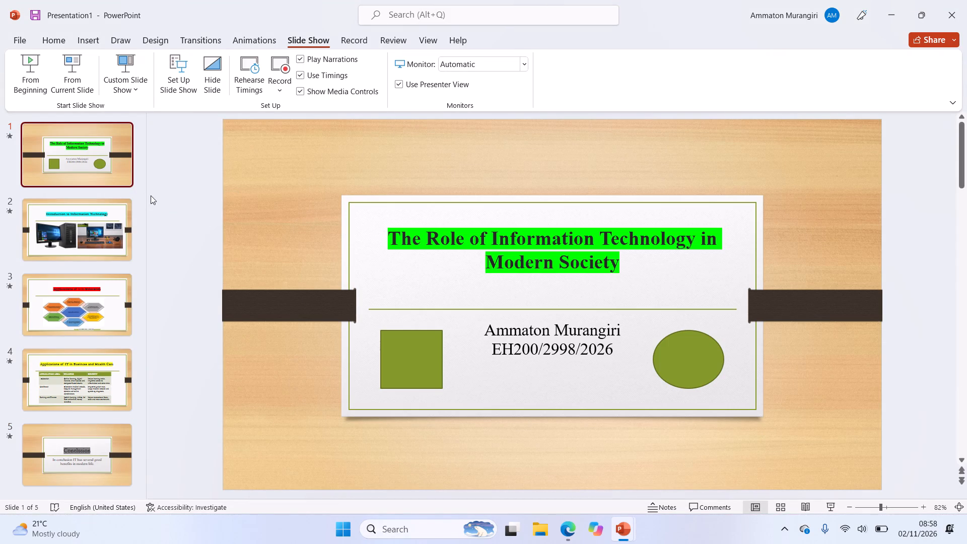
pyautogui.click(535, 353)
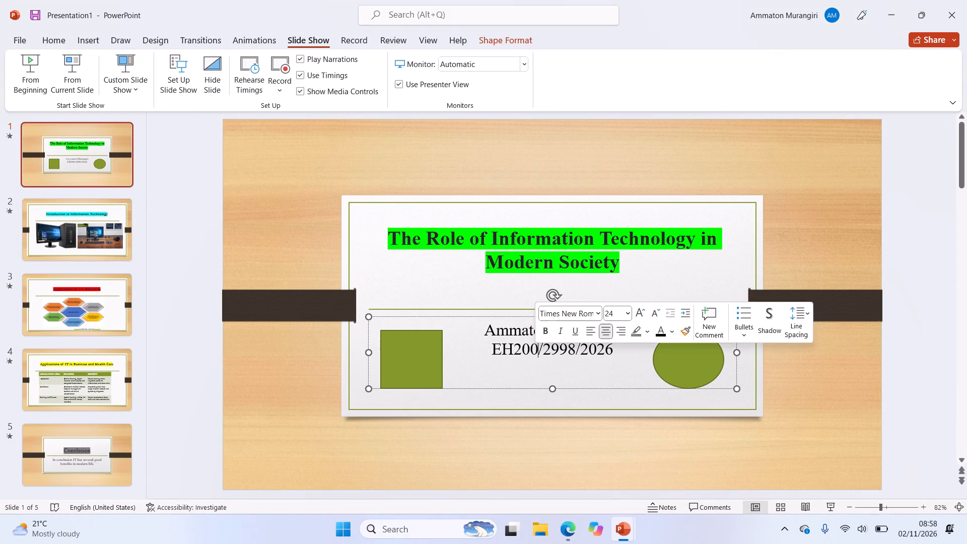
pyautogui.click(498, 362)
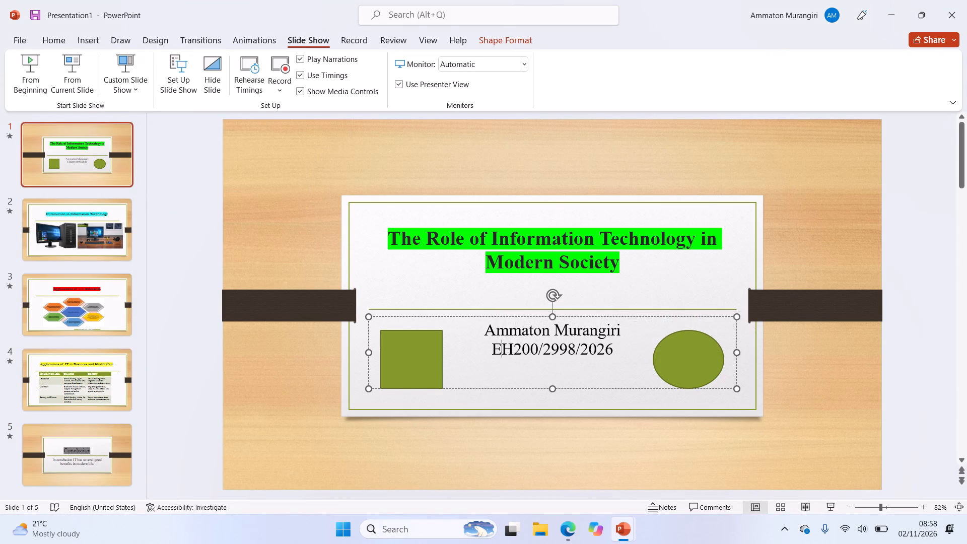
pyautogui.click(423, 287)
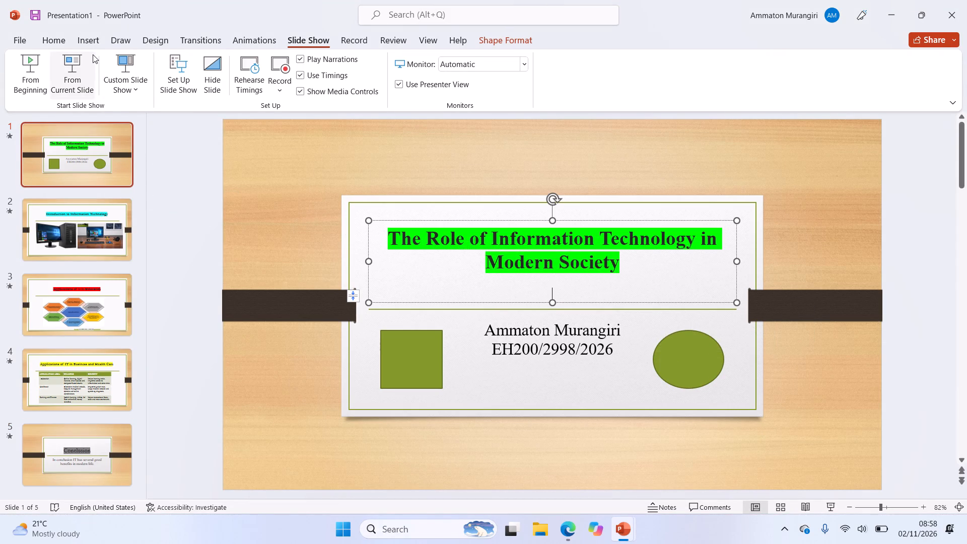
pyautogui.click(97, 39)
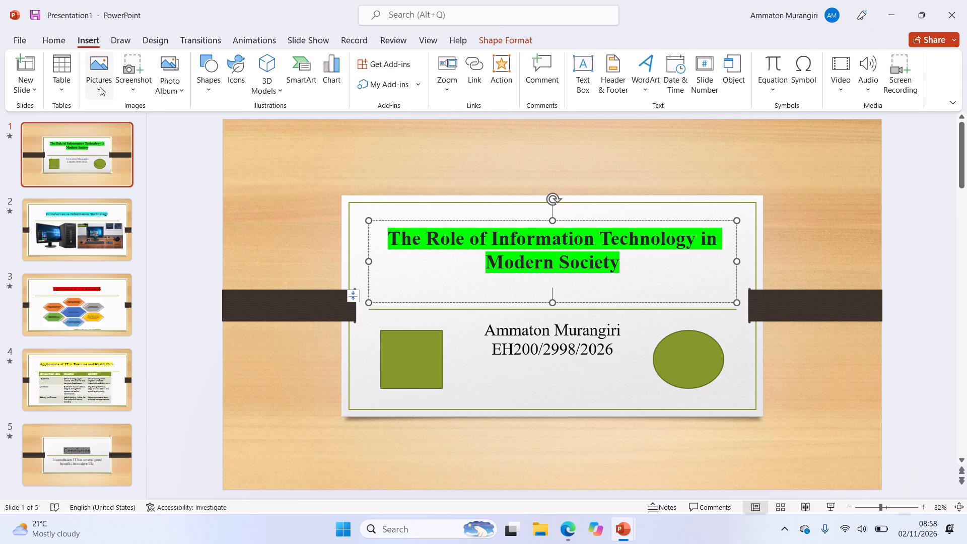
pyautogui.click(216, 83)
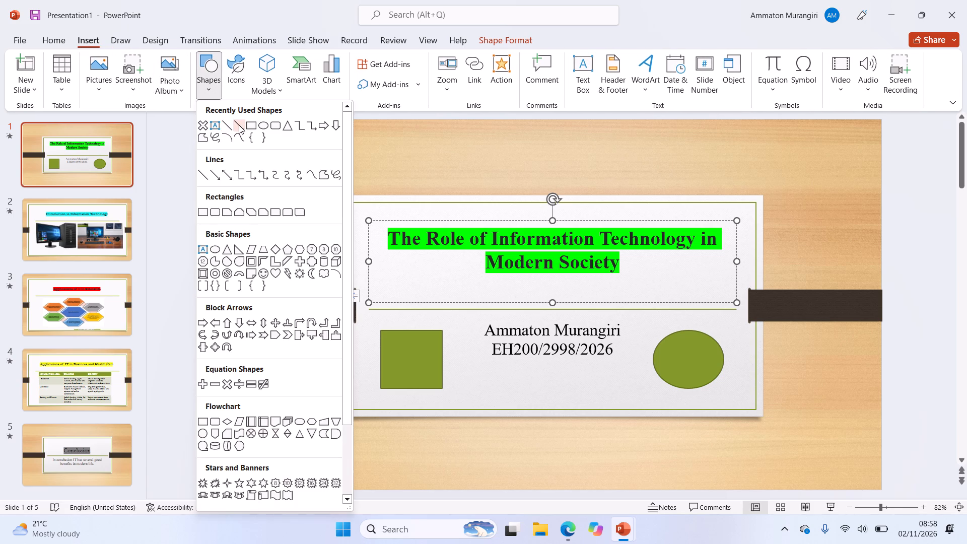
pyautogui.click(229, 175)
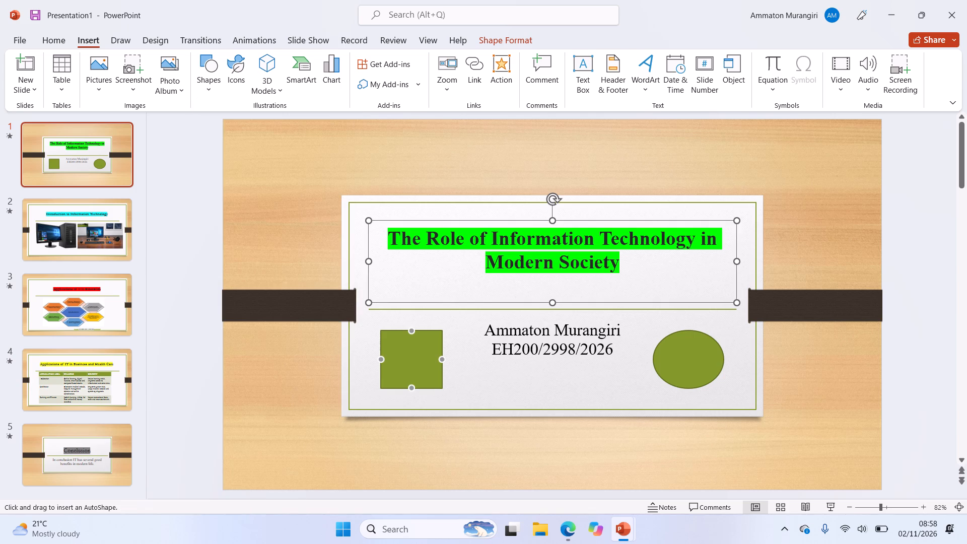
pyautogui.moveTo(541, 366); pyautogui.dragTo(596, 396)
# Shorten the double-headed arrow by moving its upper end inward, making it about 2.54 cm wide and 1.53 cm high.
pyautogui.click(586, 393)
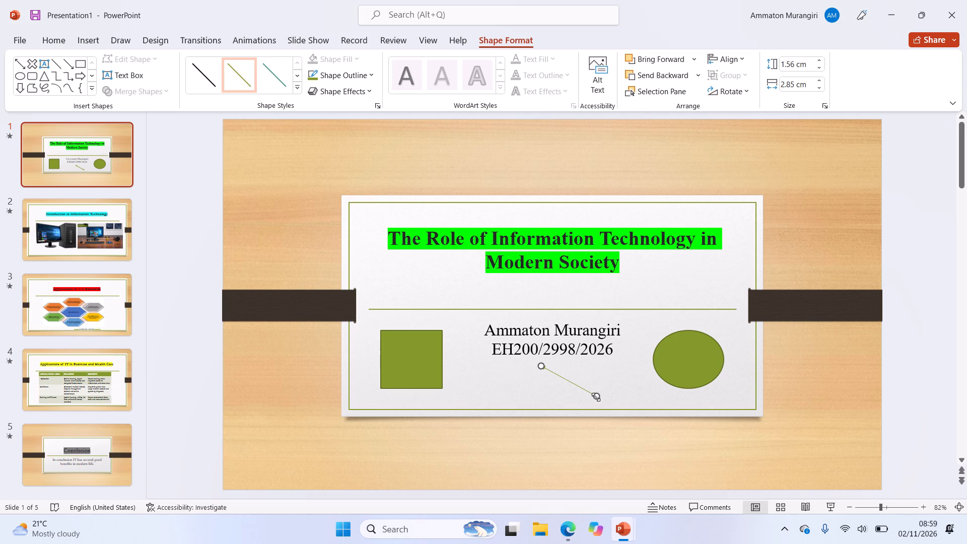
pyautogui.click(596, 395)
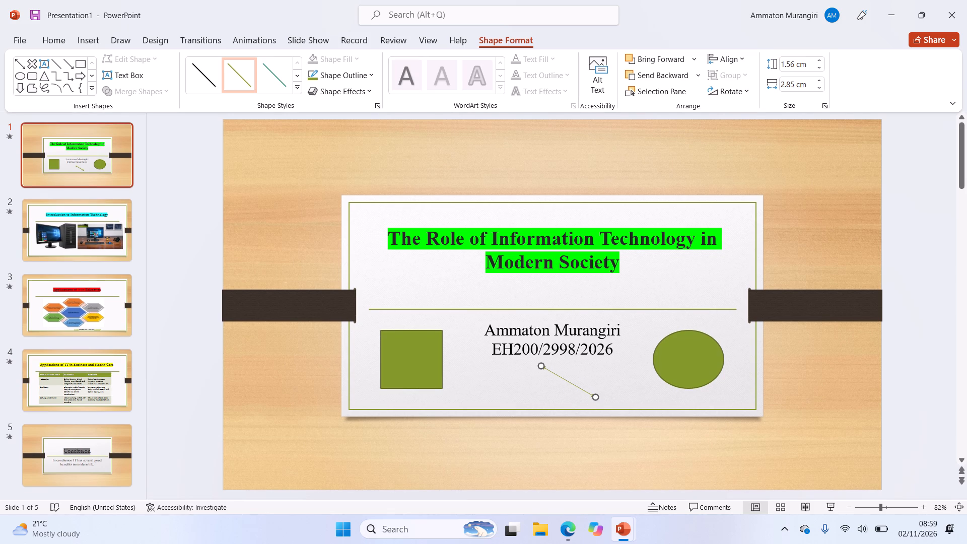
pyautogui.moveTo(542, 362); pyautogui.dragTo(540, 367)
pyautogui.moveTo(540, 367); pyautogui.dragTo(546, 367)
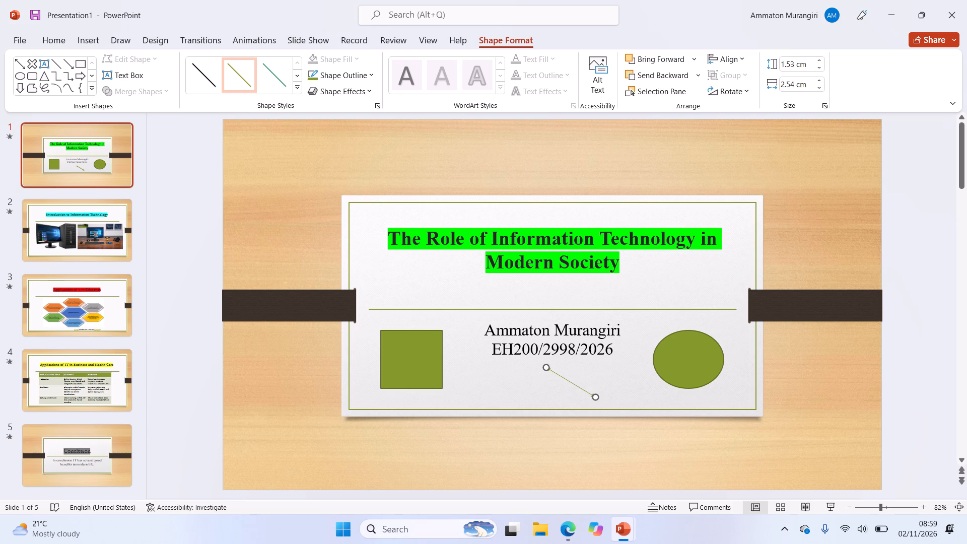
# Delete the double-headed arrow line from slide 1.
pyautogui.click(560, 373)
pyautogui.rightClick(560, 373)
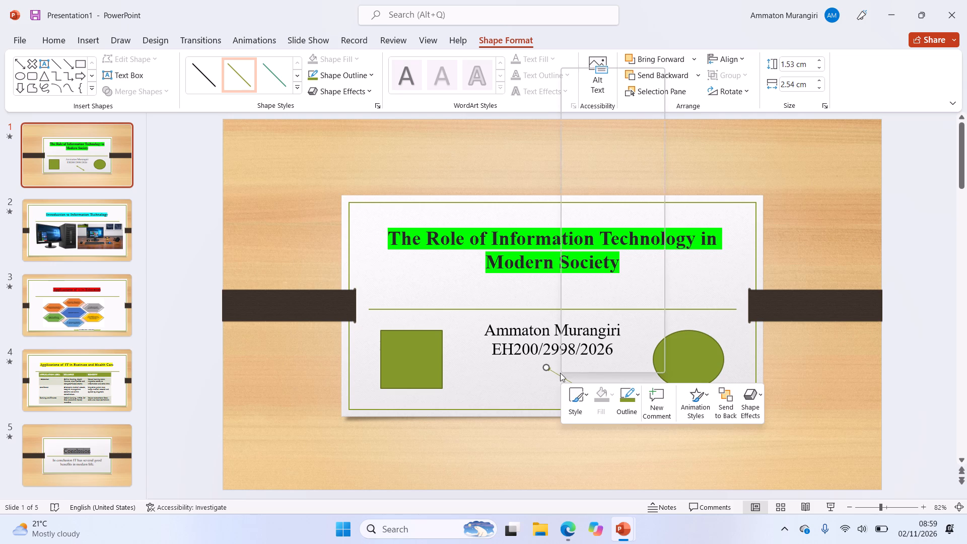
pyautogui.click(597, 77)
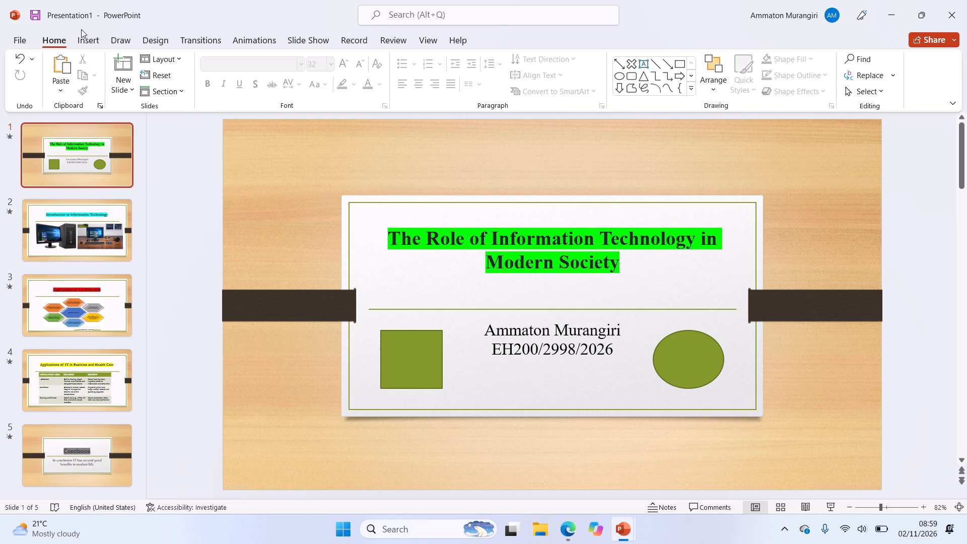
# On slide 1, draw an upward block arrow beneath the subtitle text, about 2.3 cm wide and 1.7 cm high.
pyautogui.click(90, 45)
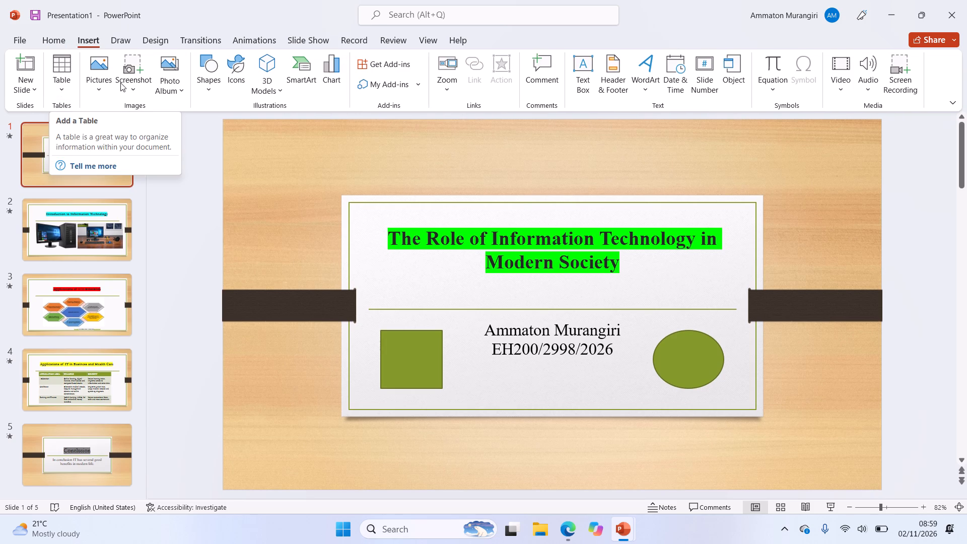
pyautogui.click(210, 91)
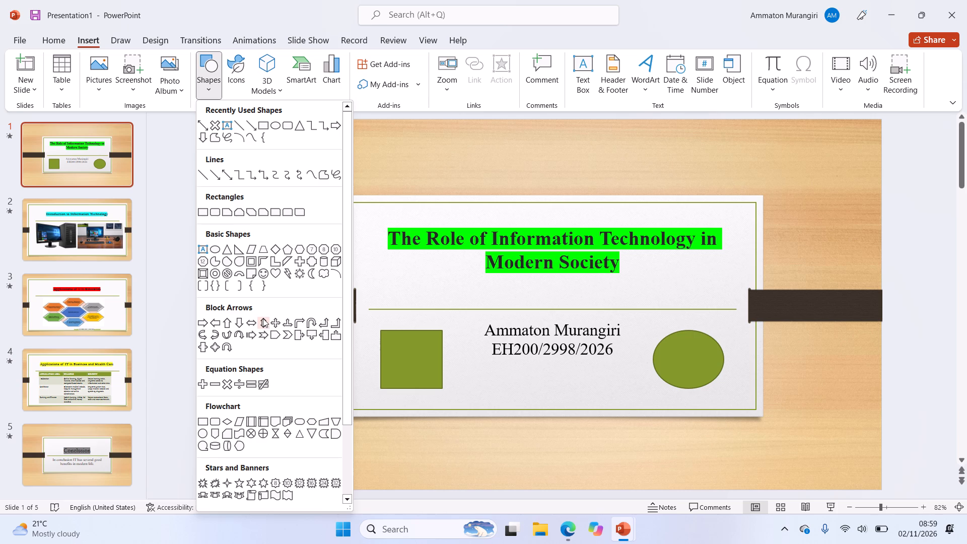
pyautogui.click(225, 320)
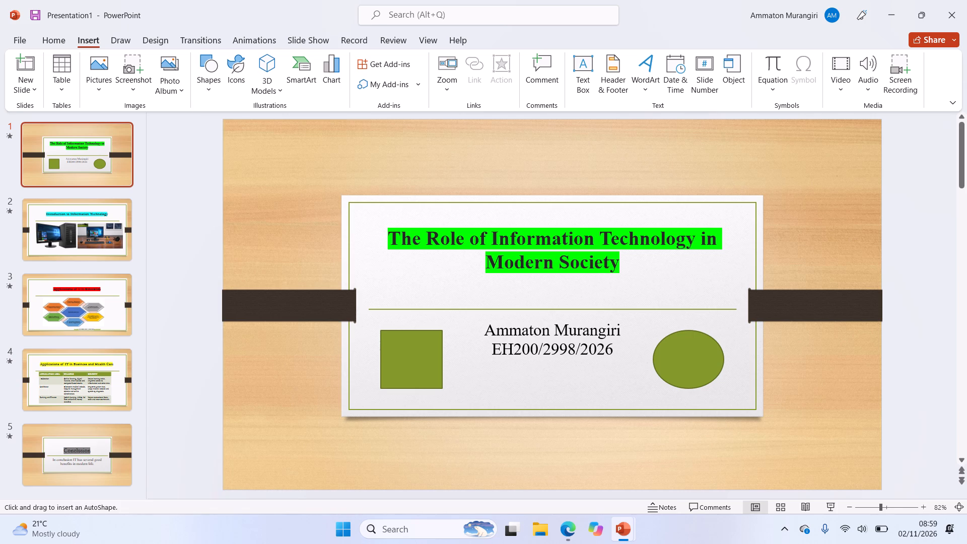
pyautogui.moveTo(527, 371); pyautogui.dragTo(552, 377)
pyautogui.moveTo(552, 377); pyautogui.dragTo(571, 404)
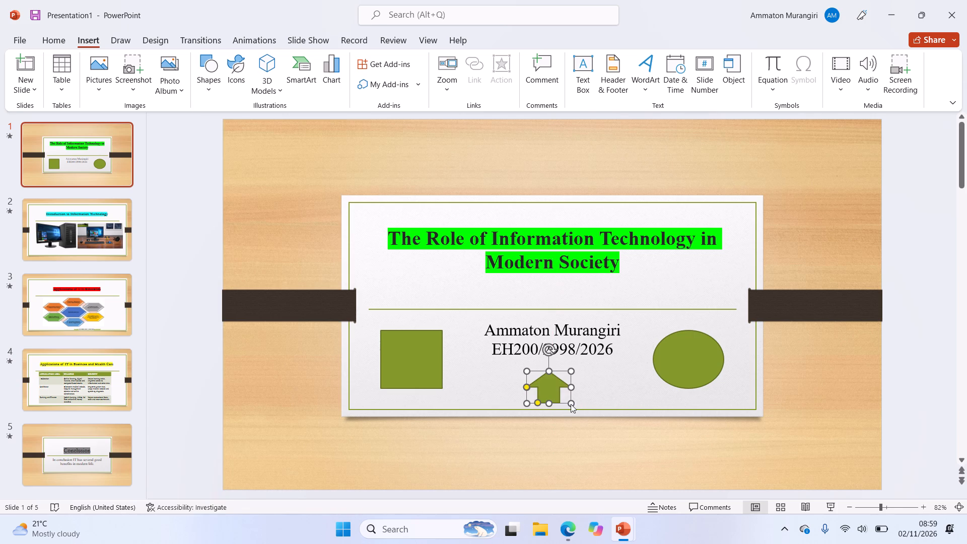
pyautogui.click(590, 397)
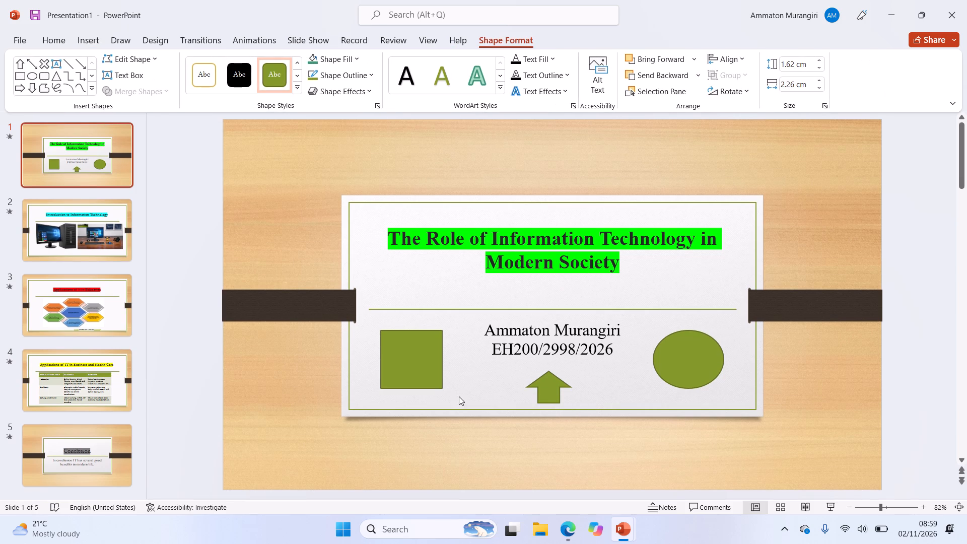
# Set the duration of slide 2's Fade transition to 1.25 seconds.
pyautogui.click(88, 241)
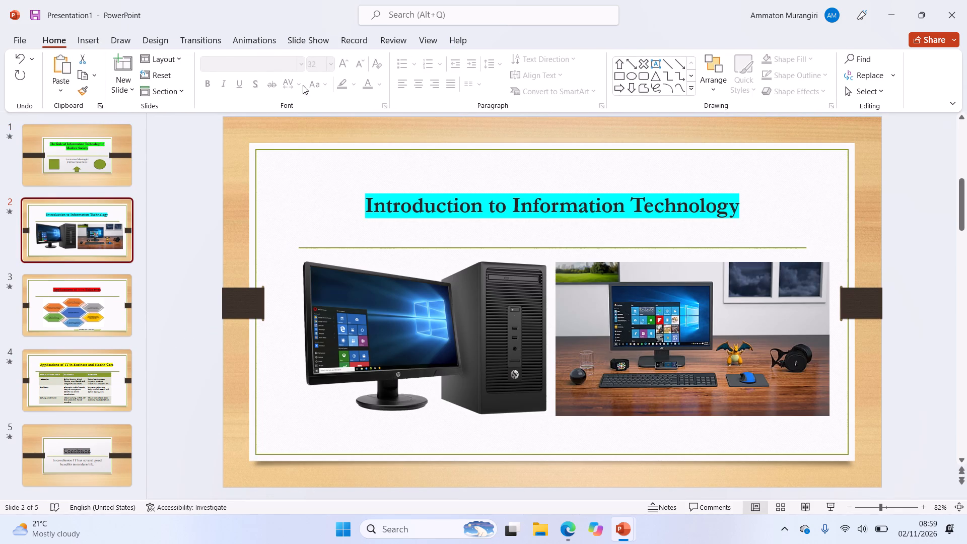
pyautogui.click(208, 35)
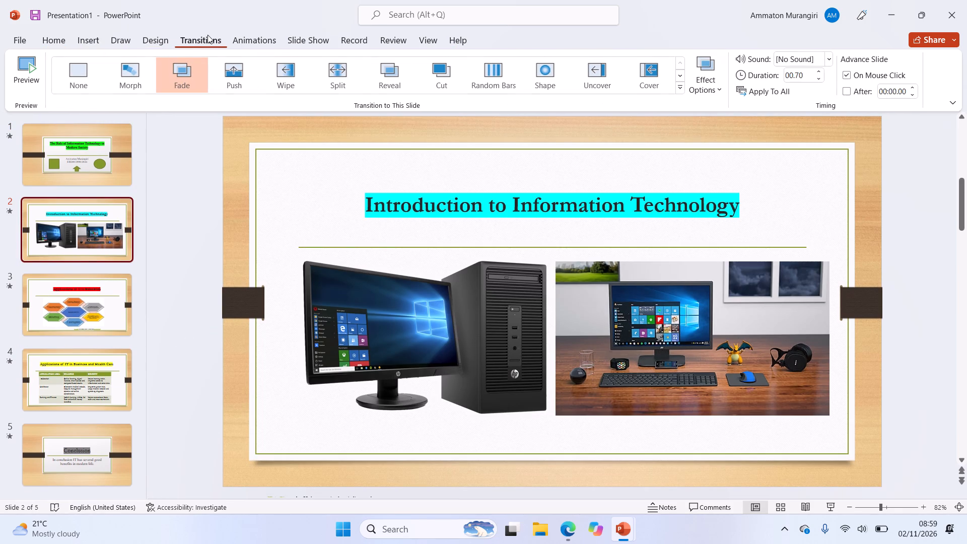
pyautogui.click(818, 78)
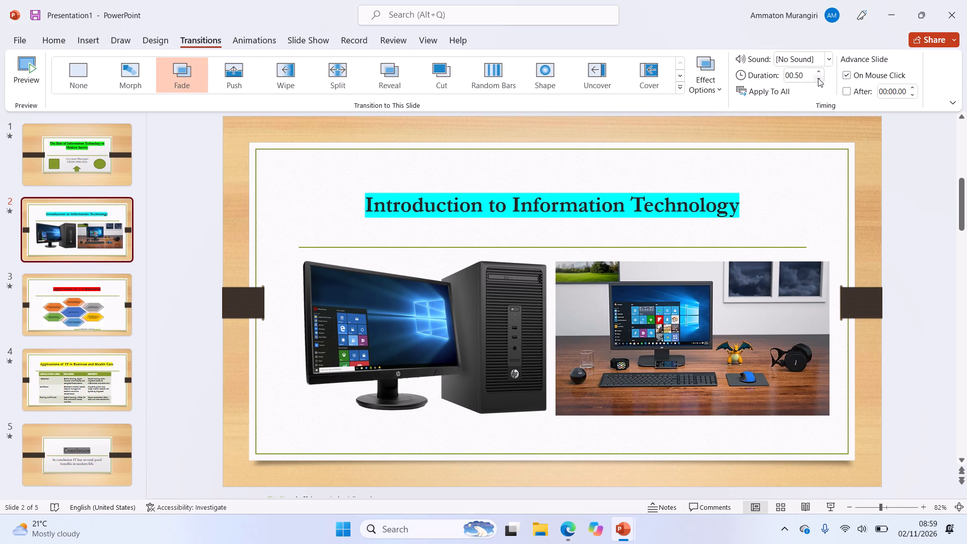
pyautogui.click(818, 74)
pyautogui.click(818, 74)
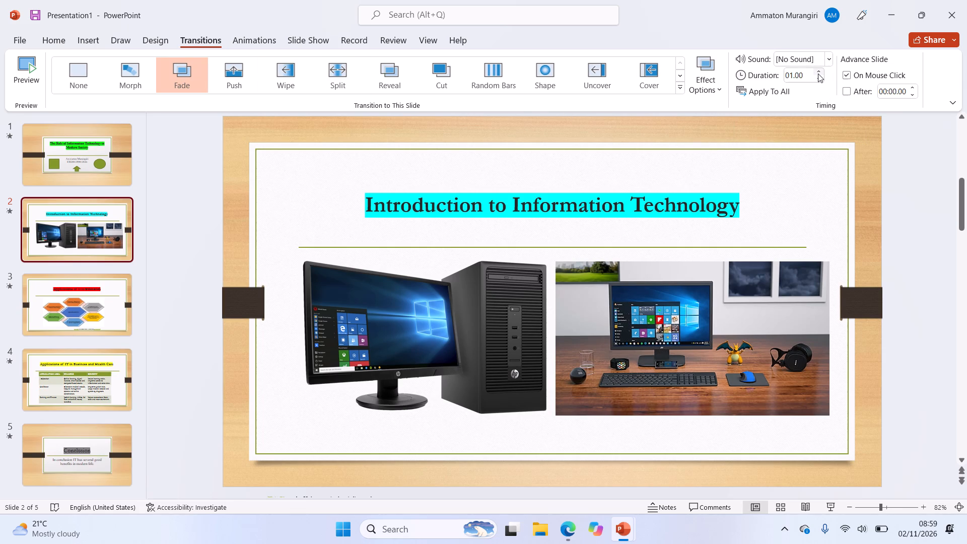
pyautogui.click(818, 74)
# Set slide 2 to advance automatically after 10 seconds.
pyautogui.click(913, 95)
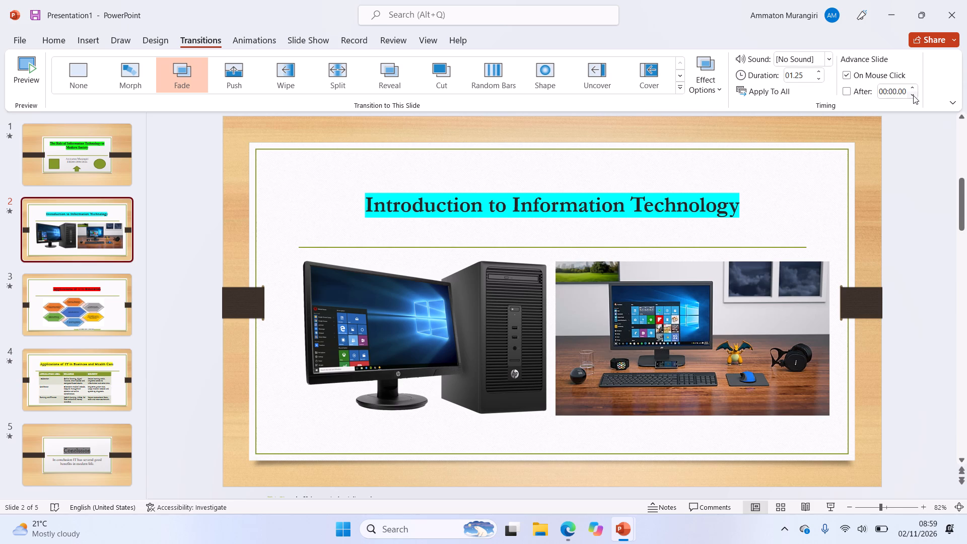
pyautogui.click(913, 95)
pyautogui.tripleClick(912, 87)
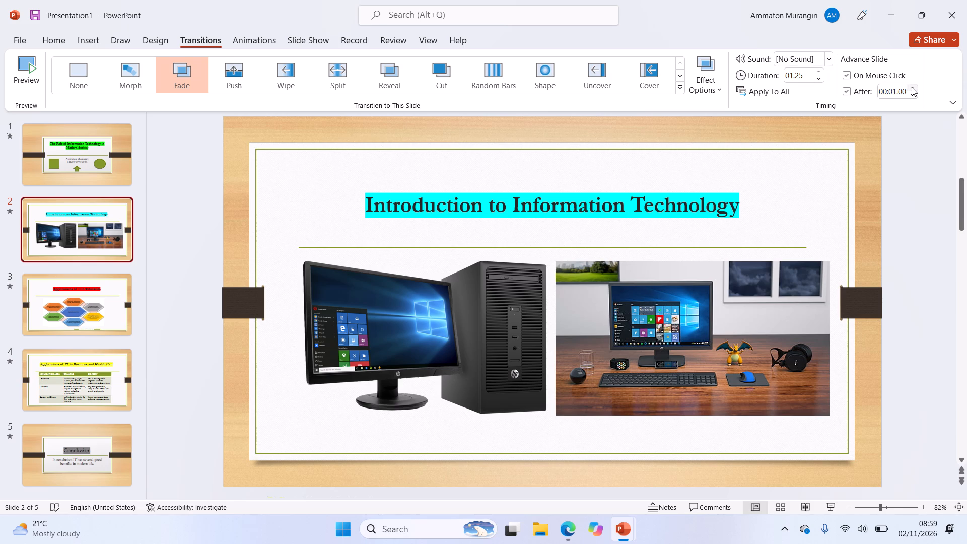
pyautogui.click(912, 87)
pyautogui.click(912, 87)
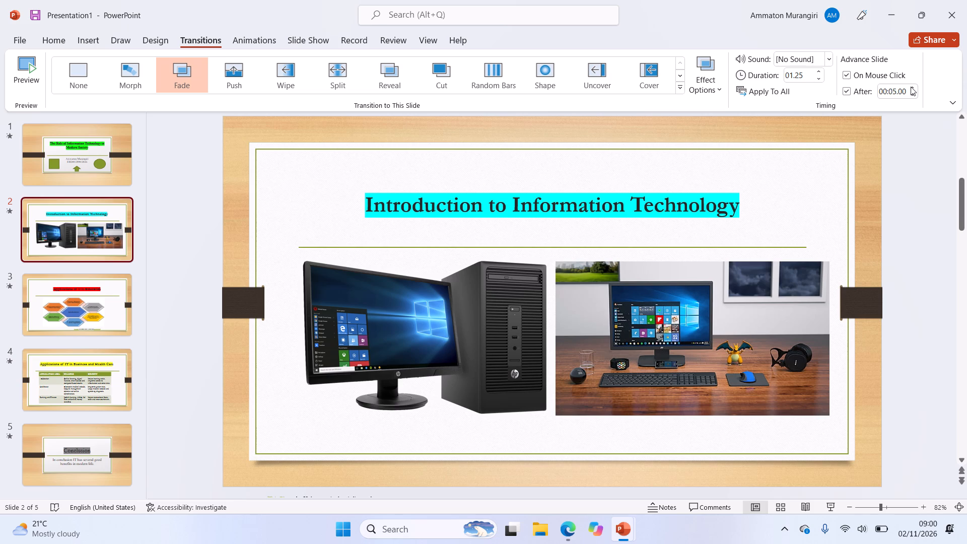
pyautogui.click(911, 87)
pyautogui.click(911, 87)
pyautogui.click(911, 87)
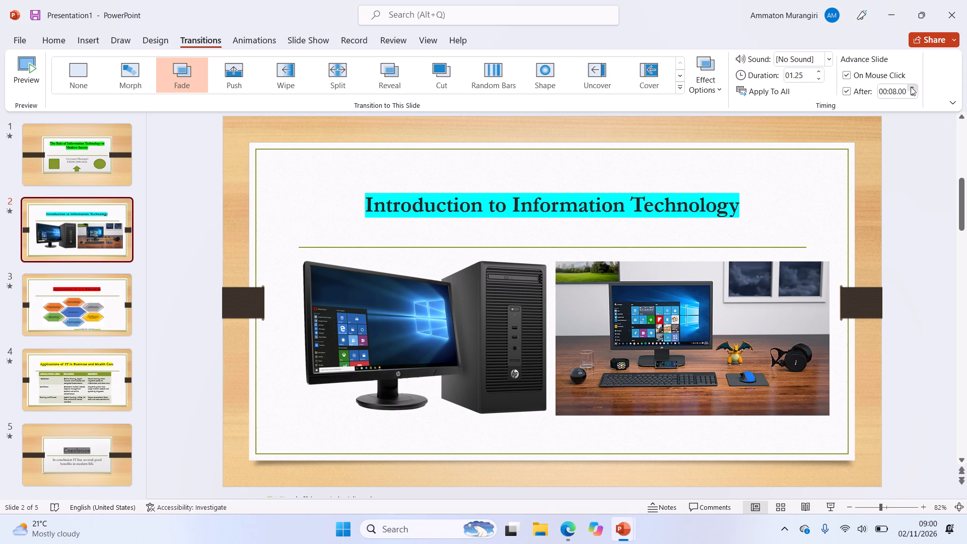
pyautogui.click(911, 87)
pyautogui.click(911, 87)
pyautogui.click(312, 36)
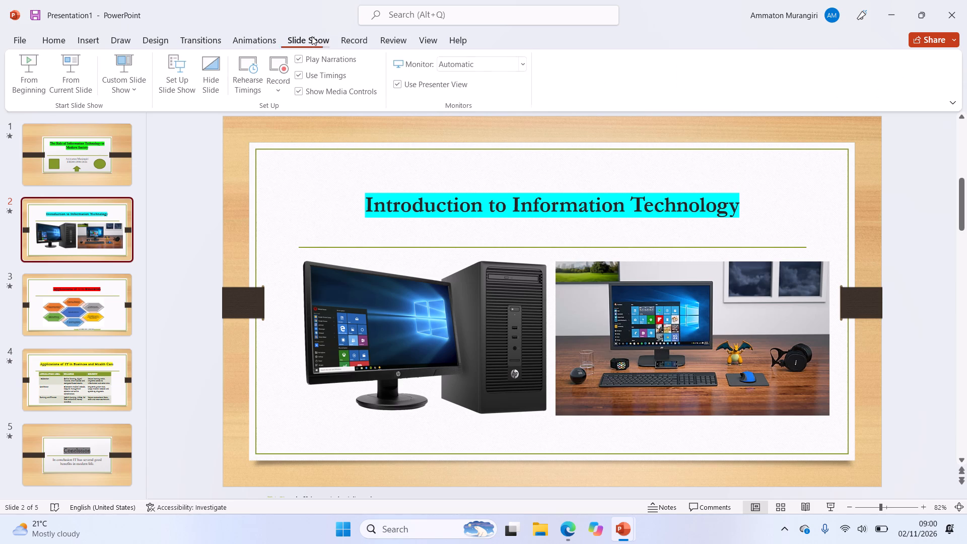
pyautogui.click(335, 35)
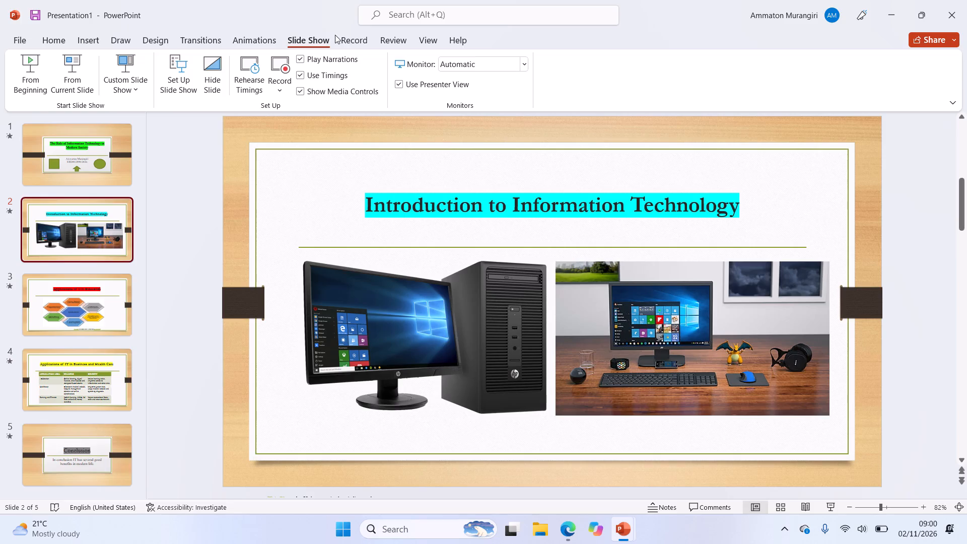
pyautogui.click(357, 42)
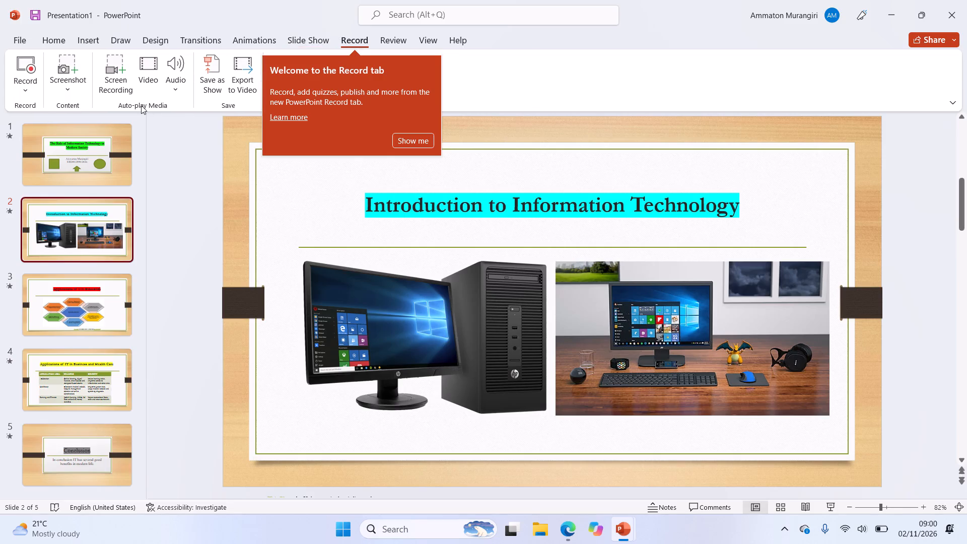
# Save the presentation in the Documents folder as The Role of Information Technology in Modern Society.
pyautogui.click(20, 39)
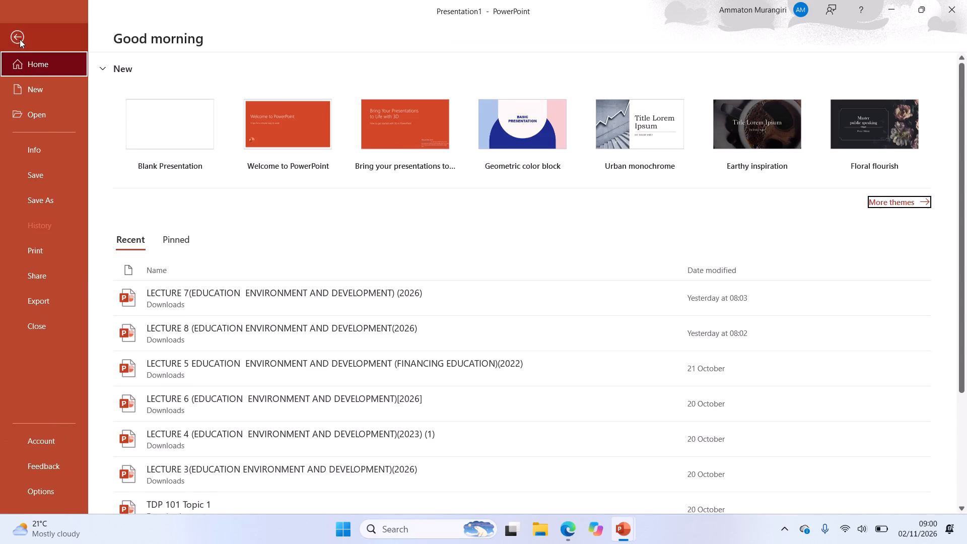
pyautogui.click(62, 194)
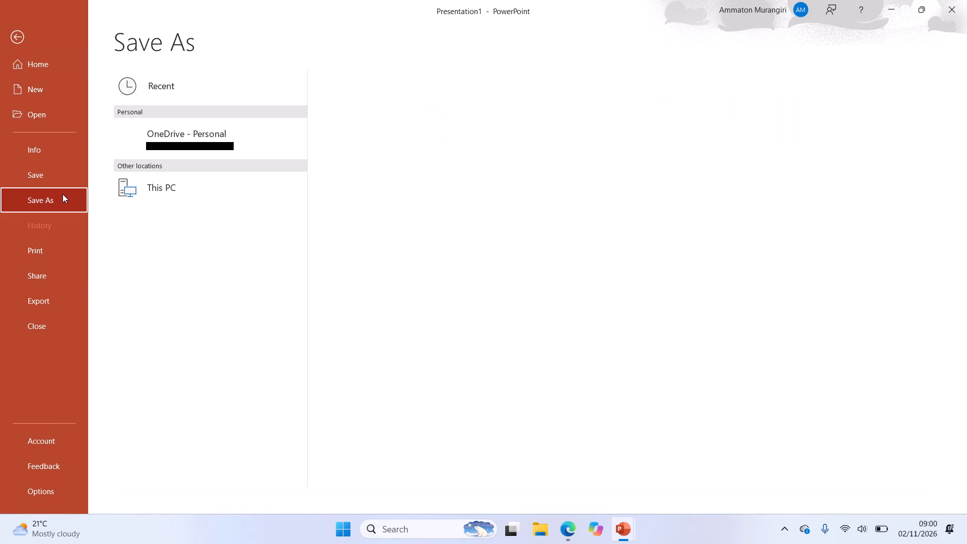
pyautogui.click(193, 179)
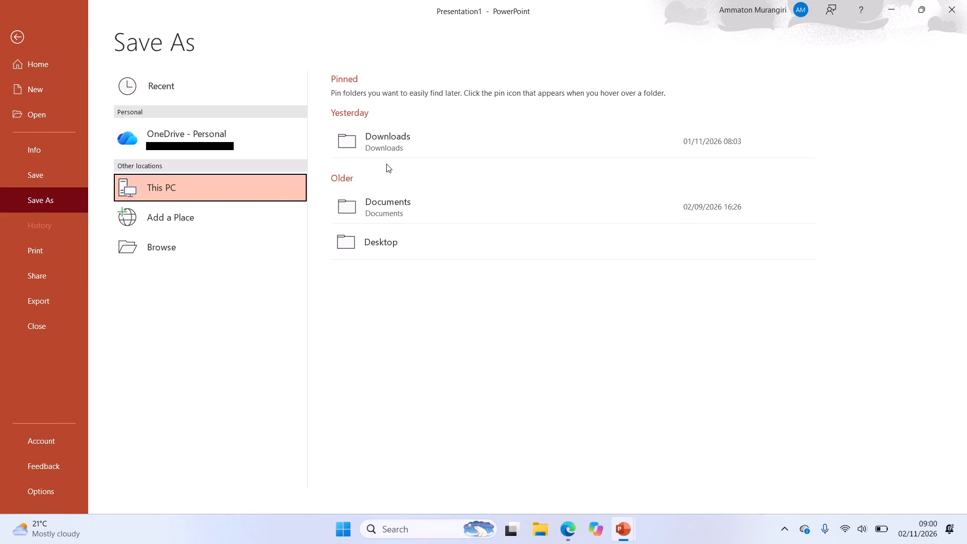
pyautogui.click(385, 197)
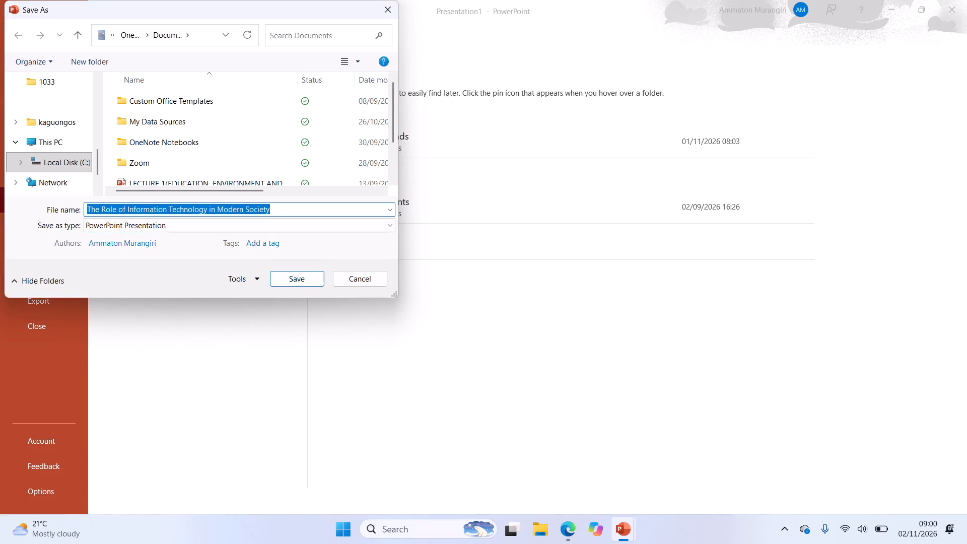
pyautogui.click(290, 284)
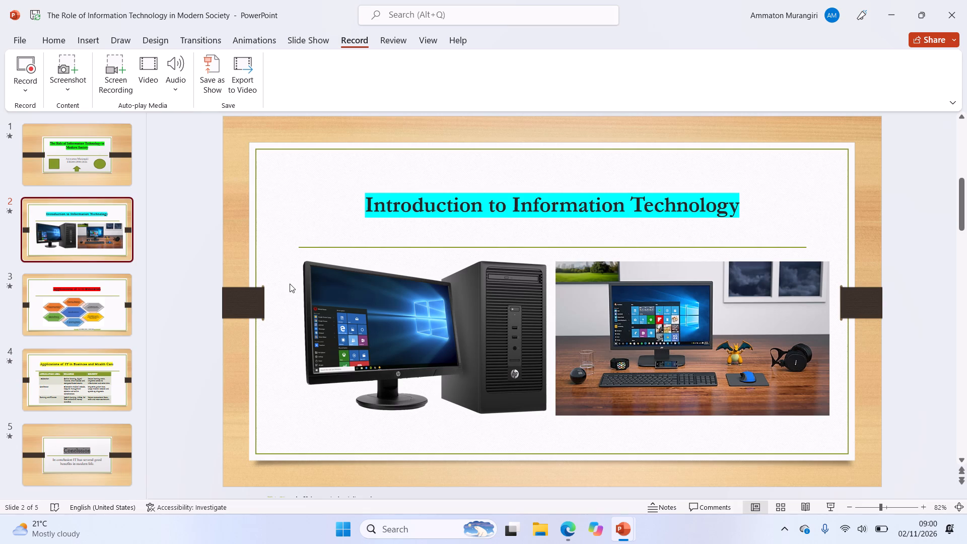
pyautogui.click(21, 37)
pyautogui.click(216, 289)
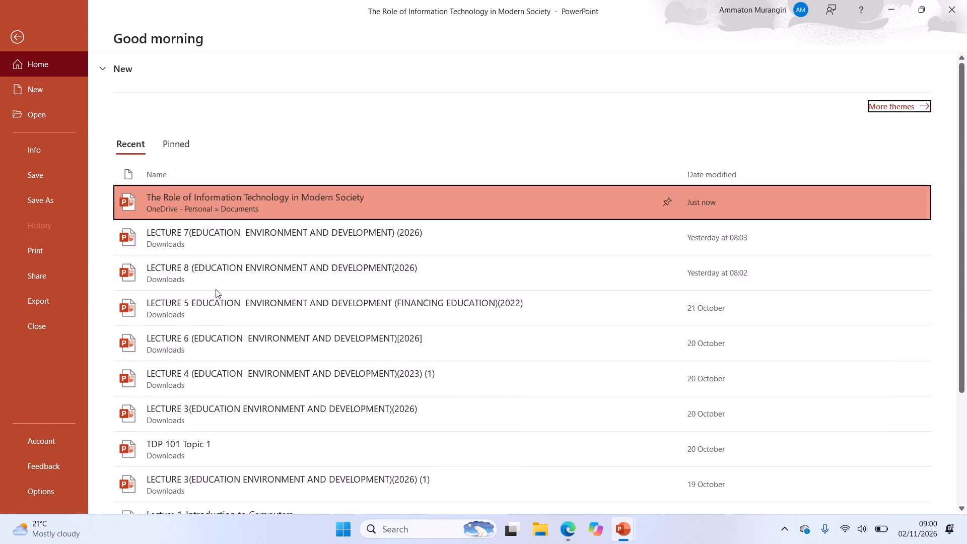
# Play the slide show from slide 1 through the Conclusion slide to review the transitions and animations, and exit the show.
pyautogui.click(108, 151)
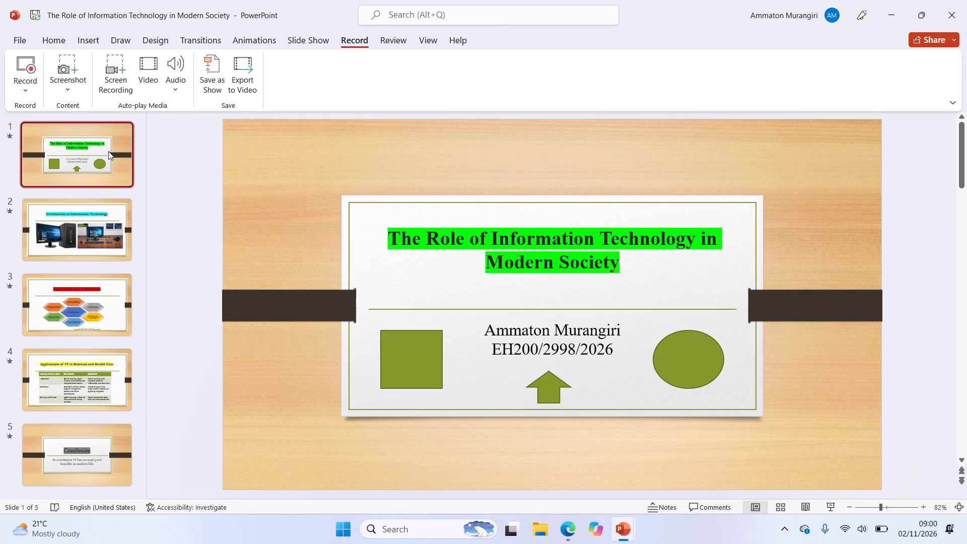
pyautogui.click(298, 43)
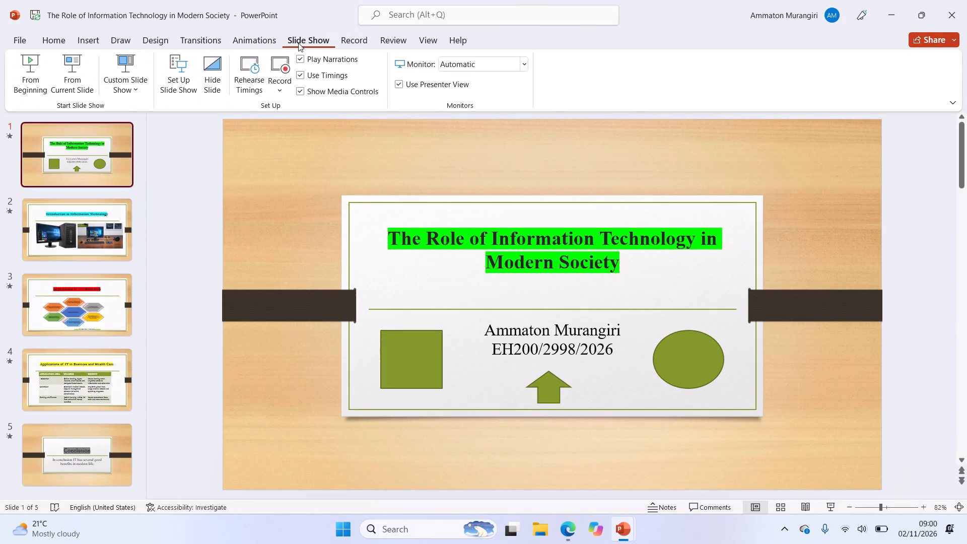
pyautogui.click(250, 38)
pyautogui.click(183, 47)
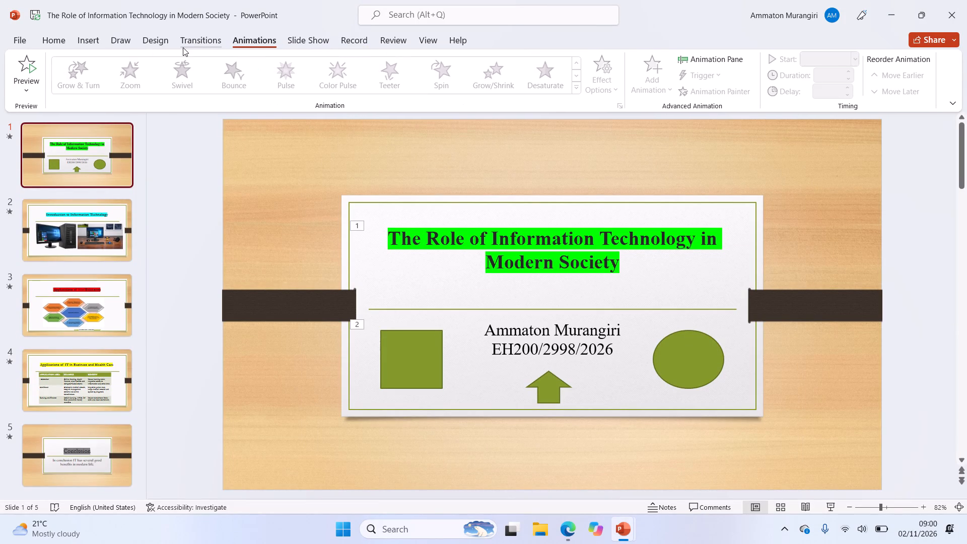
pyautogui.click(311, 43)
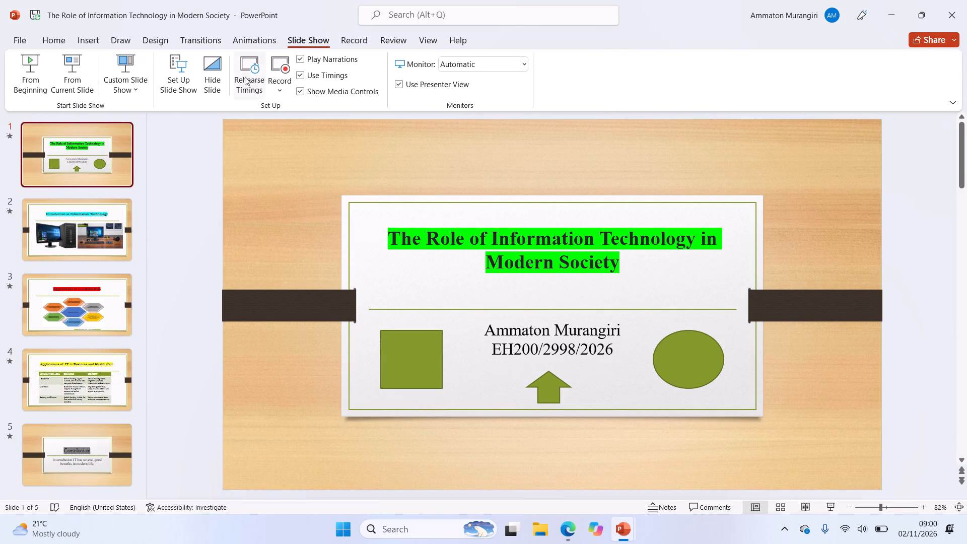
pyautogui.click(34, 97)
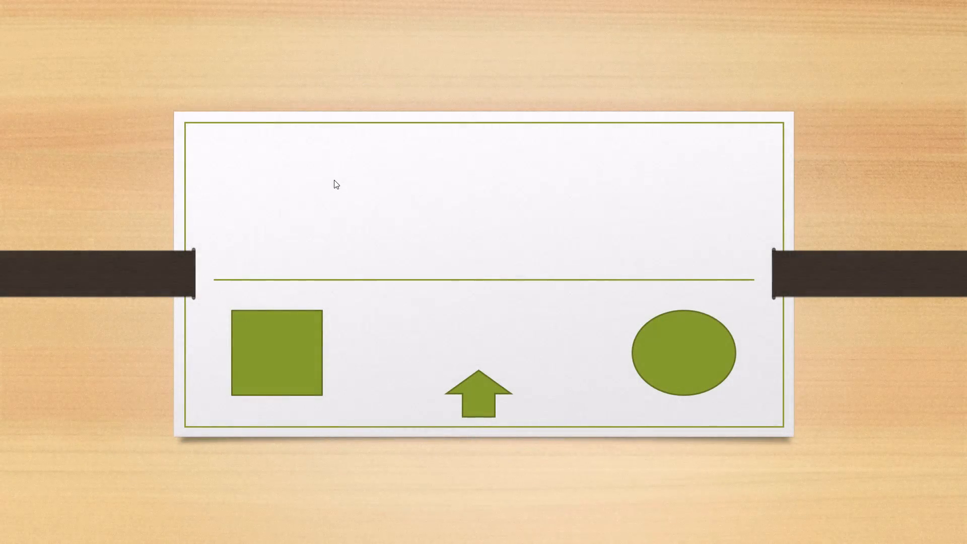
pyautogui.click(334, 180)
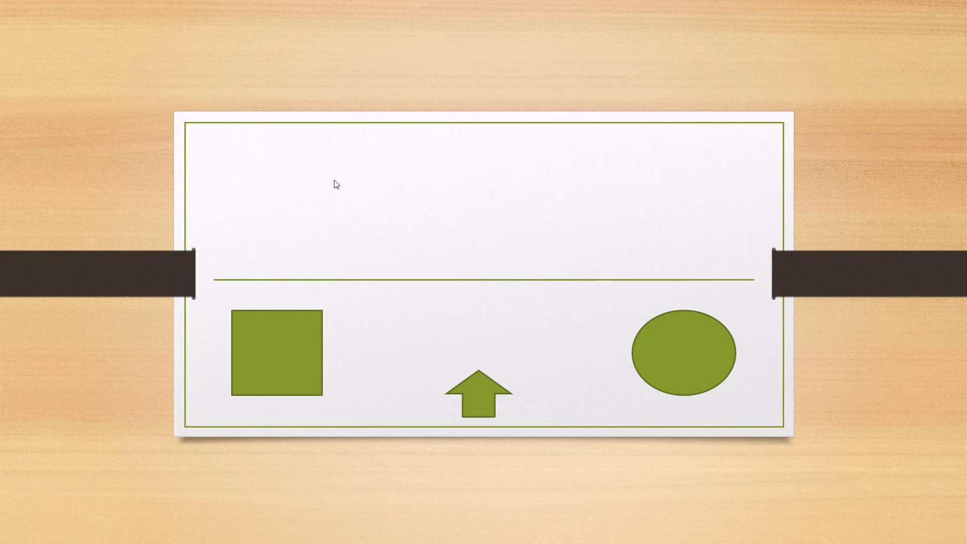
pyautogui.doubleClick(334, 180)
pyautogui.click(334, 180)
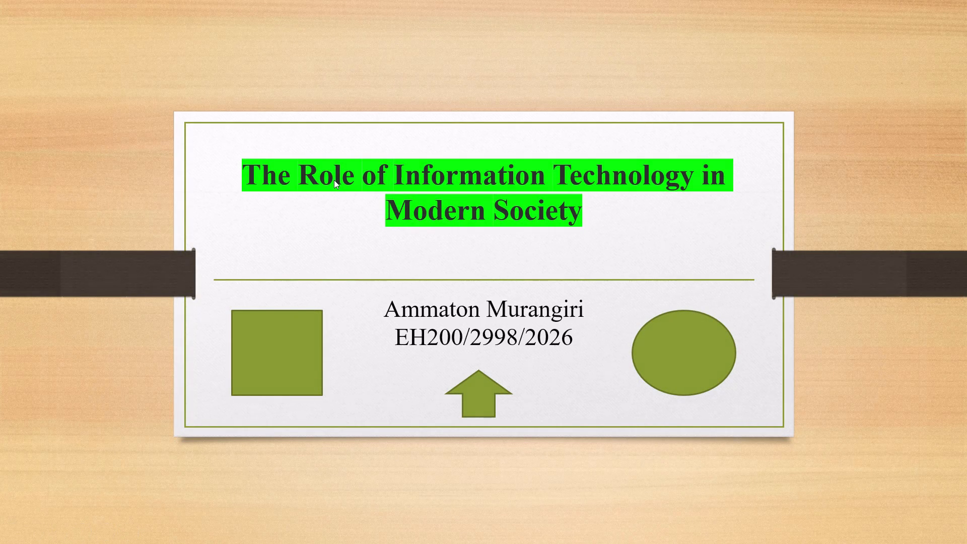
pyautogui.click(334, 180)
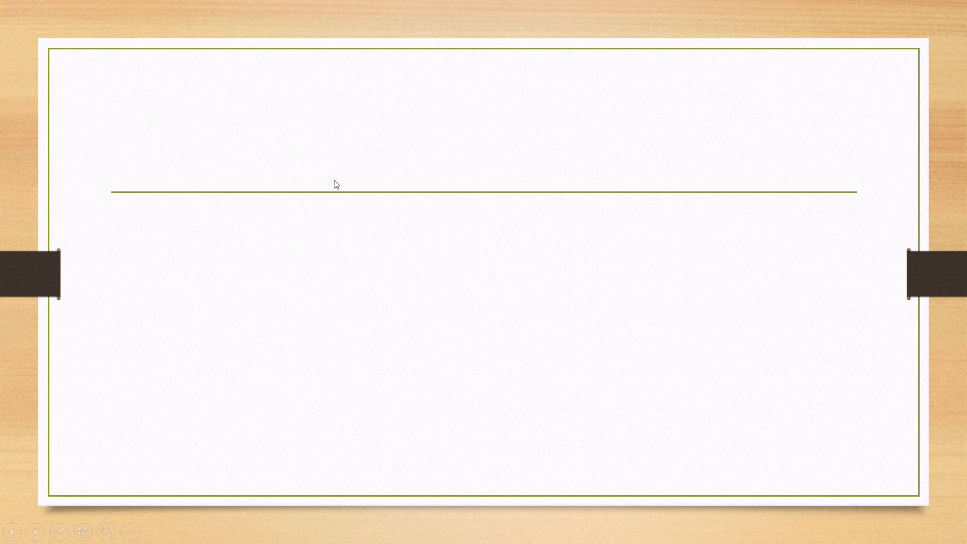
pyautogui.click(334, 180)
pyautogui.click(334, 180)
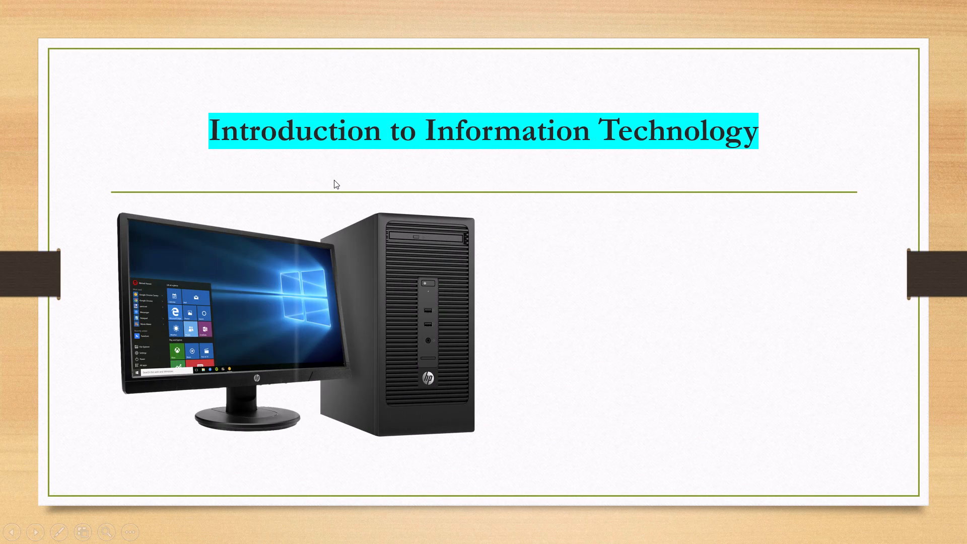
pyautogui.click(334, 180)
pyautogui.click(334, 180)
pyautogui.click(334, 180)
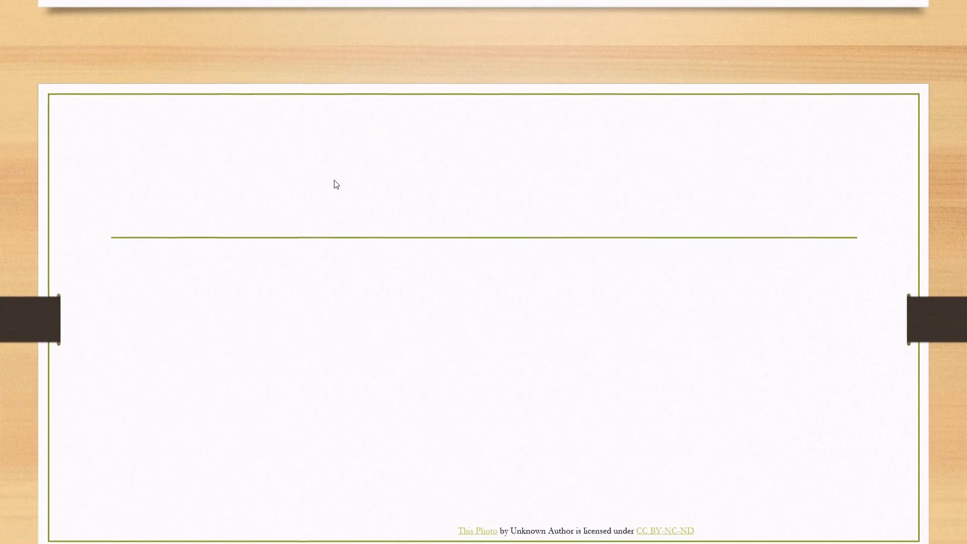
pyautogui.click(334, 180)
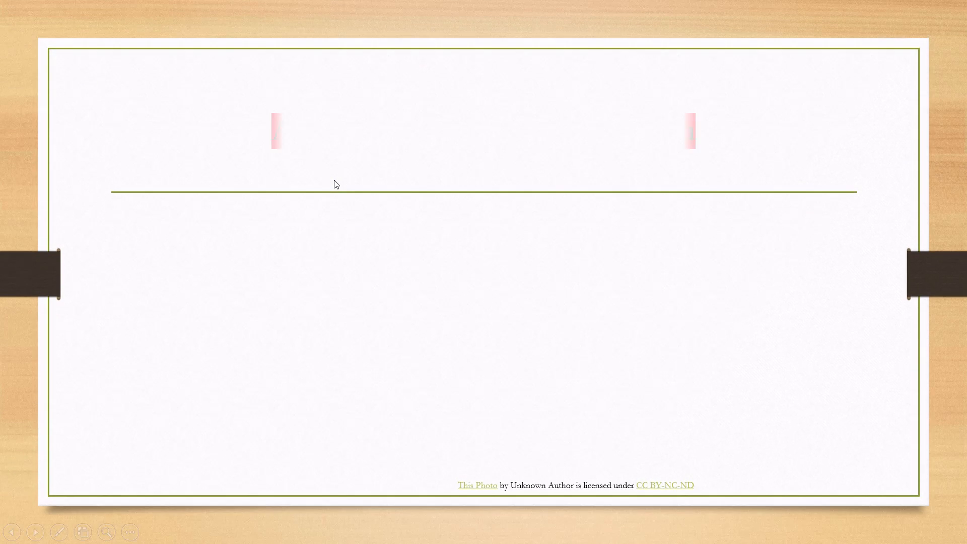
pyautogui.click(334, 180)
pyautogui.click(334, 180)
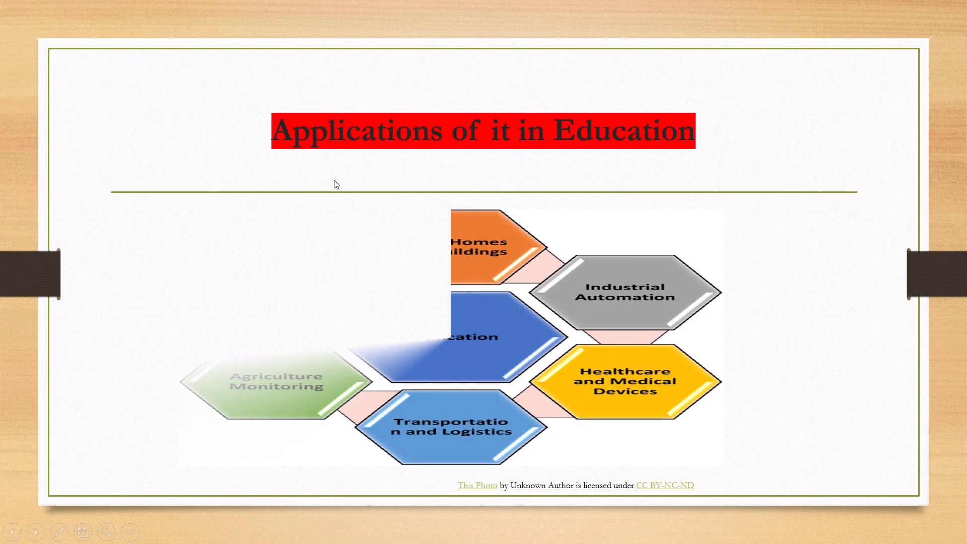
pyautogui.click(334, 180)
pyautogui.click(334, 180)
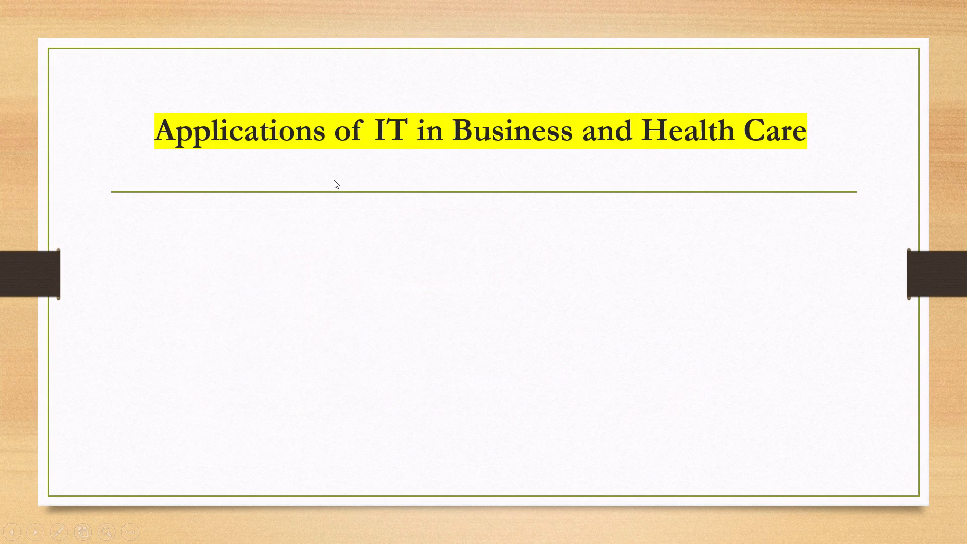
pyautogui.click(334, 180)
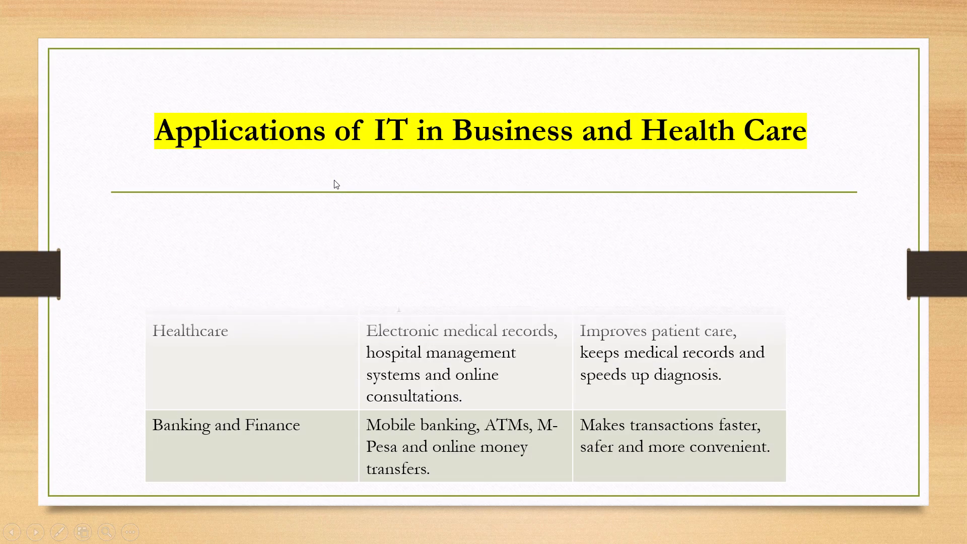
pyautogui.click(334, 180)
pyautogui.click(334, 180)
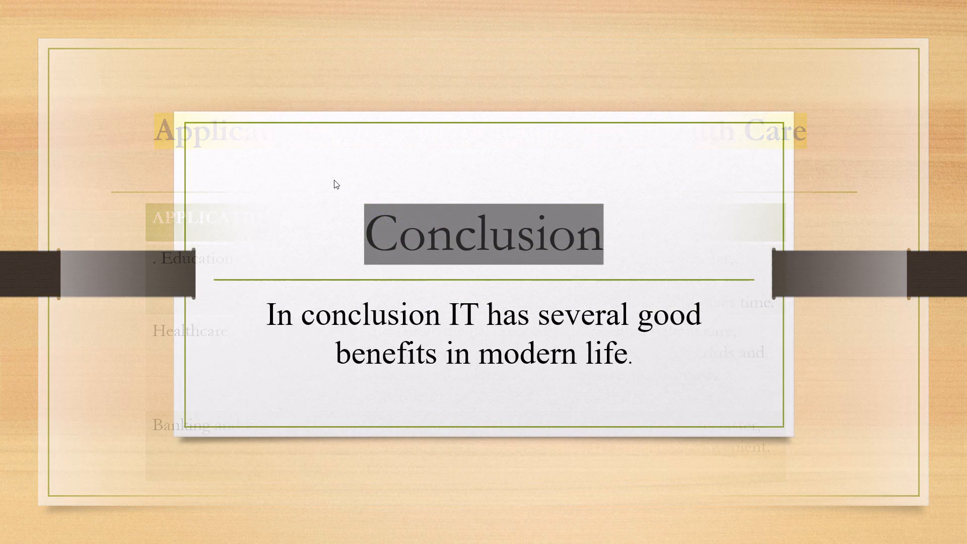
pyautogui.click(334, 180)
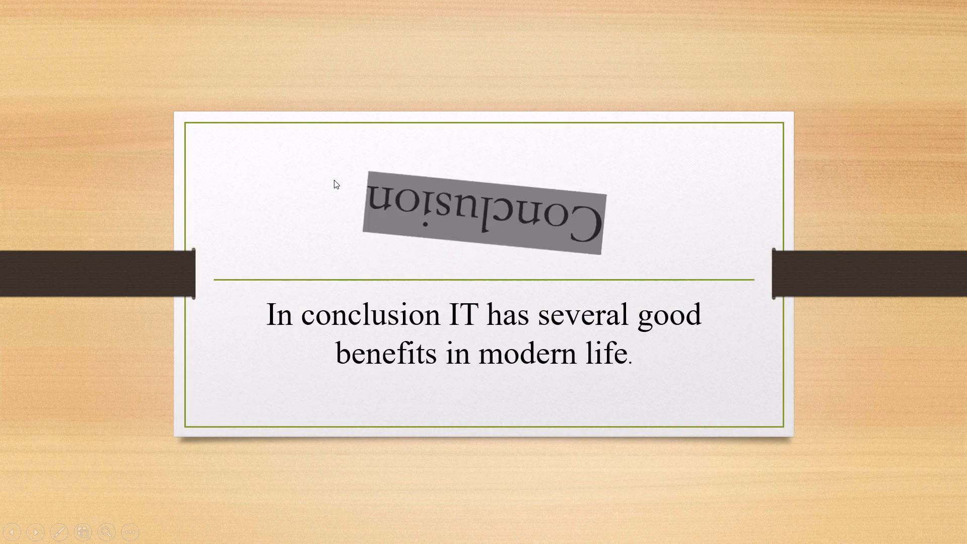
pyautogui.click(334, 180)
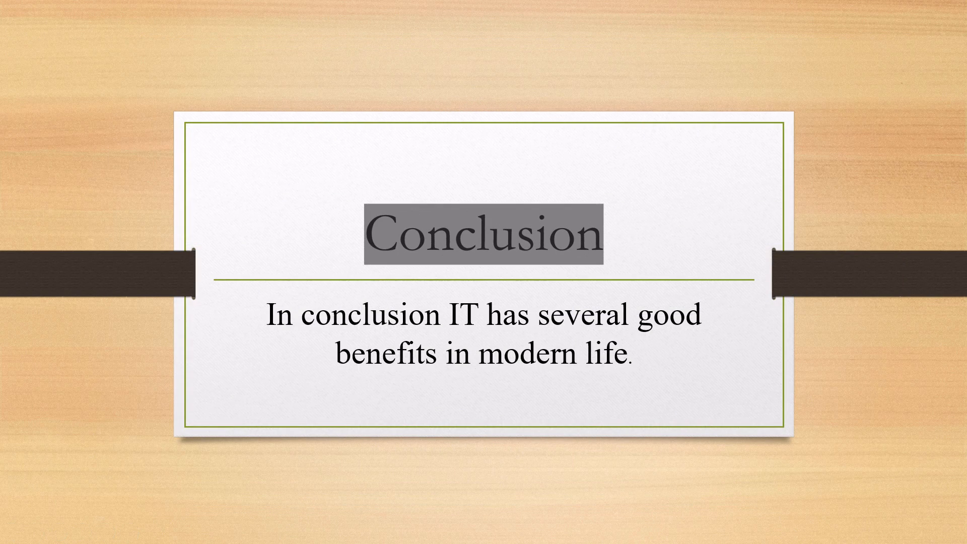
pyautogui.press('Escape')
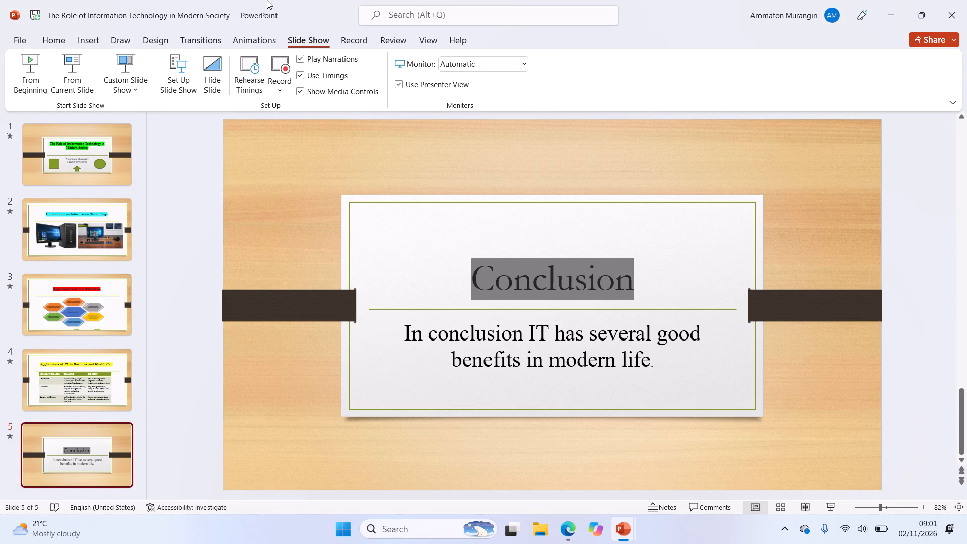
# Switch to the SIT 100 group 7 Zoom meeting in Edge, check the group chat and shared screen, and dismiss the transcription notice.
pyautogui.click(886, 16)
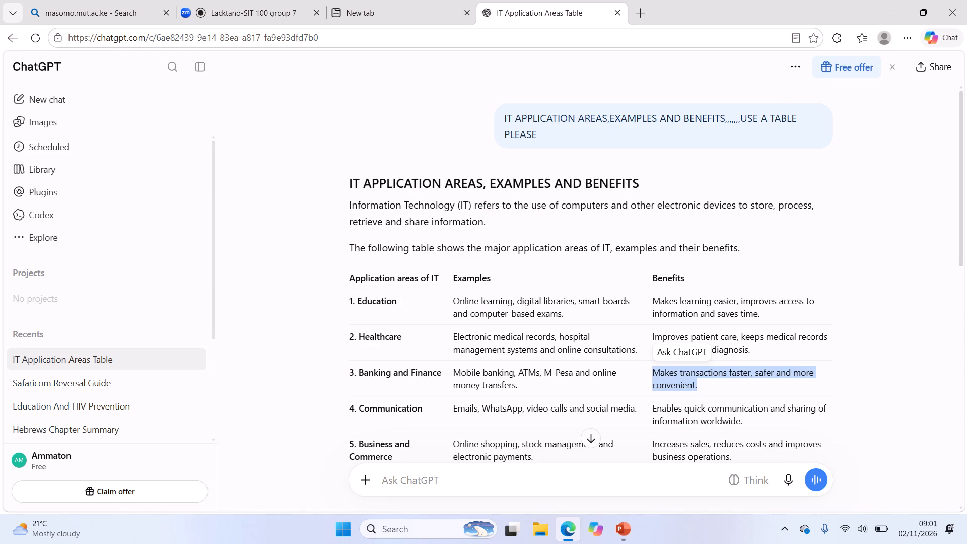
pyautogui.click(265, 16)
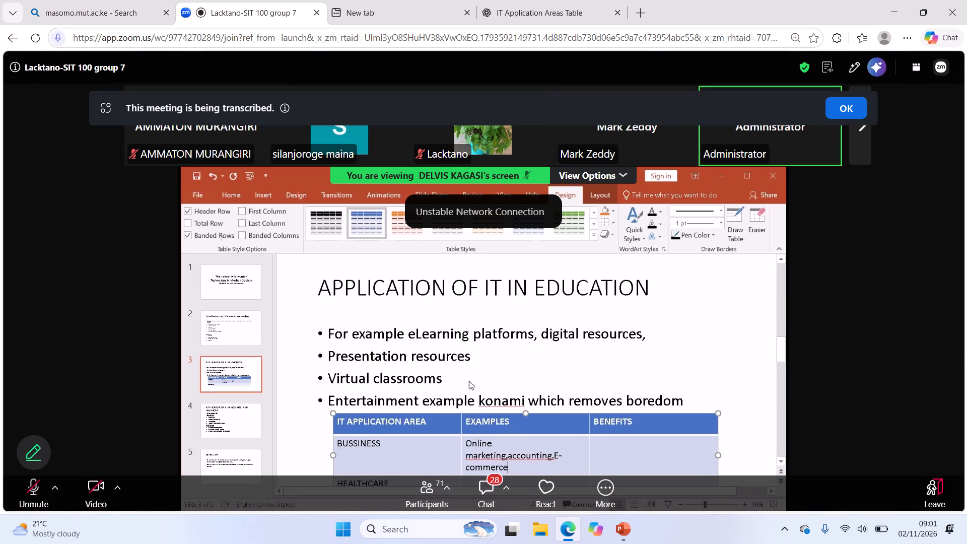
pyautogui.click(487, 482)
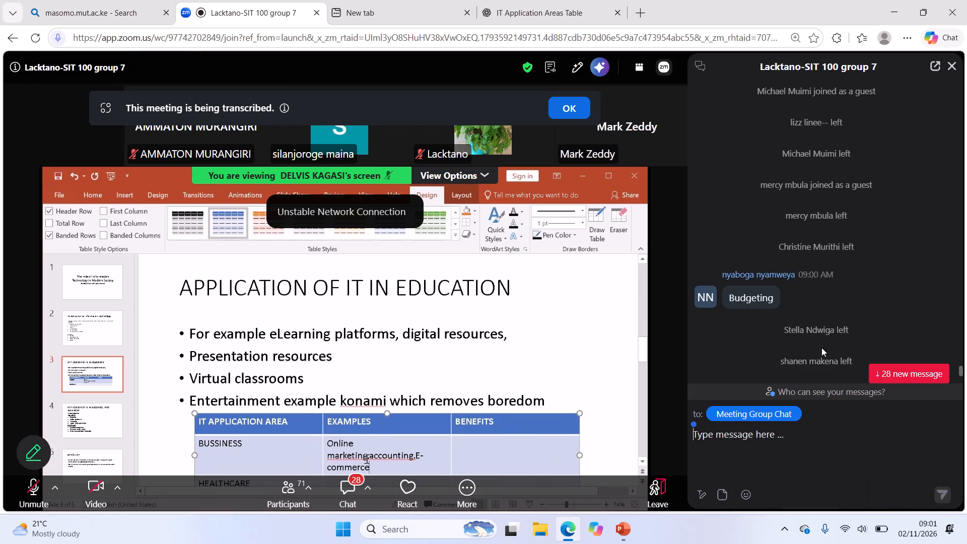
pyautogui.scroll(-10, 825, 329)
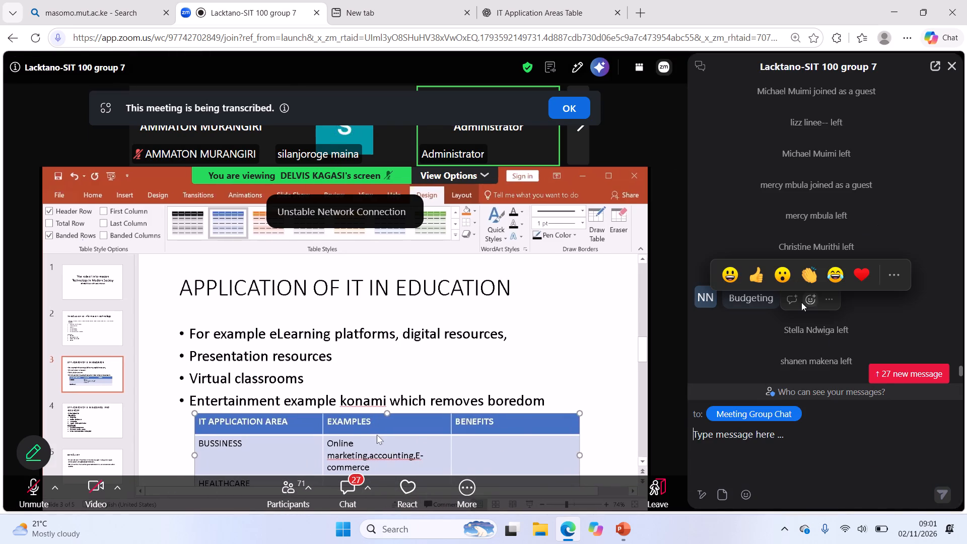
pyautogui.scroll(-1, 801, 302)
pyautogui.scroll(1, 798, 319)
pyautogui.scroll(-7, 798, 319)
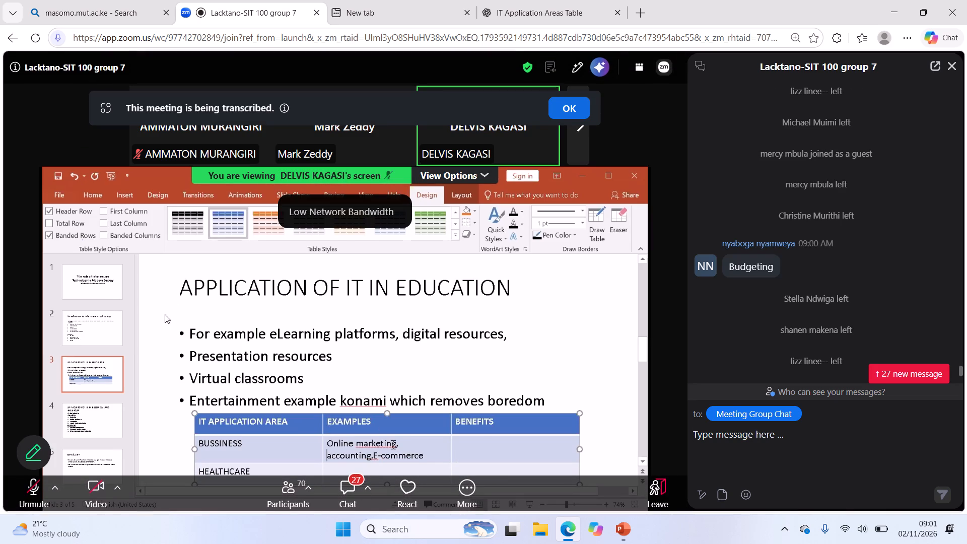
pyautogui.click(259, 344)
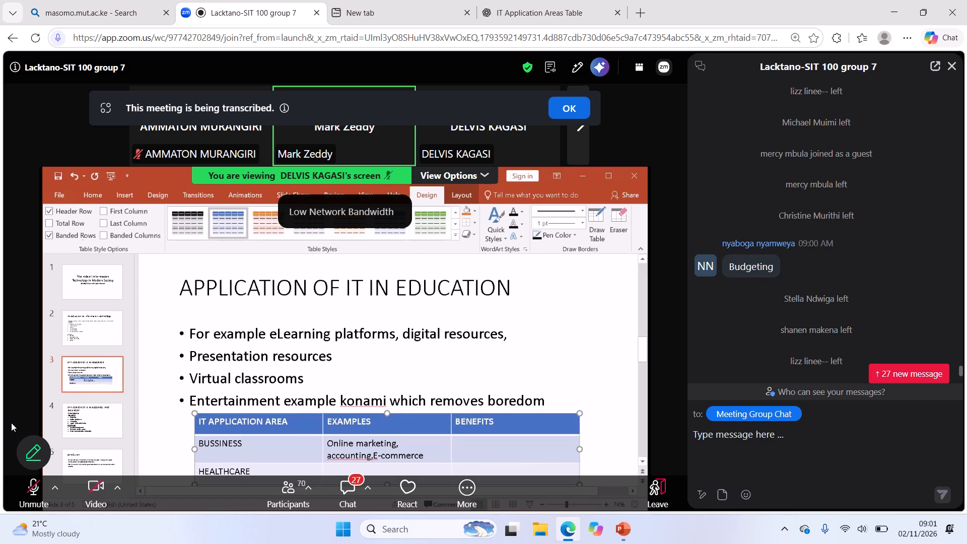
pyautogui.click(90, 415)
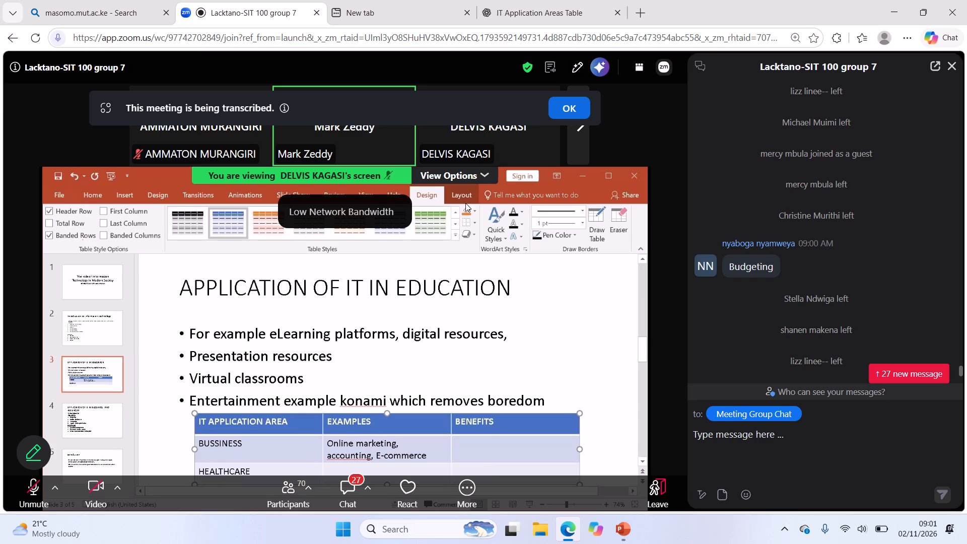
pyautogui.click(573, 104)
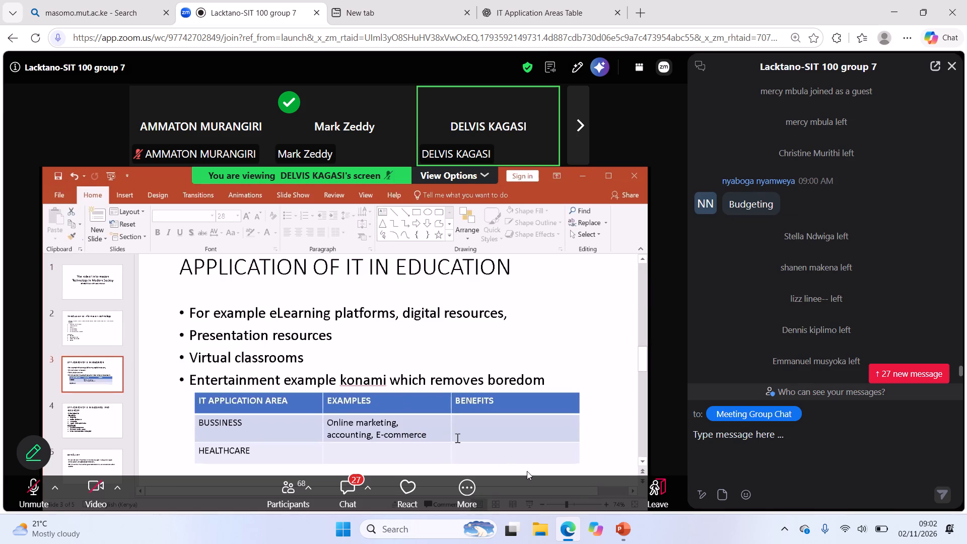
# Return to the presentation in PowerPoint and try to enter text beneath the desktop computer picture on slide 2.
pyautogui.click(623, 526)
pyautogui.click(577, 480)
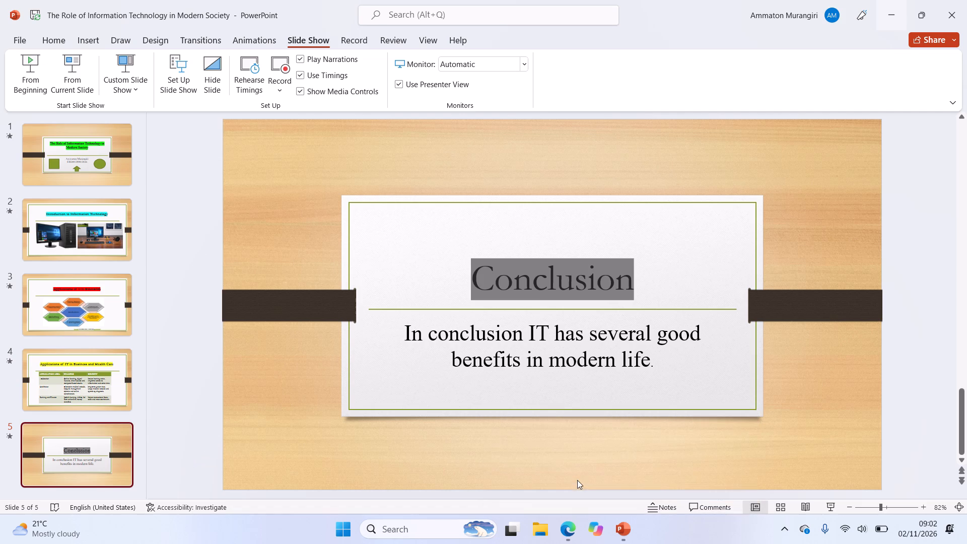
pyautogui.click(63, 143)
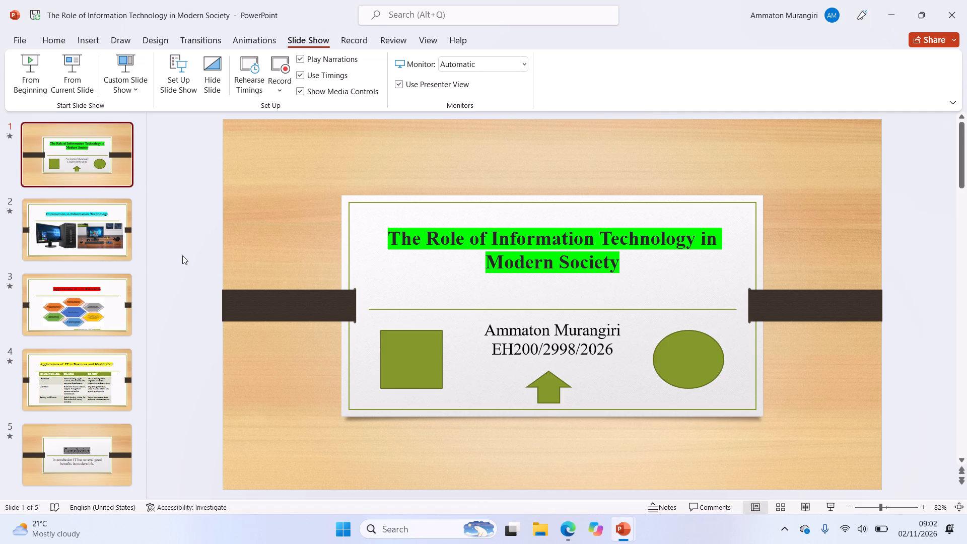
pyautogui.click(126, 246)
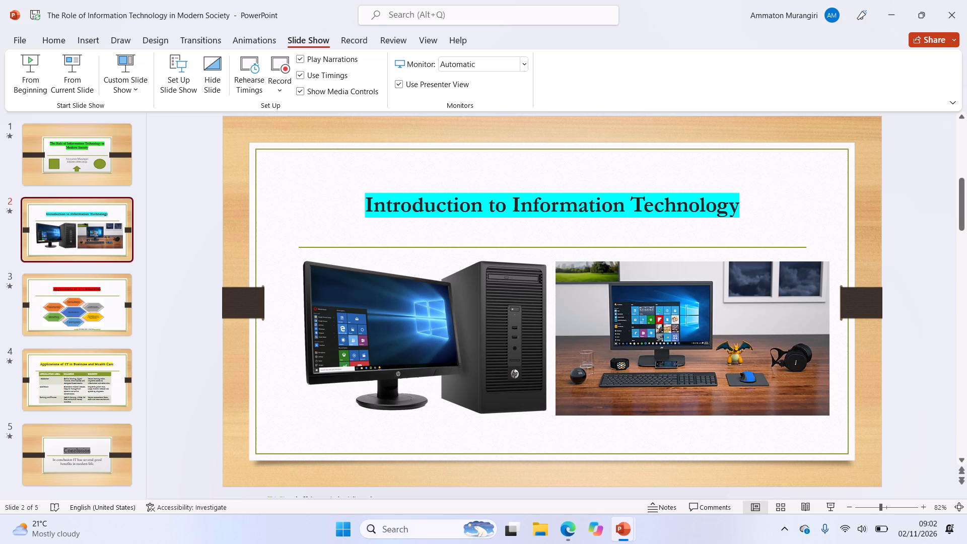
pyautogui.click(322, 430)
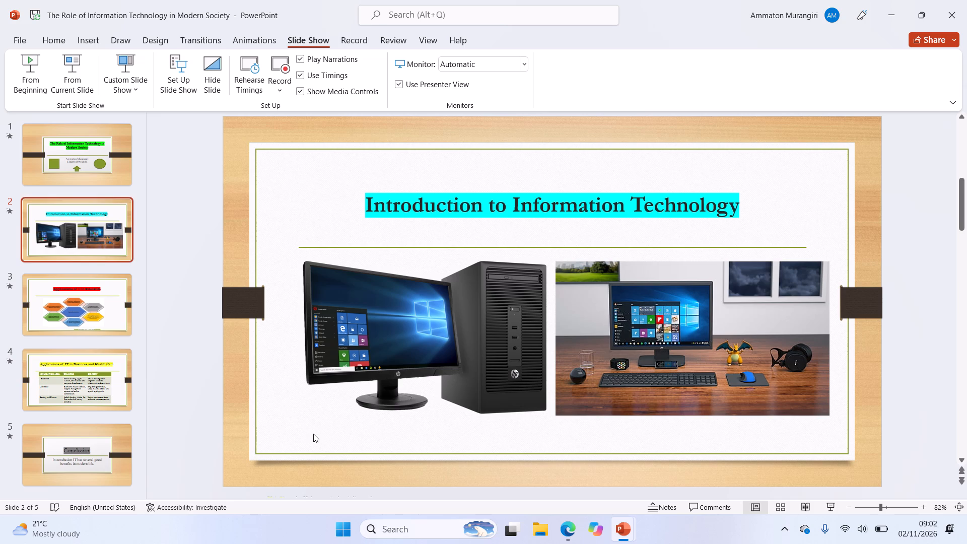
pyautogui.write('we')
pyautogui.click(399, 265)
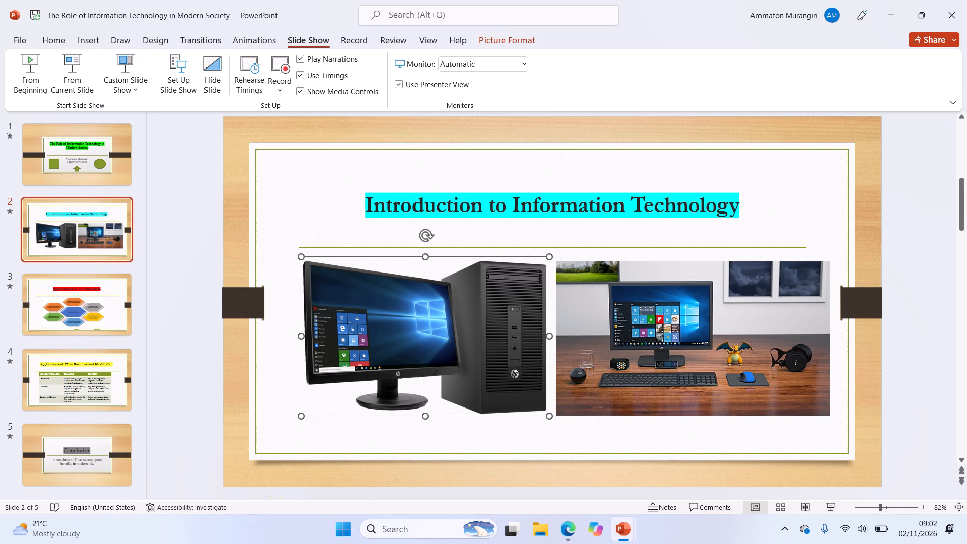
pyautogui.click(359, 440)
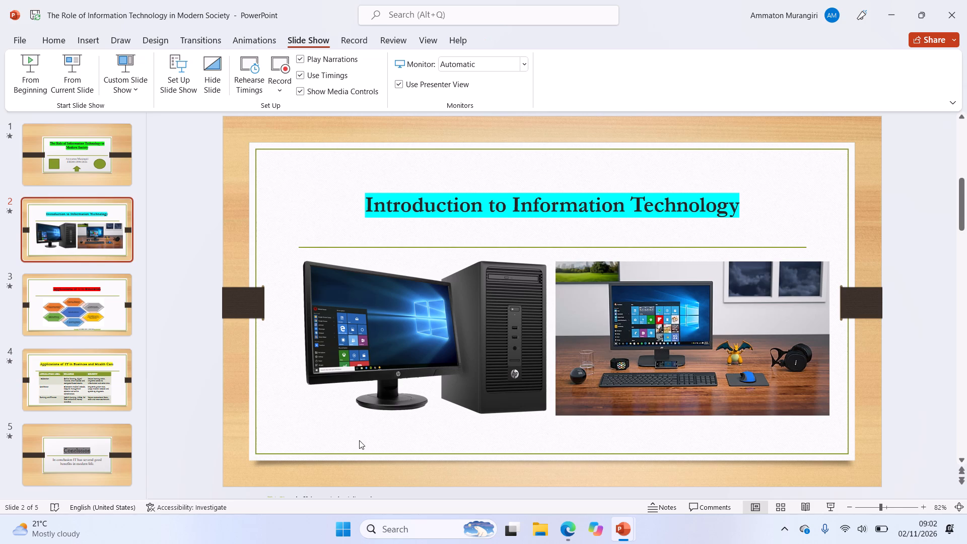
# Cut the hexagon Application diagram from slide 3, Applications of it in Education.
pyautogui.click(83, 313)
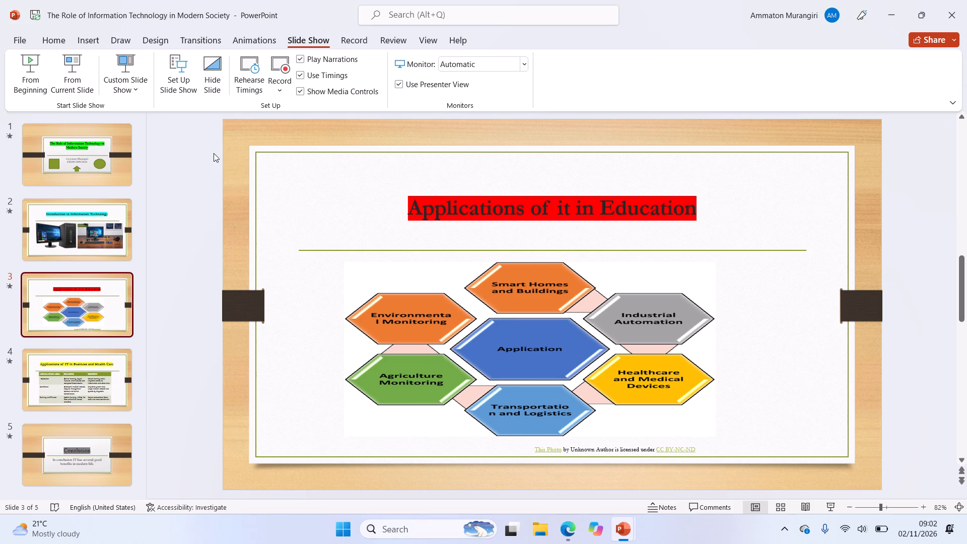
pyautogui.click(86, 37)
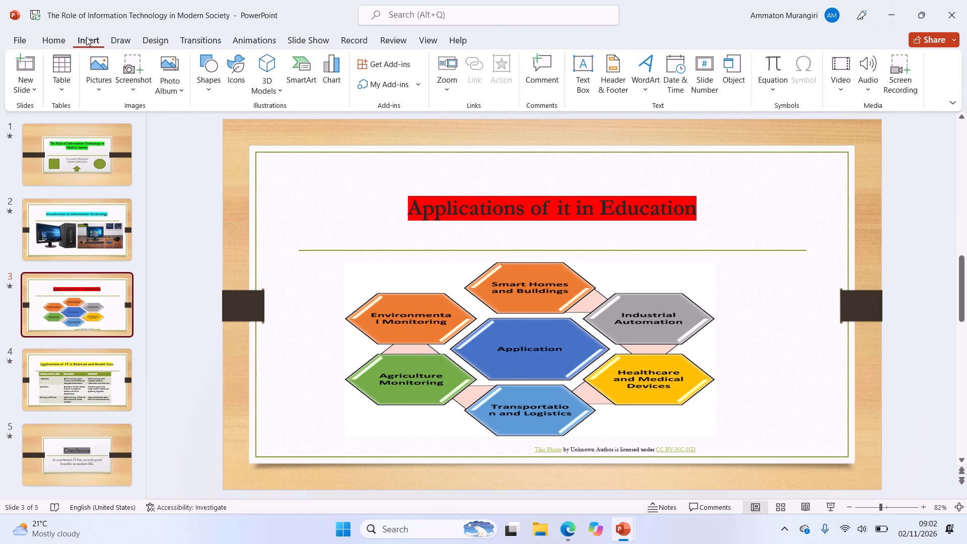
pyautogui.rightClick(424, 298)
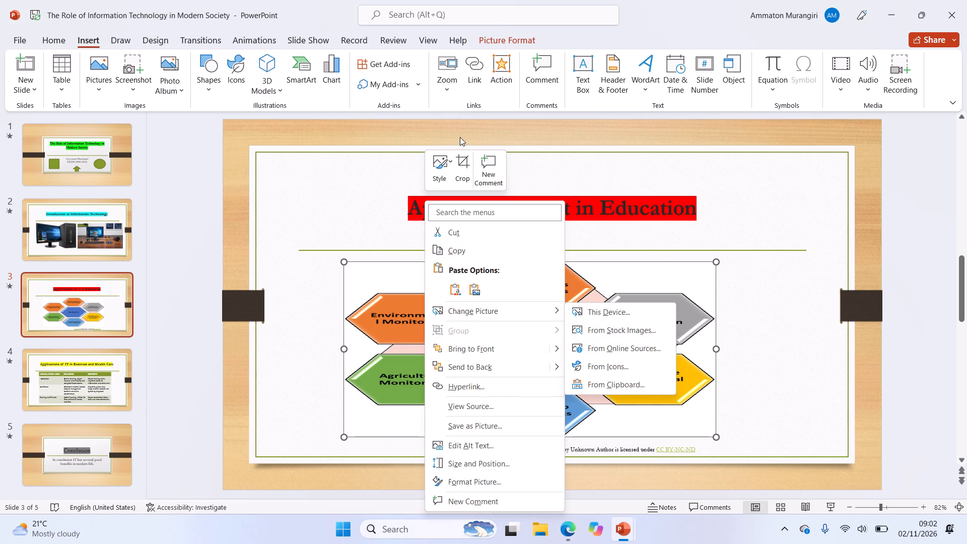
pyautogui.click(480, 233)
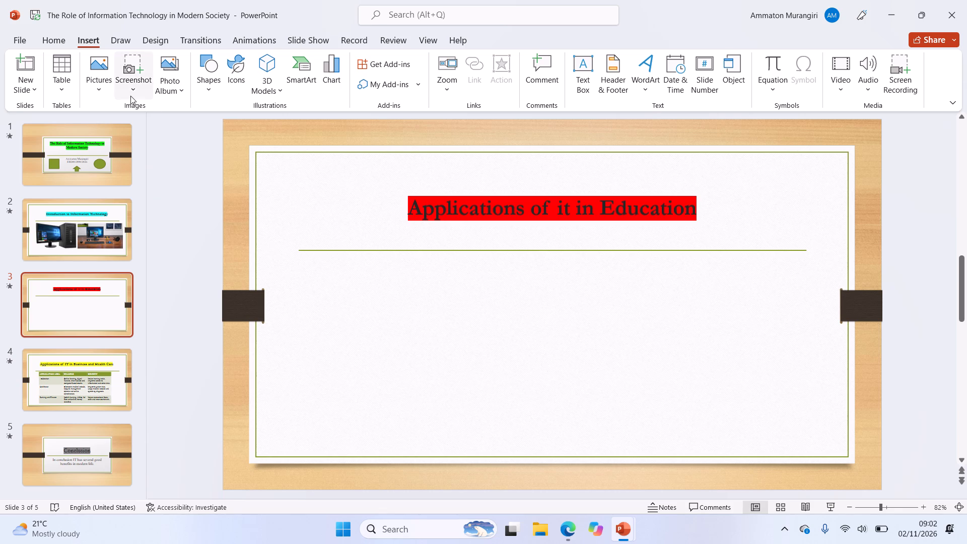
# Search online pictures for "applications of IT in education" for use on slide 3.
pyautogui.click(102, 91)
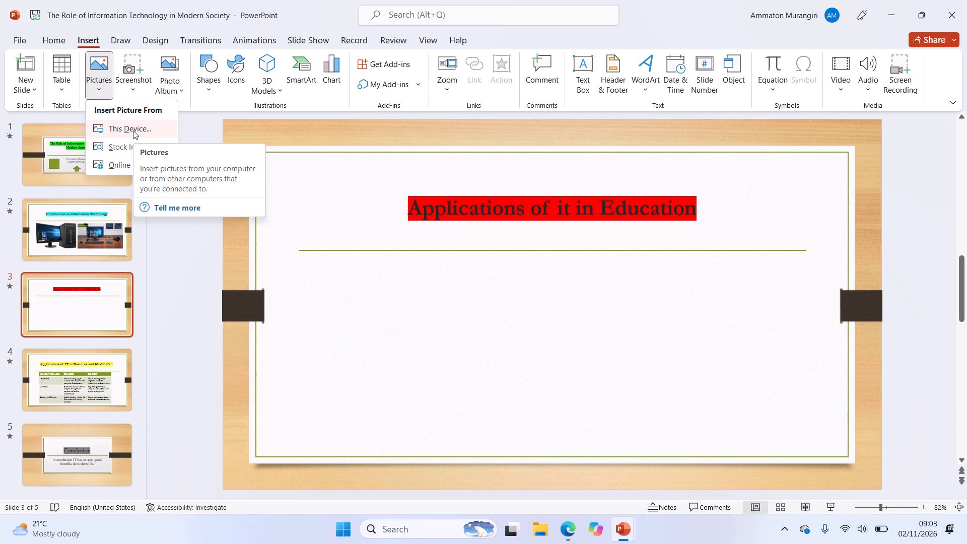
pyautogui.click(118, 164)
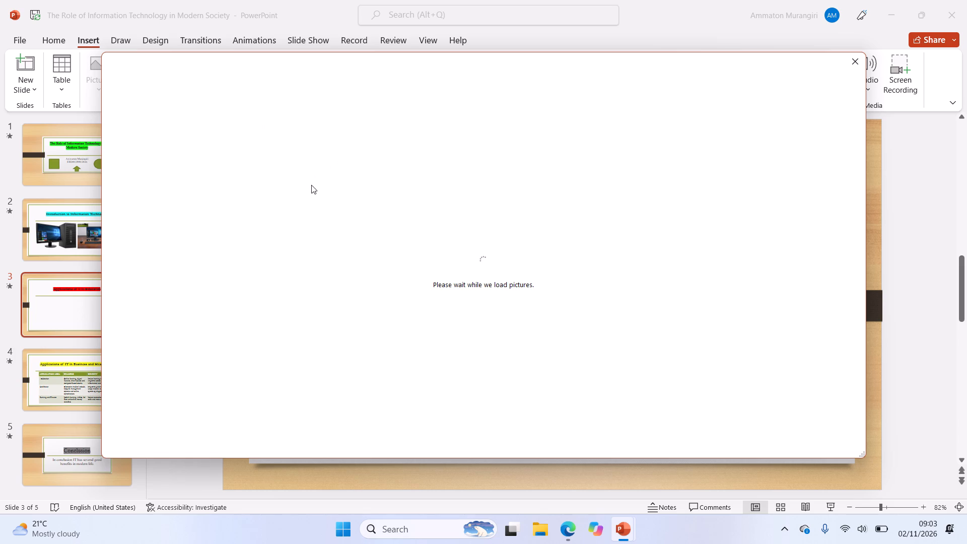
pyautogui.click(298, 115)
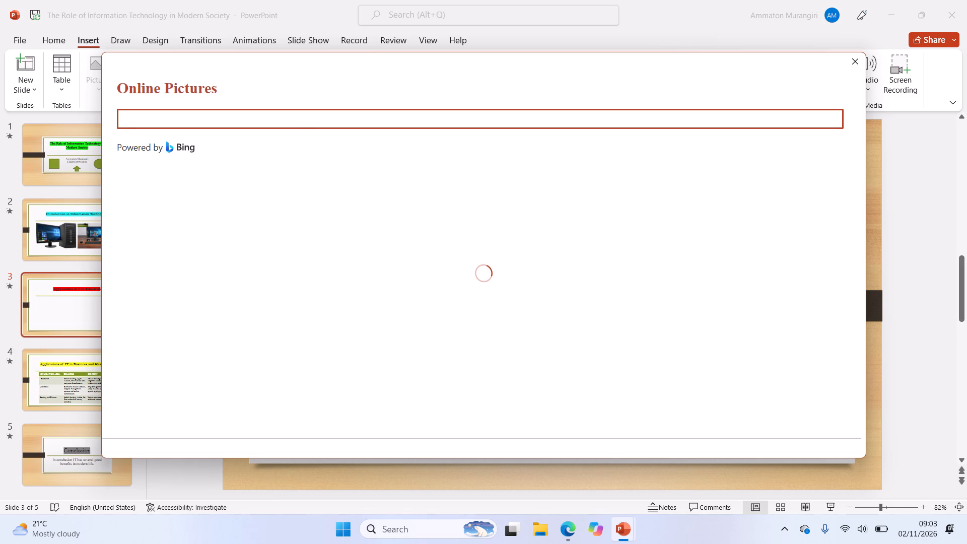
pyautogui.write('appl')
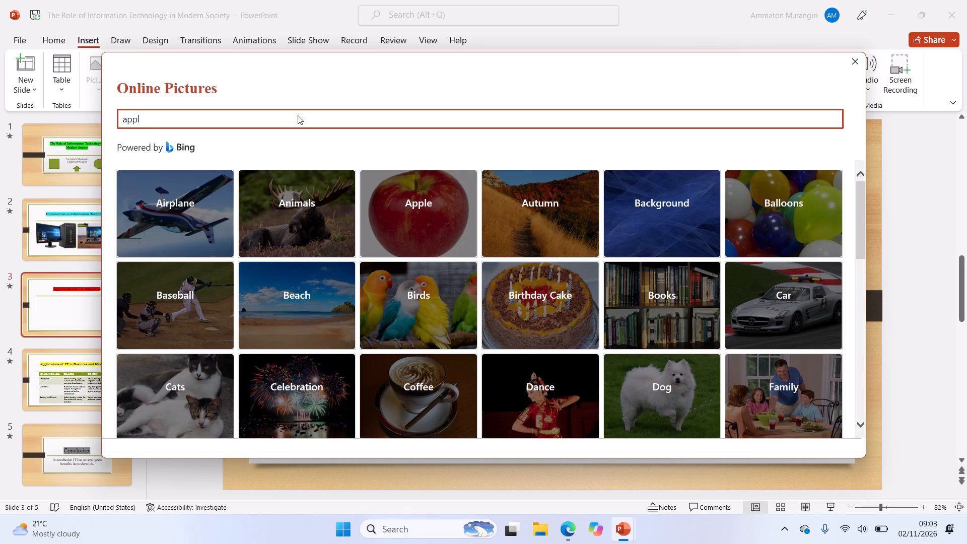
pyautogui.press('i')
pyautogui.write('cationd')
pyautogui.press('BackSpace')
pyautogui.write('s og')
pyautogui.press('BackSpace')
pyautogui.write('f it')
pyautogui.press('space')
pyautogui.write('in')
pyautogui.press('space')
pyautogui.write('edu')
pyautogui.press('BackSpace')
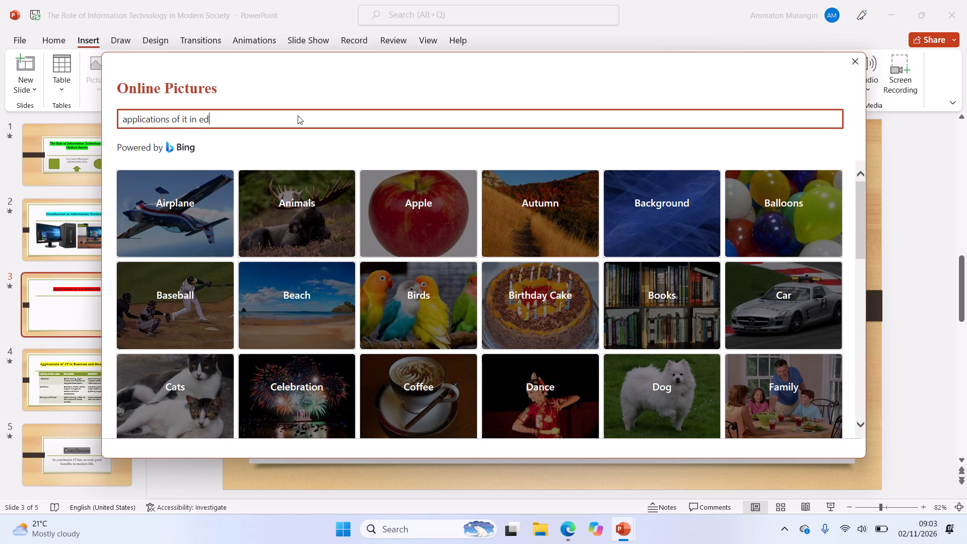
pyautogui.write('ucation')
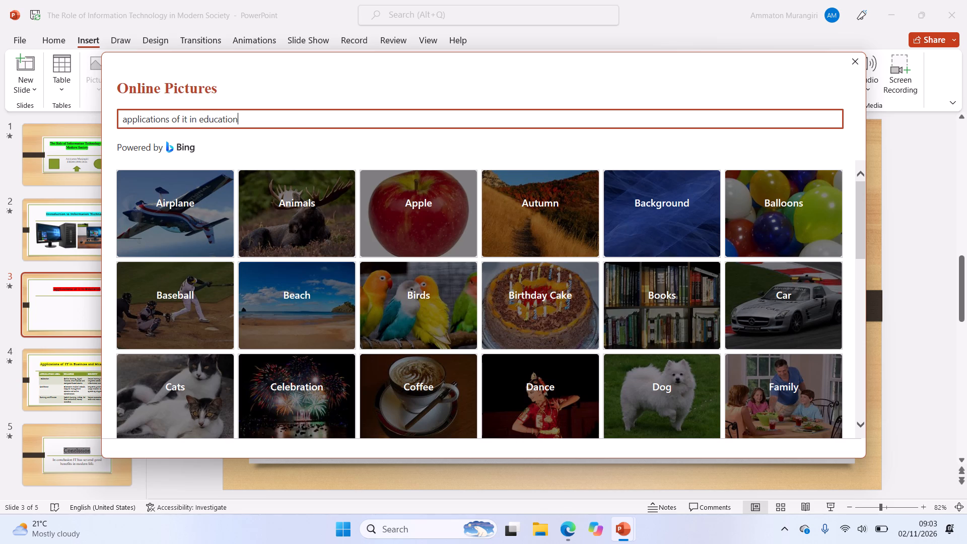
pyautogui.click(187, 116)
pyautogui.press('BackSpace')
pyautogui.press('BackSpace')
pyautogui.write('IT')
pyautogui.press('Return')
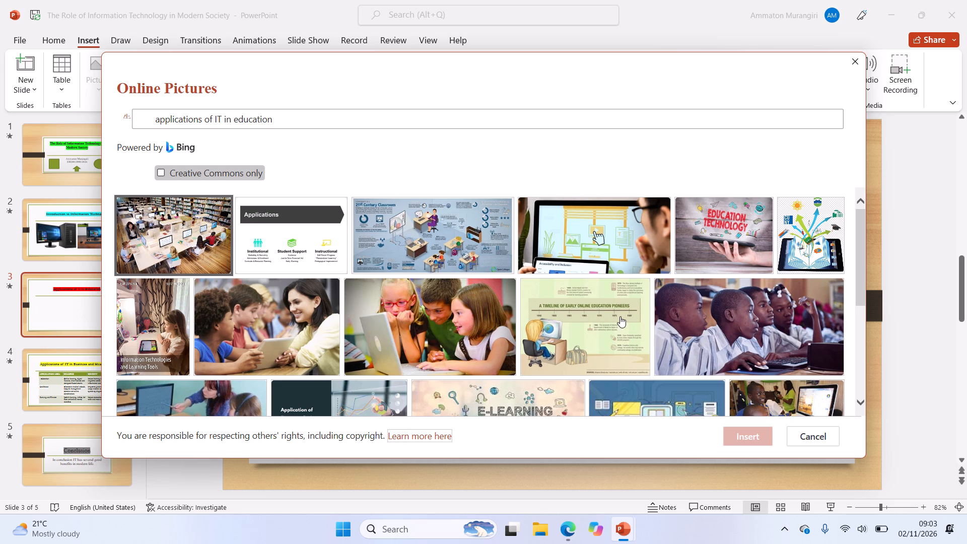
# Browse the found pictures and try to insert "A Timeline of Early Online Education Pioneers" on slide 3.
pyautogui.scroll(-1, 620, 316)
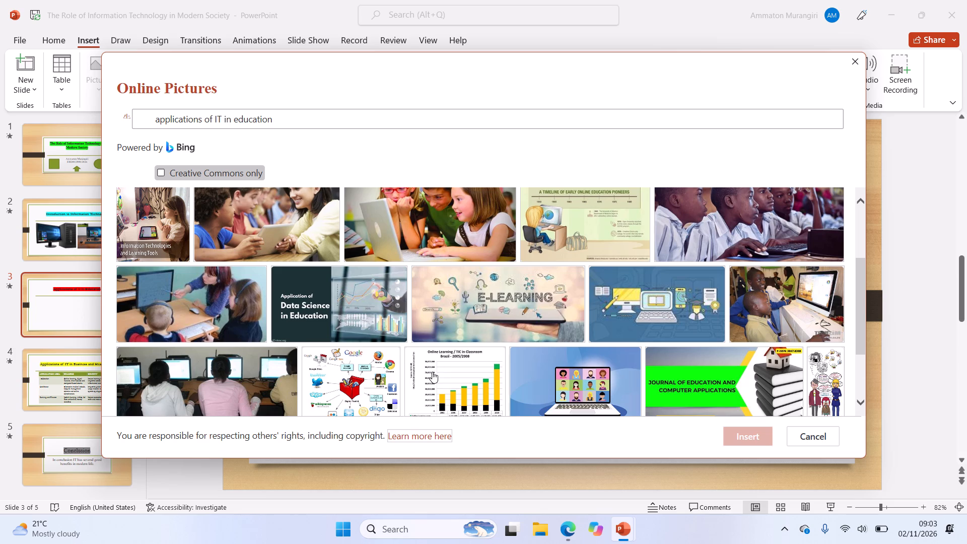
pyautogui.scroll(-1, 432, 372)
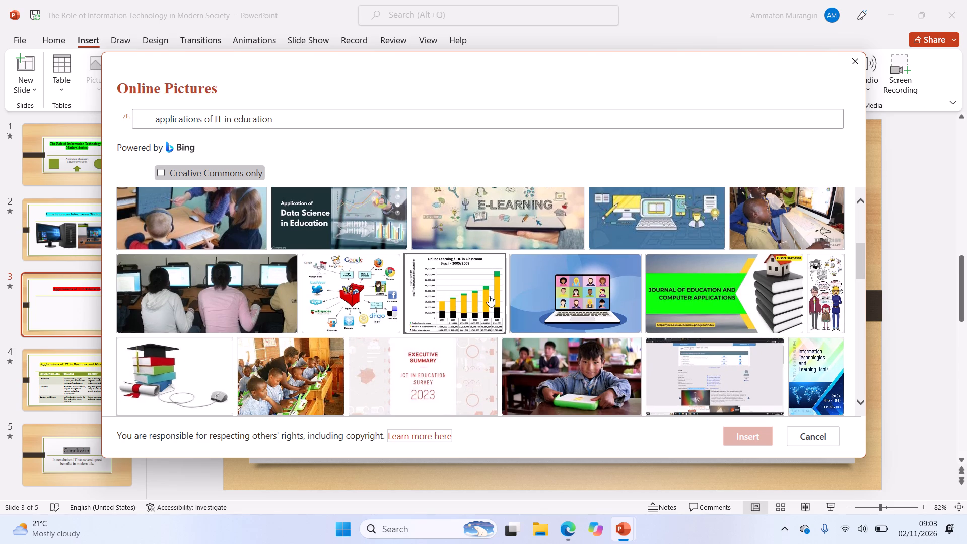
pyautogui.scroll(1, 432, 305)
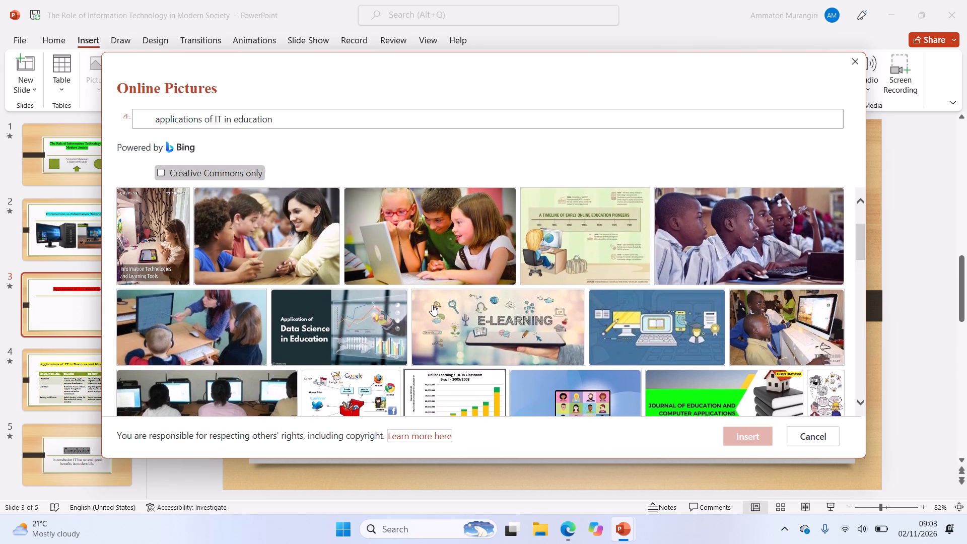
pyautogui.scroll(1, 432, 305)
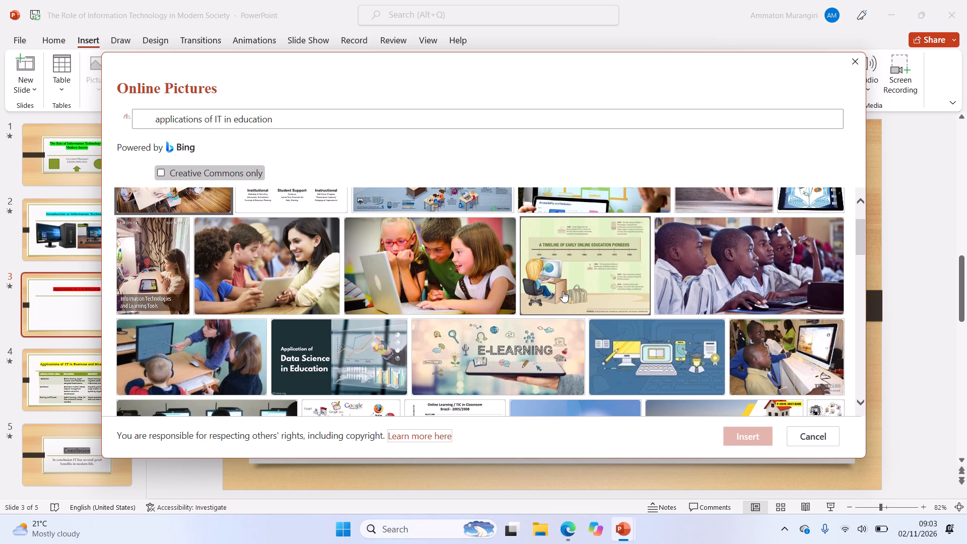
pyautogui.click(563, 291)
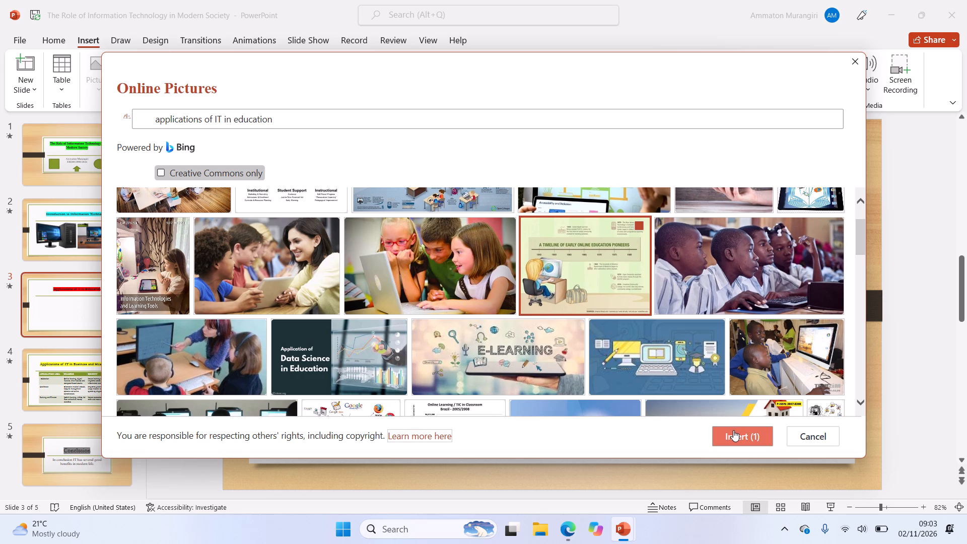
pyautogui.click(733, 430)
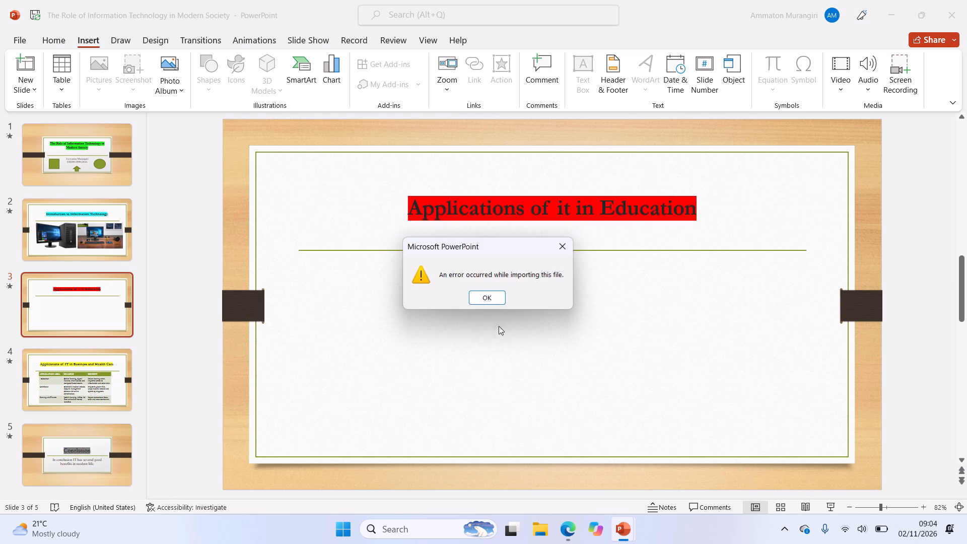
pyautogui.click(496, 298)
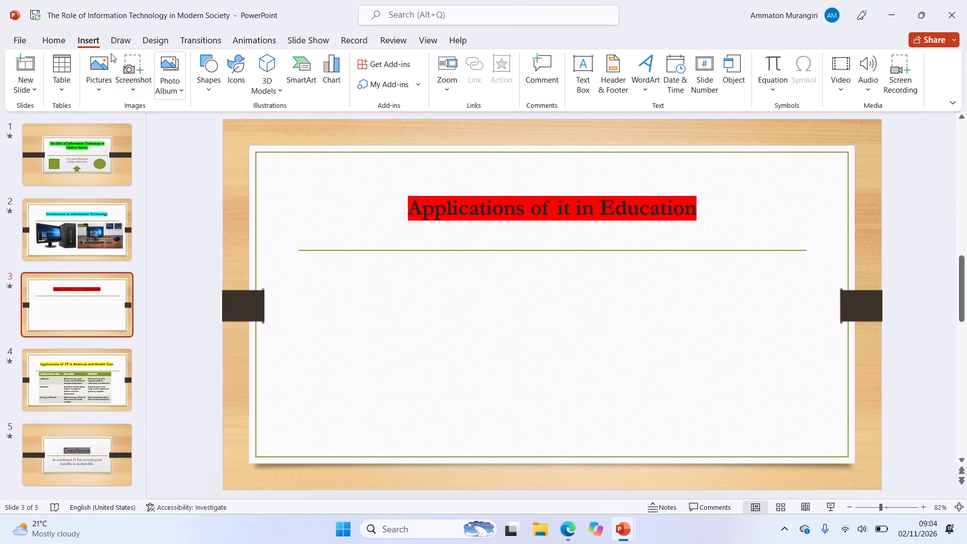
# Search online pictures for "Applications of IT in education" and insert the Education Technology tablet picture on slide 3.
pyautogui.click(101, 91)
pyautogui.click(119, 161)
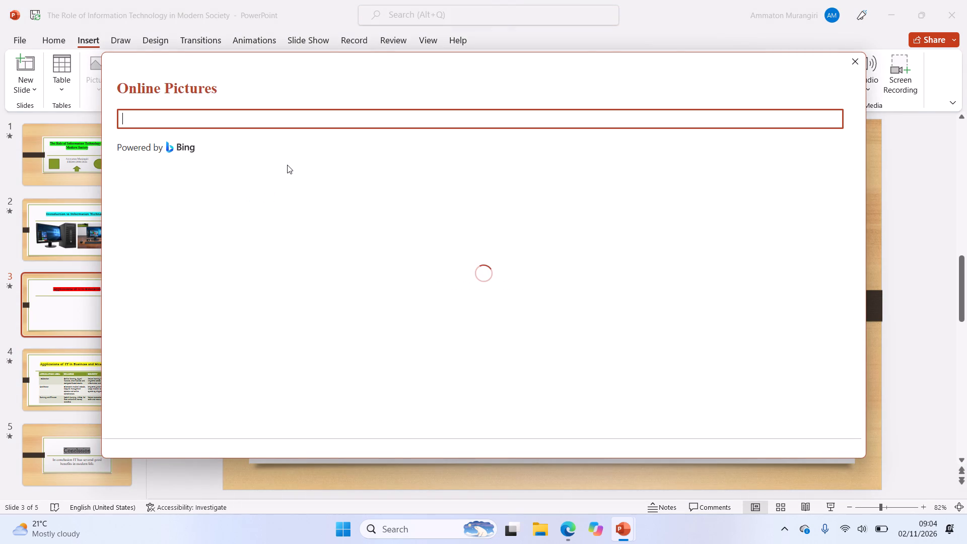
pyautogui.click(291, 112)
pyautogui.press('a')
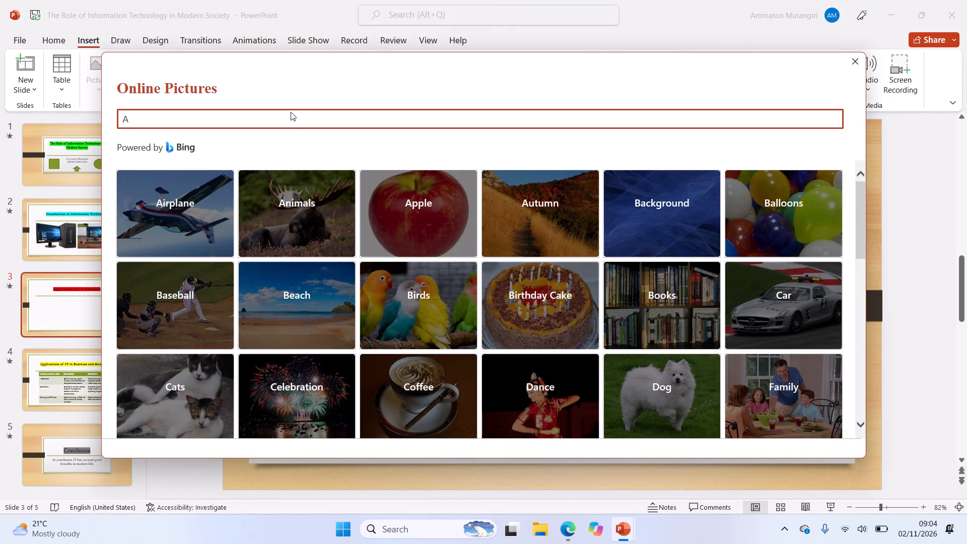
pyautogui.write('pplicatio')
pyautogui.write('ns in')
pyautogui.press('space')
pyautogui.press('BackSpace')
pyautogui.press('BackSpace')
pyautogui.press('BackSpace')
pyautogui.write('of')
pyautogui.press('space')
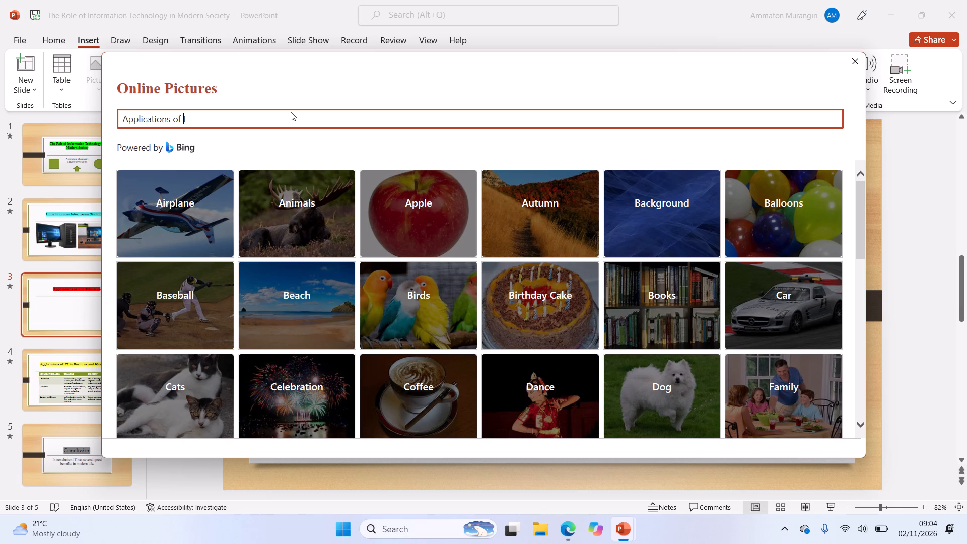
pyautogui.write('in education')
pyautogui.press('Return')
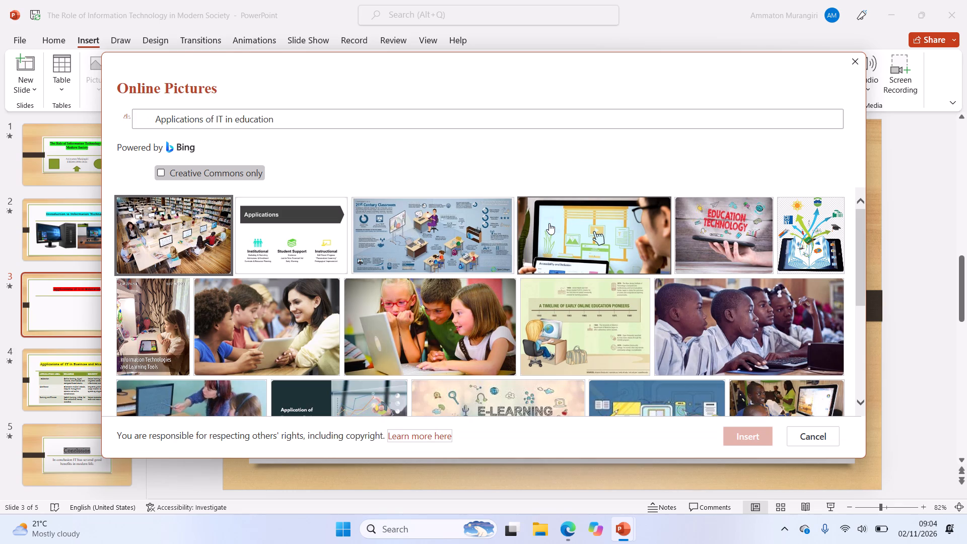
pyautogui.click(734, 245)
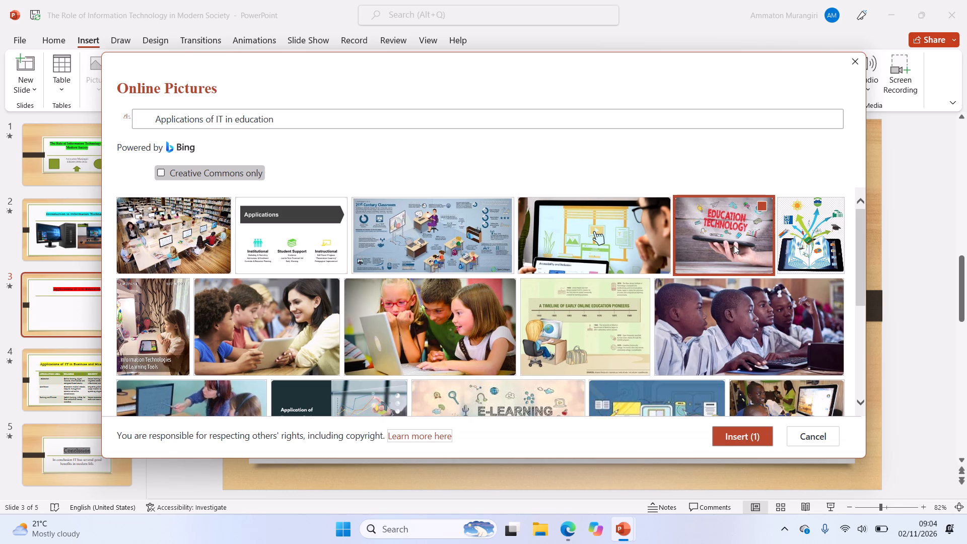
pyautogui.click(740, 431)
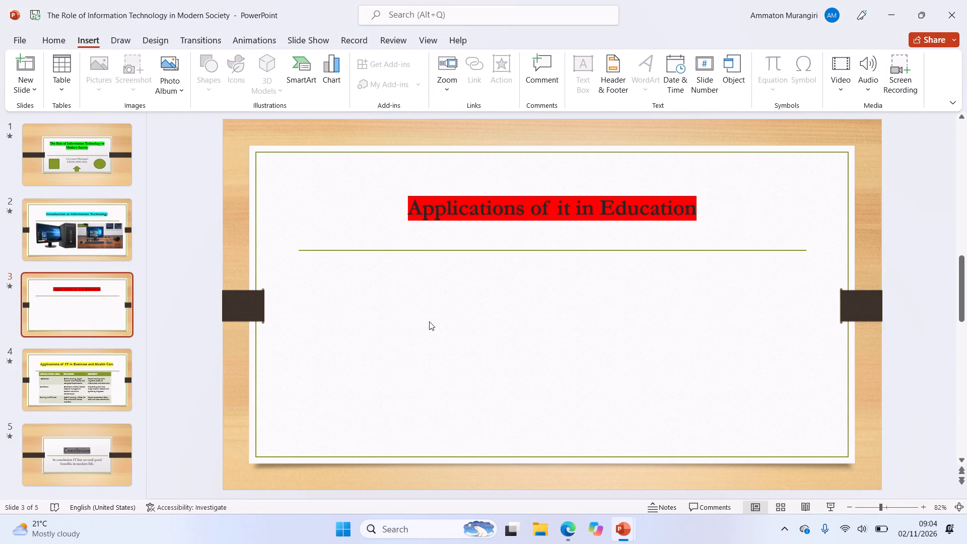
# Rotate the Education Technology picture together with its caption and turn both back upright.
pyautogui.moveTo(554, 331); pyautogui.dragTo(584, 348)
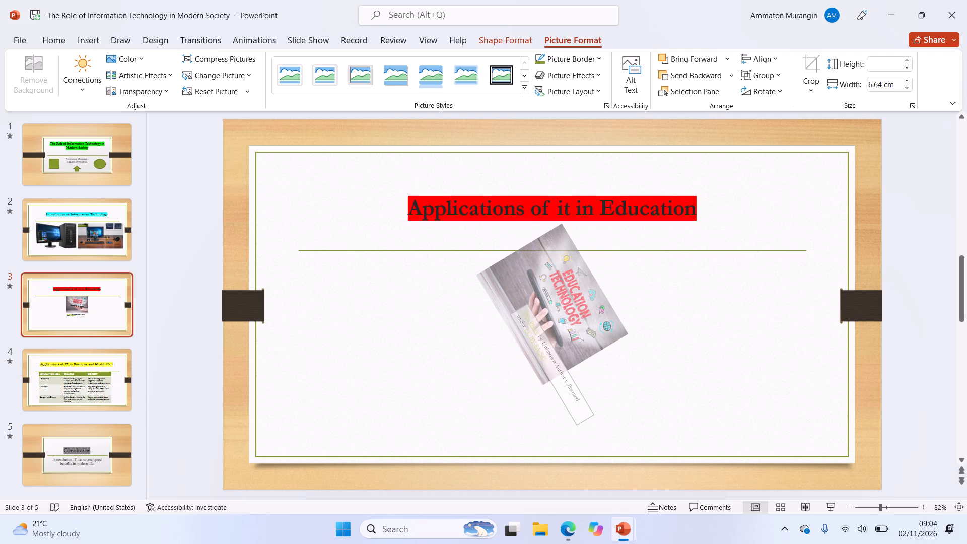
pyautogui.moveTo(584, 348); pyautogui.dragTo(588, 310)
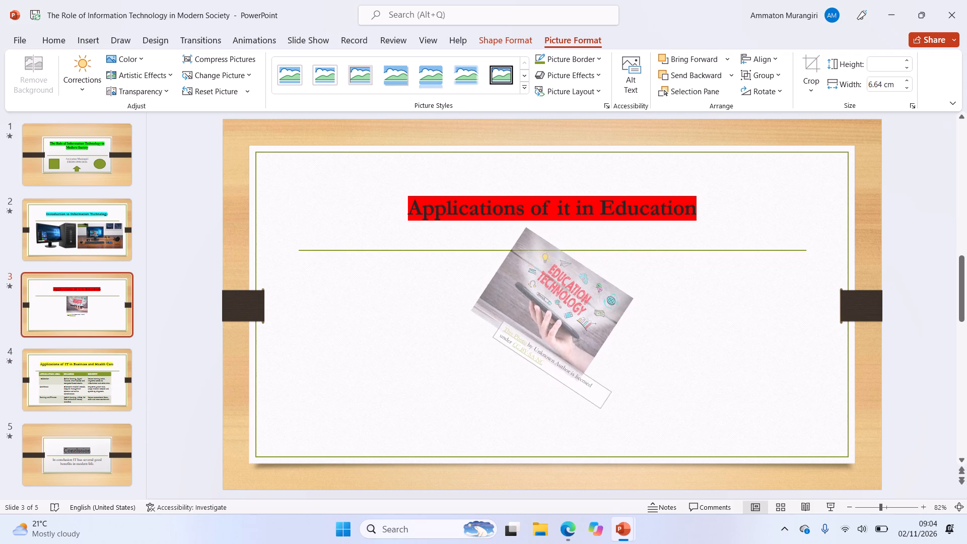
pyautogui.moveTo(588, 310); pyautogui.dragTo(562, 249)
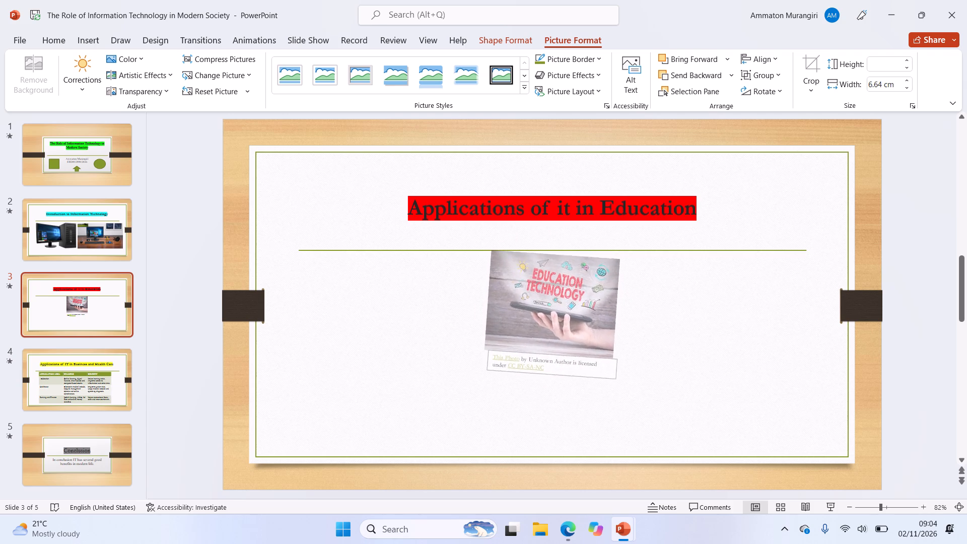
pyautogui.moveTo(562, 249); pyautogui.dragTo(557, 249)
# Move the Education Technology picture and its caption to the left half of slide 3, just below the title line.
pyautogui.moveTo(492, 309); pyautogui.dragTo(355, 321)
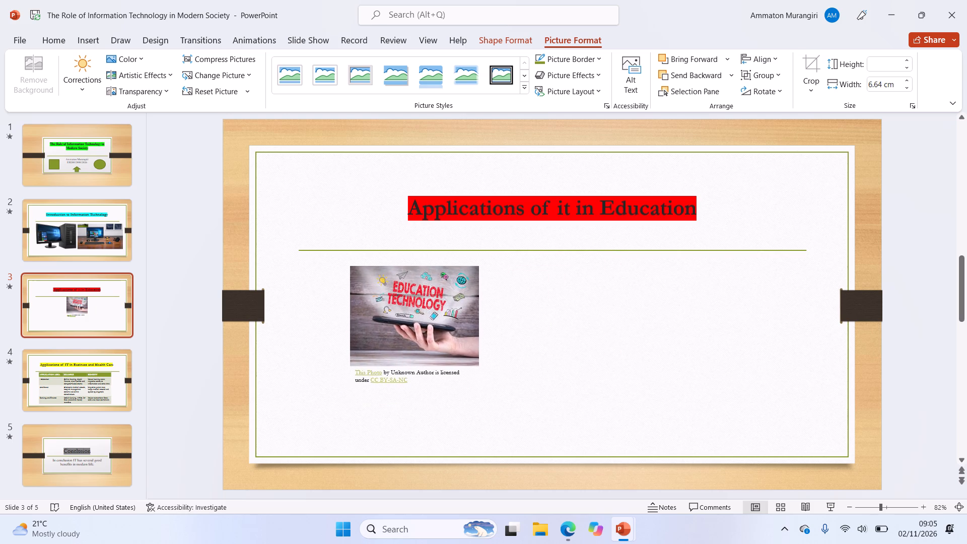
pyautogui.moveTo(355, 321); pyautogui.dragTo(362, 327)
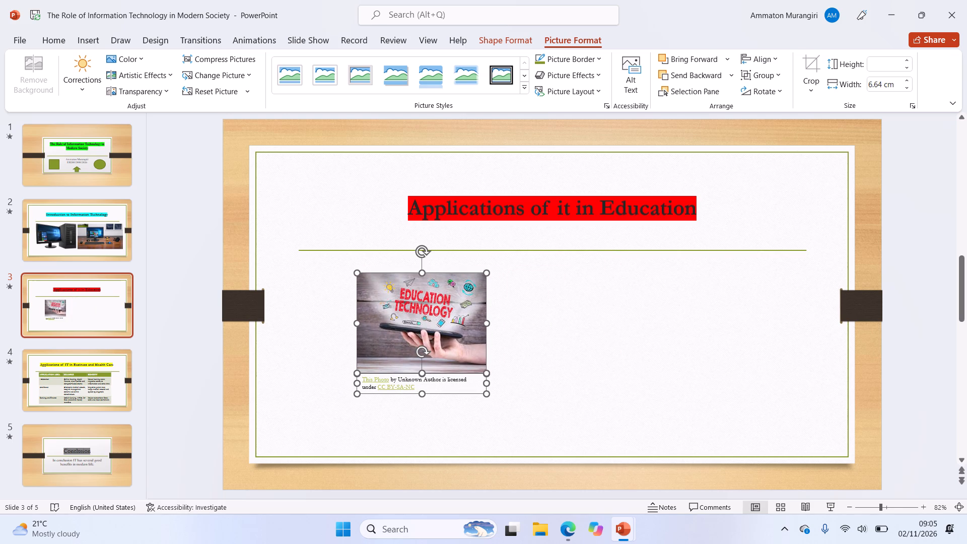
# Stretch the Education Technology picture and its caption on slide 3 to about 21.95 cm wide and adjust their height.
pyautogui.moveTo(487, 323); pyautogui.dragTo(731, 346)
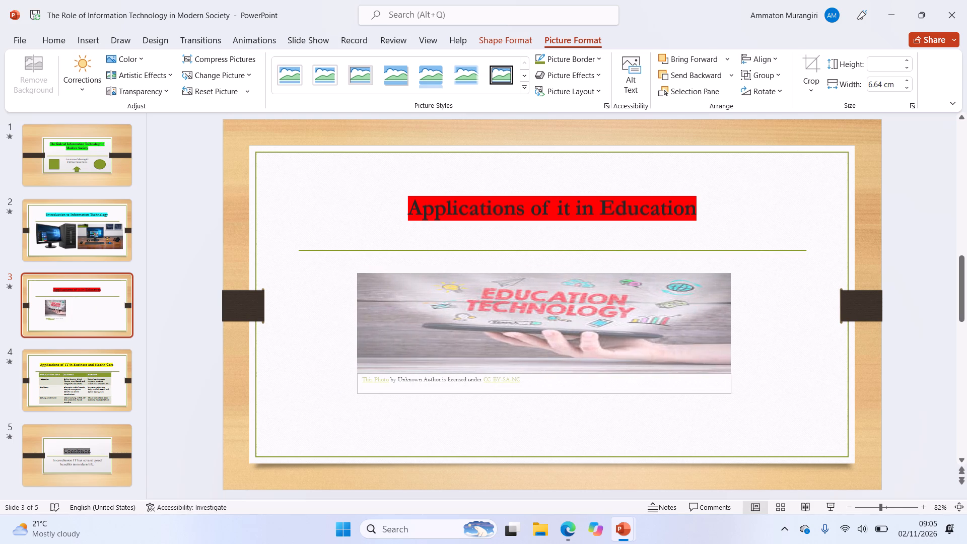
pyautogui.moveTo(731, 346); pyautogui.dragTo(784, 384)
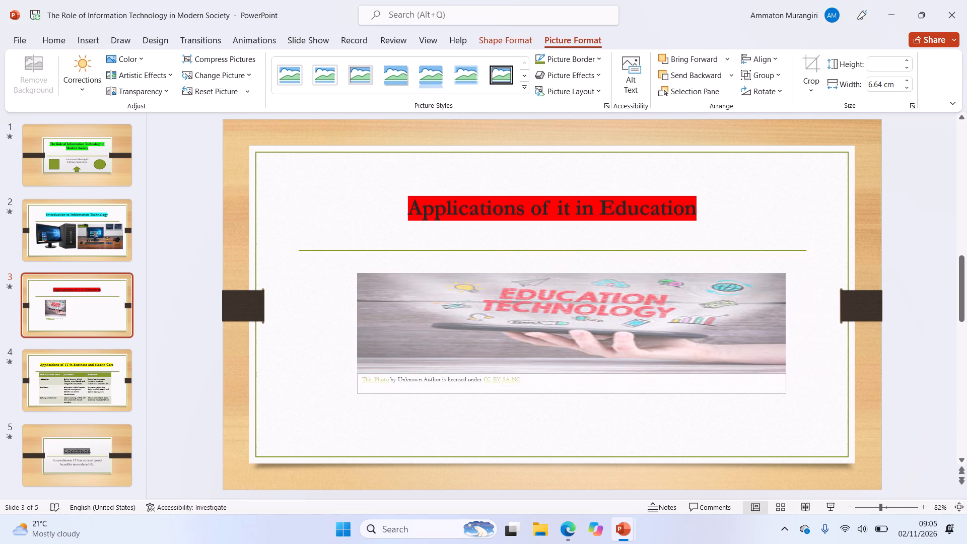
pyautogui.moveTo(784, 384); pyautogui.dragTo(784, 385)
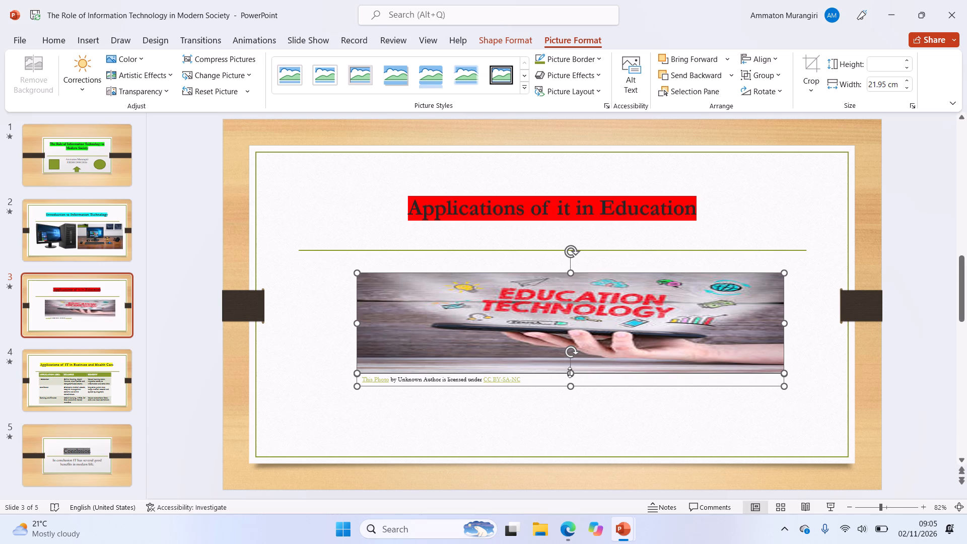
pyautogui.click(570, 373)
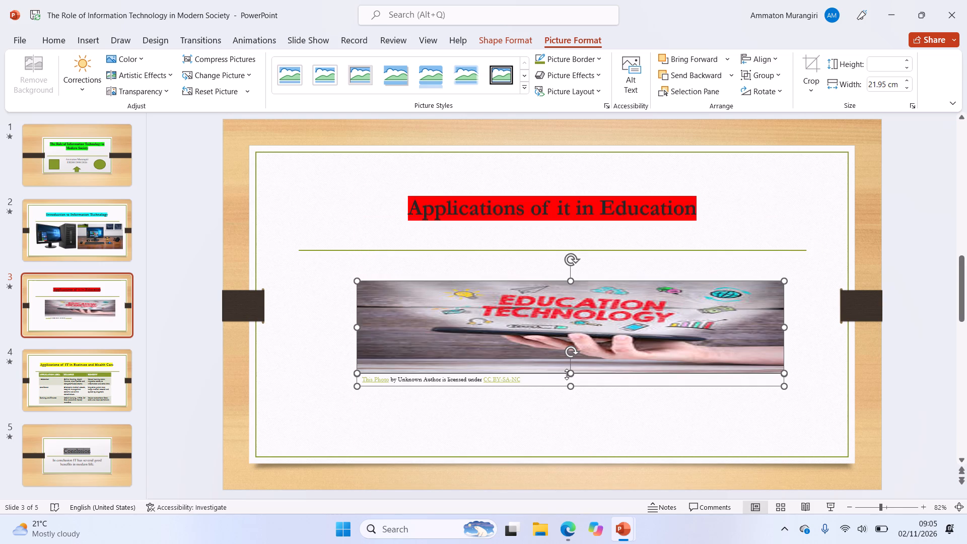
pyautogui.moveTo(573, 374); pyautogui.dragTo(573, 383)
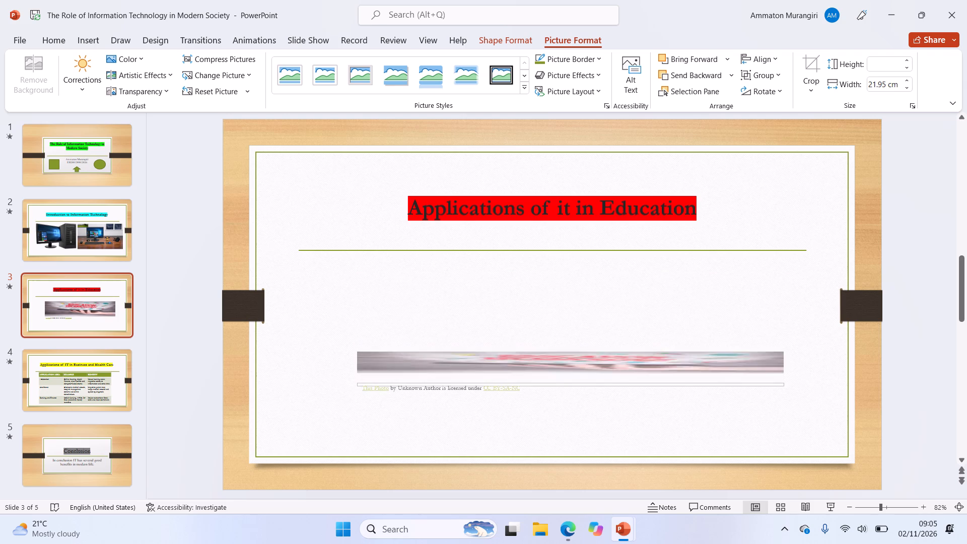
pyautogui.moveTo(573, 383); pyautogui.dragTo(565, 367)
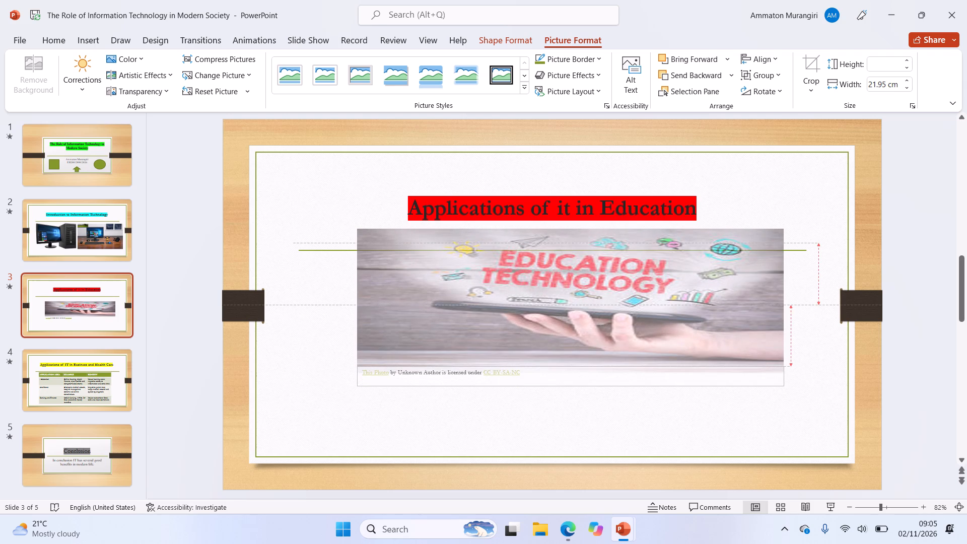
pyautogui.moveTo(565, 367); pyautogui.dragTo(564, 373)
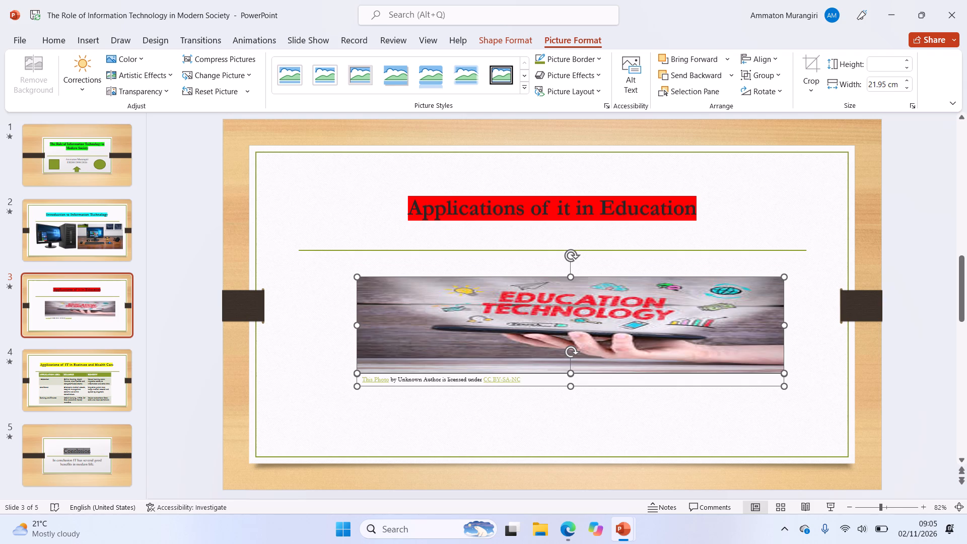
pyautogui.click(462, 405)
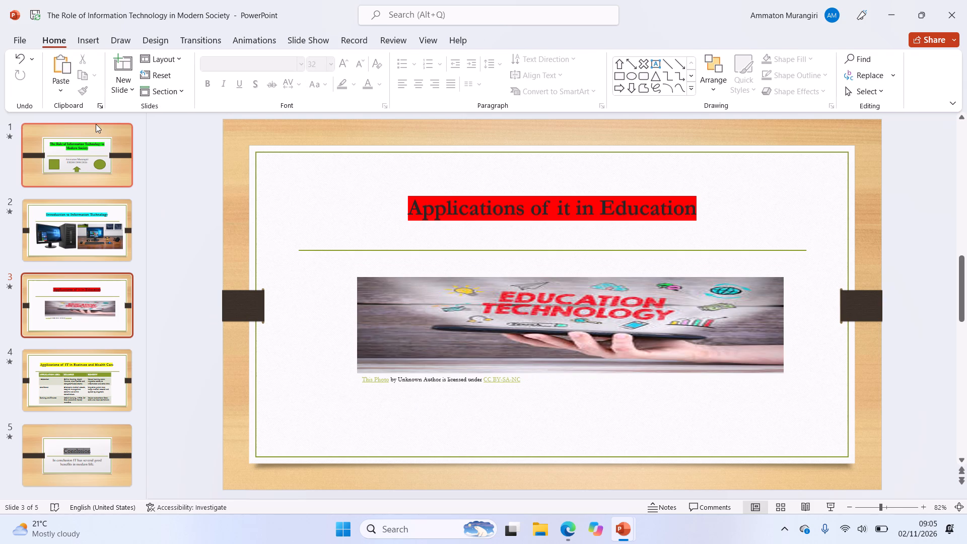
# Close the presentation, saving the changes.
pyautogui.click(23, 44)
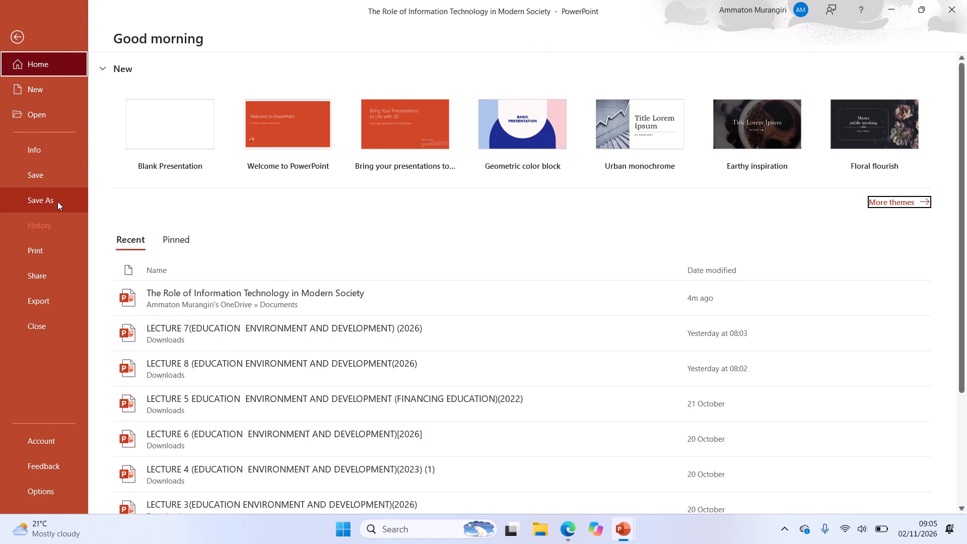
pyautogui.click(939, 7)
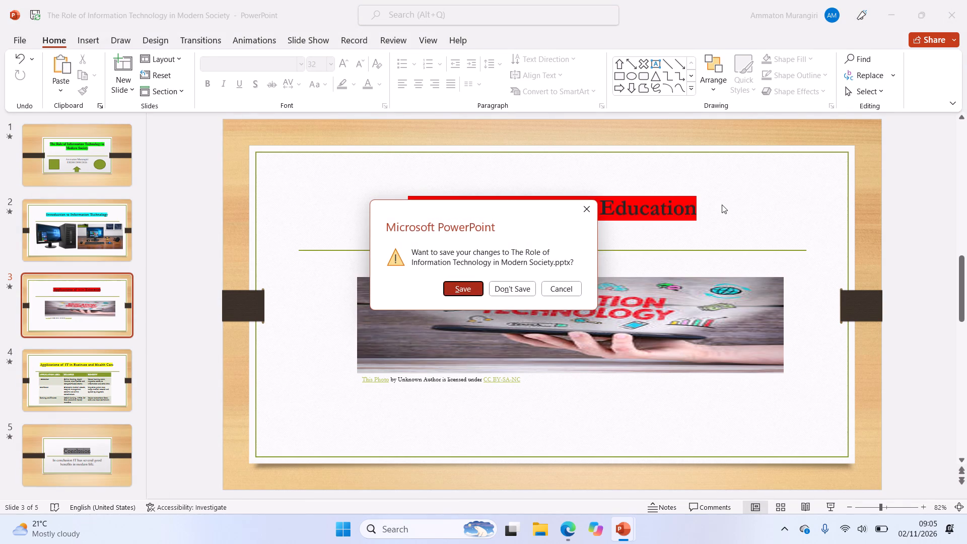
pyautogui.click(474, 285)
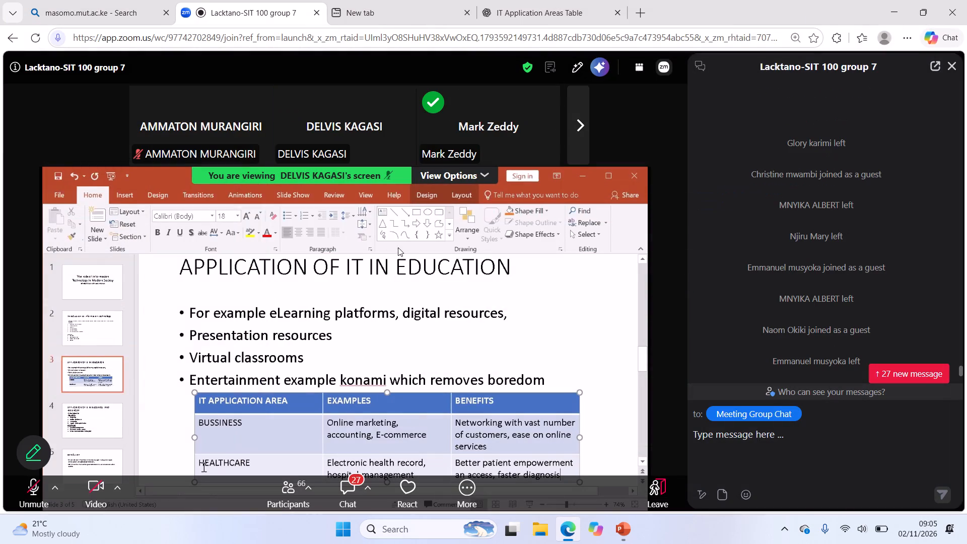
# Reopen the presentation The Role of Information Technology in Modern Society and go through slide 3 to slide 4.
pyautogui.click(623, 532)
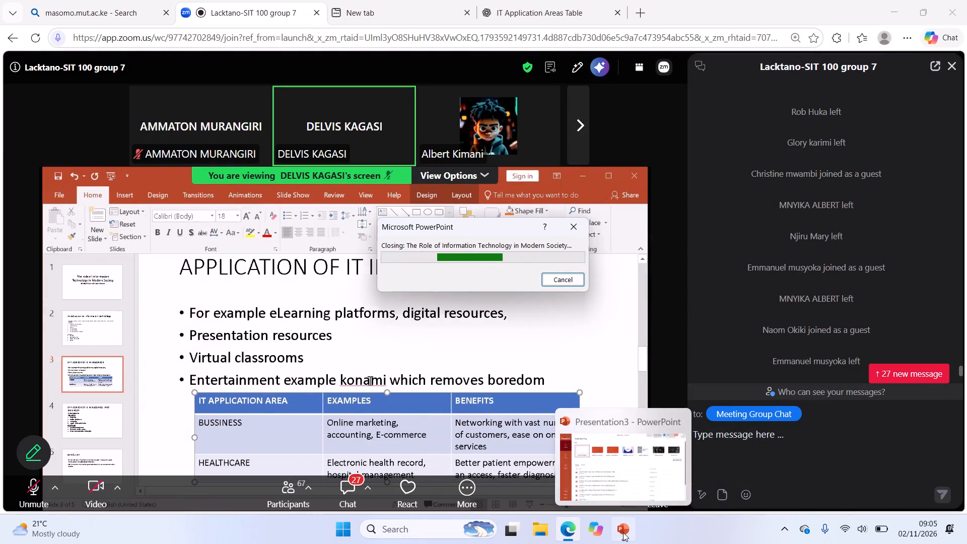
pyautogui.click(291, 287)
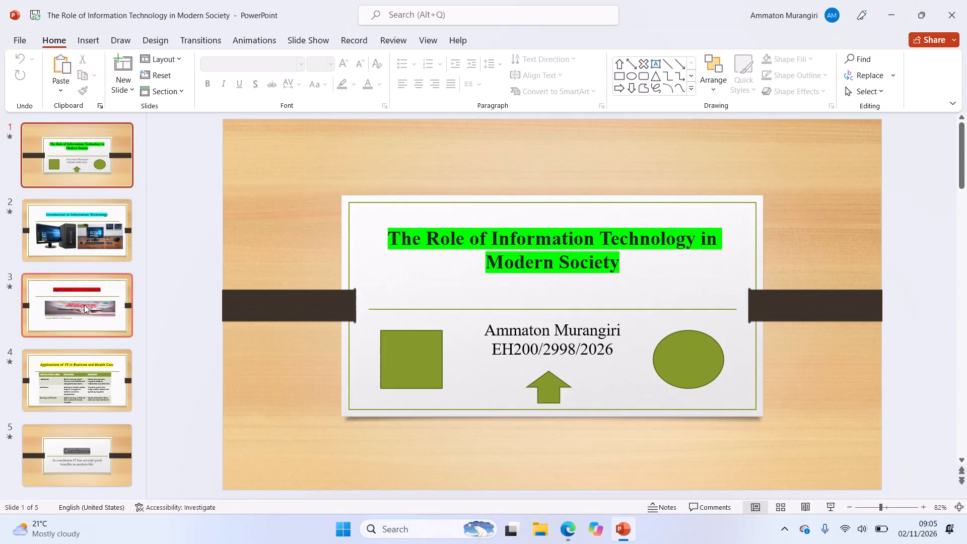
pyautogui.click(84, 305)
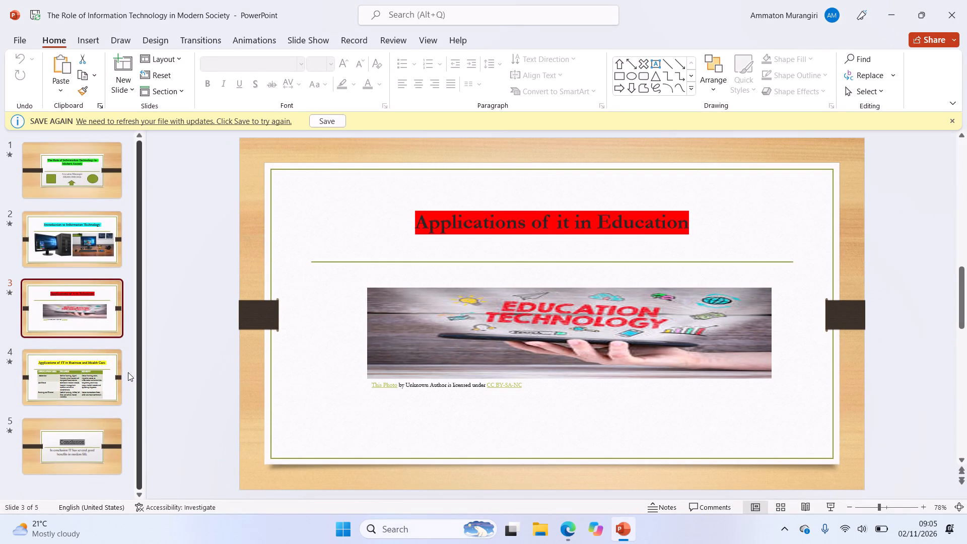
pyautogui.click(81, 389)
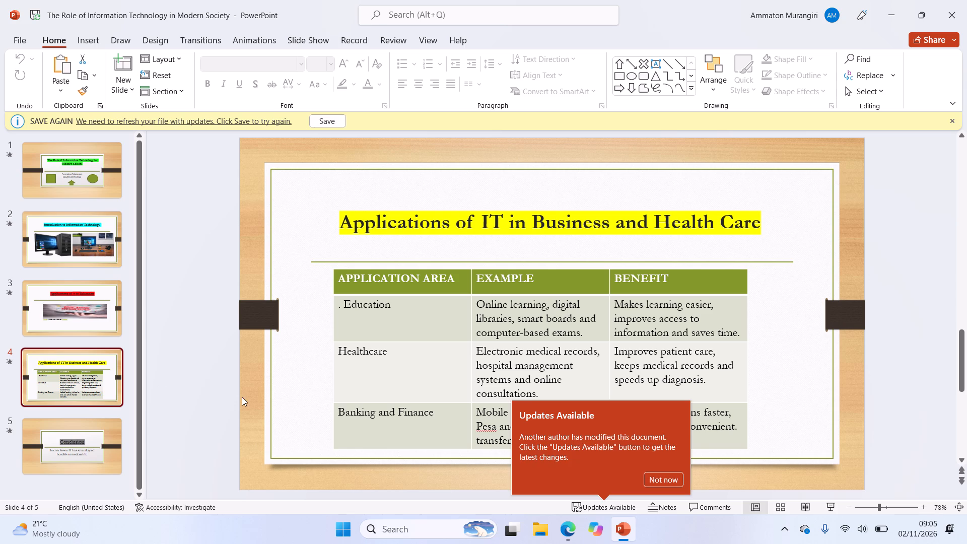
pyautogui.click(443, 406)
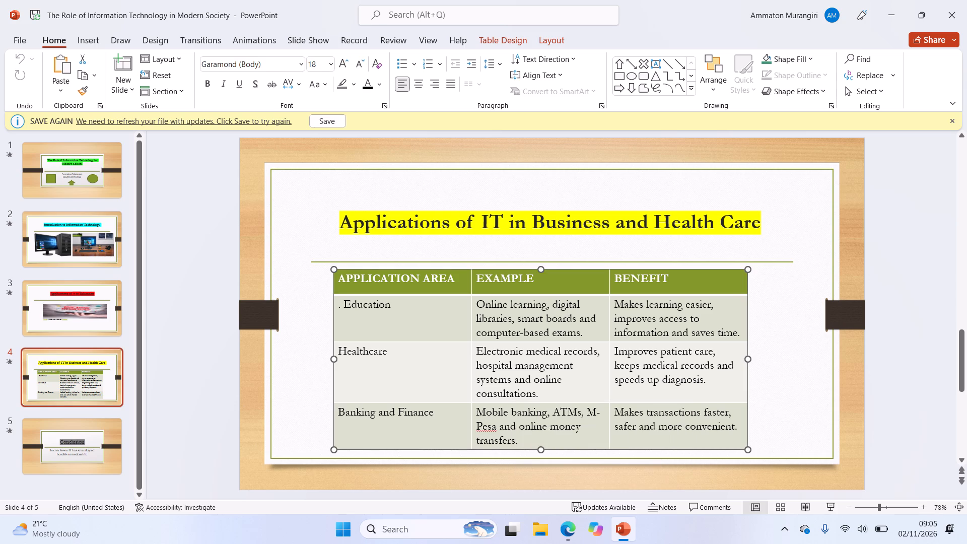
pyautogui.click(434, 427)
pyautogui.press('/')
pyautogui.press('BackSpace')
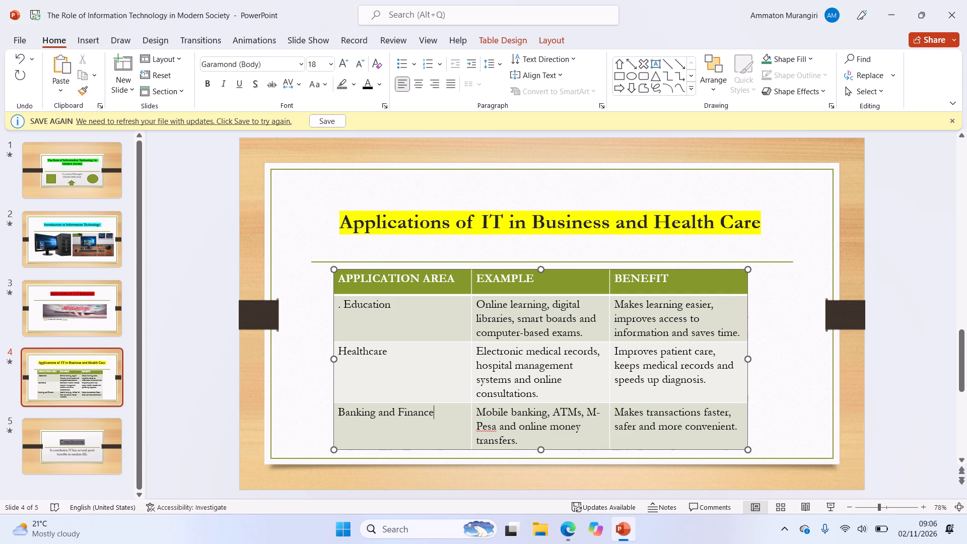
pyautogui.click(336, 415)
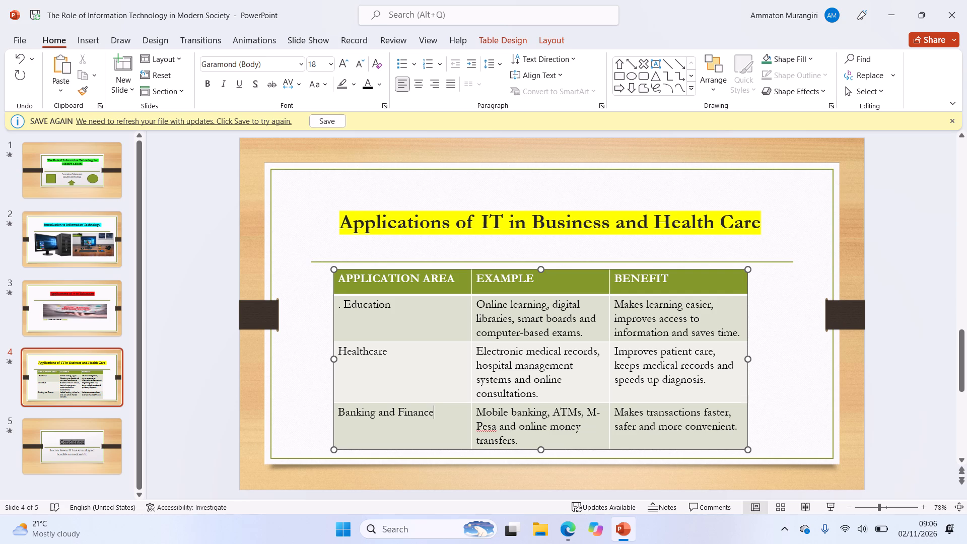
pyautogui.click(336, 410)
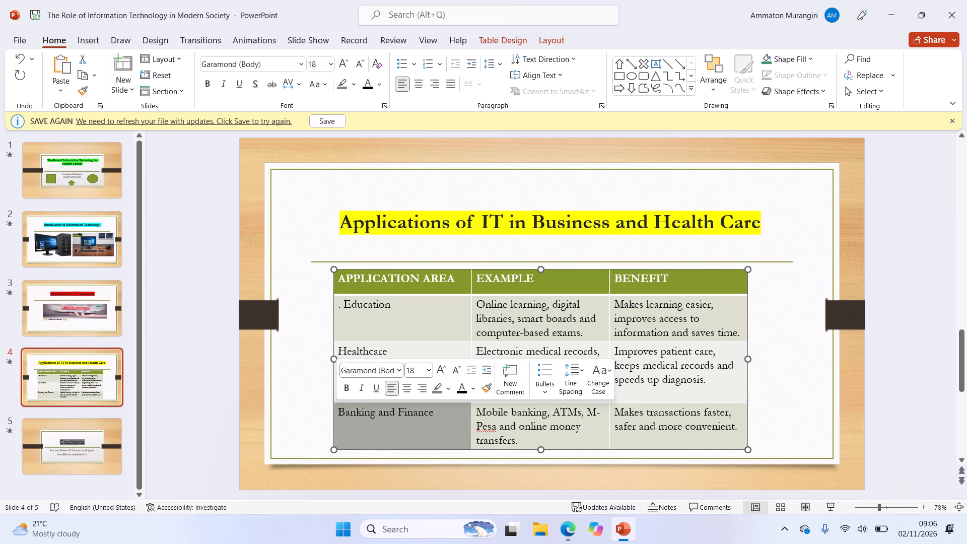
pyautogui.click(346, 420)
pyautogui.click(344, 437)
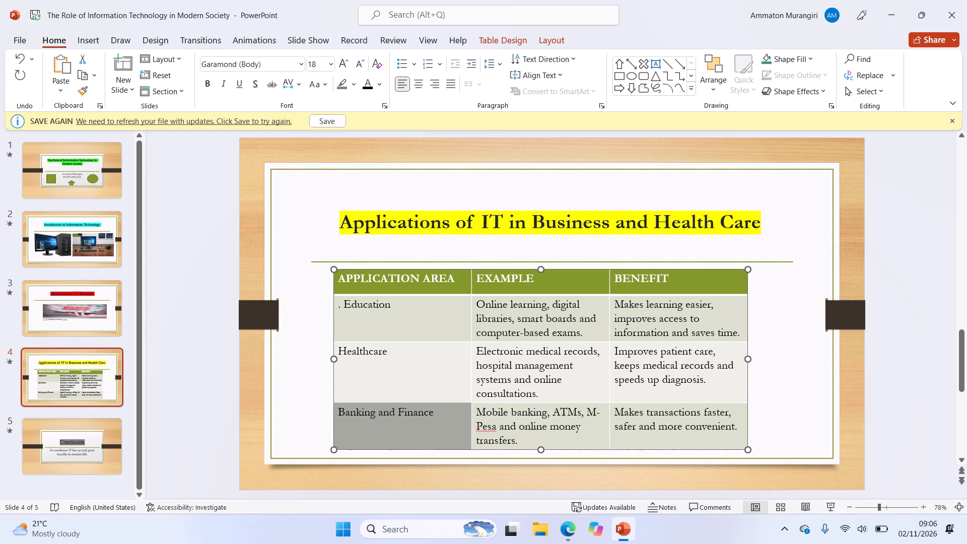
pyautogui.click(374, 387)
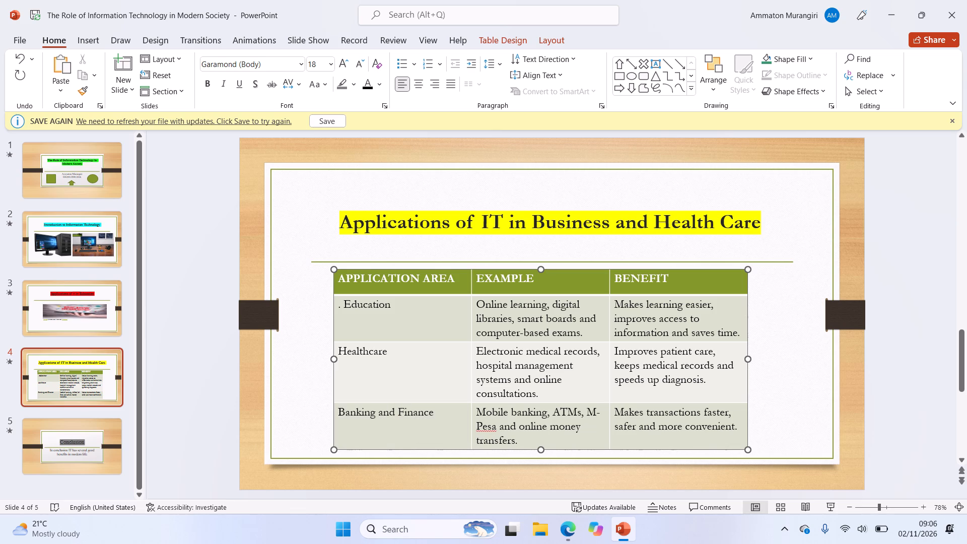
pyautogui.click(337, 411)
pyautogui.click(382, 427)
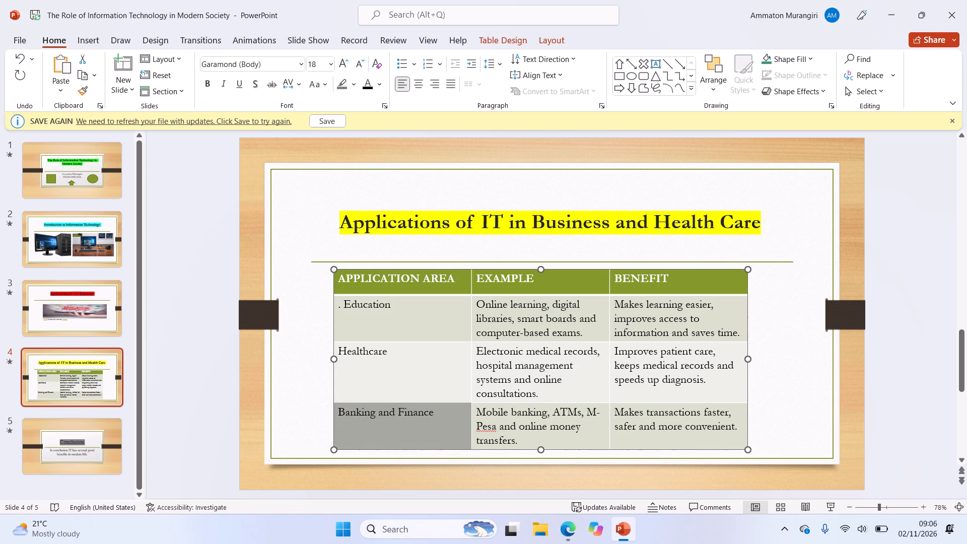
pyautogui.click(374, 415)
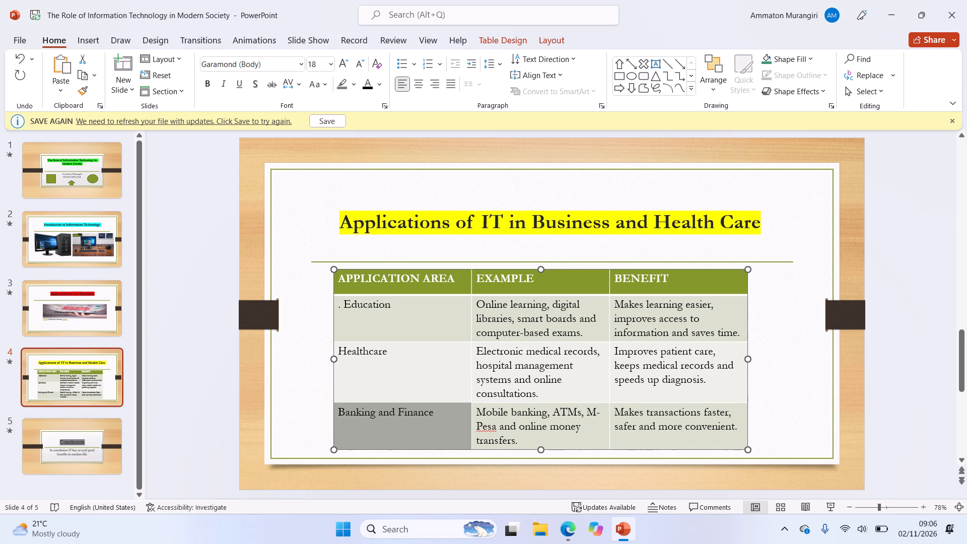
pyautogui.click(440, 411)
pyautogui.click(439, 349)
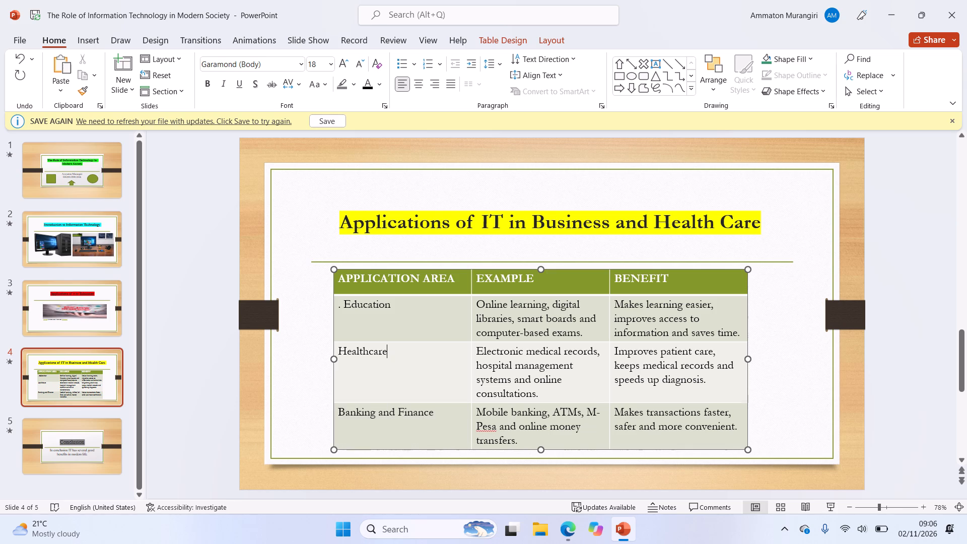
# Append "(Business)" and a line break to the Banking and Finance cell of slide 4's table.
pyautogui.doubleClick(436, 410)
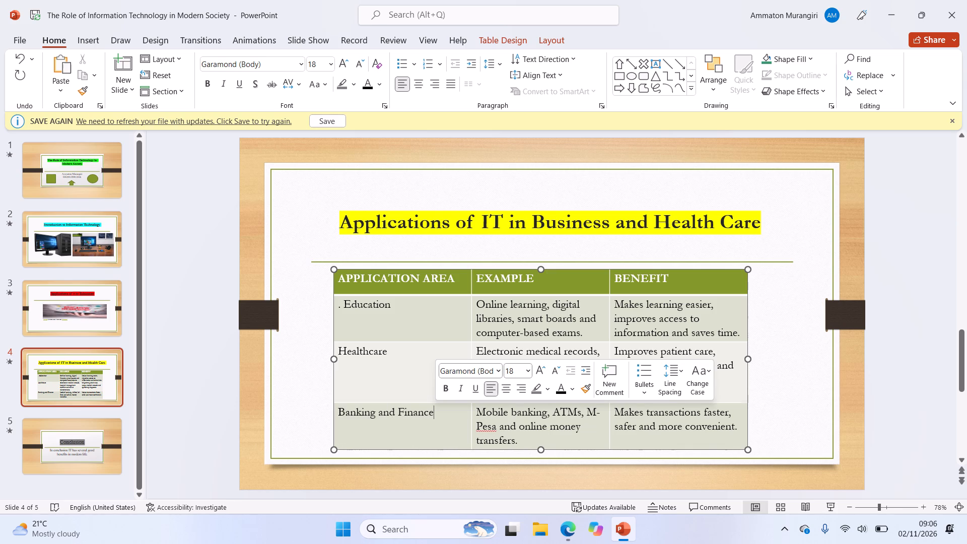
pyautogui.hotkey('shift', '(')
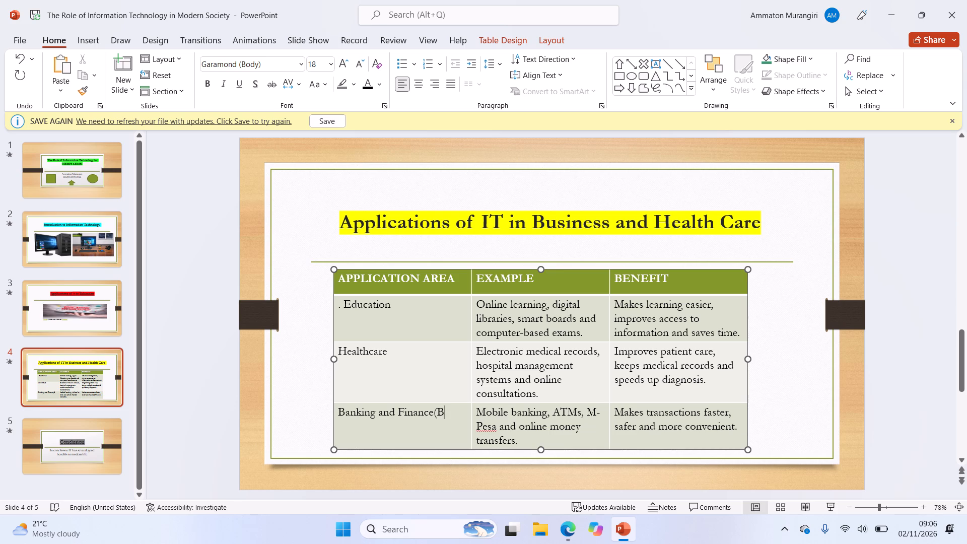
pyautogui.write('usiness')
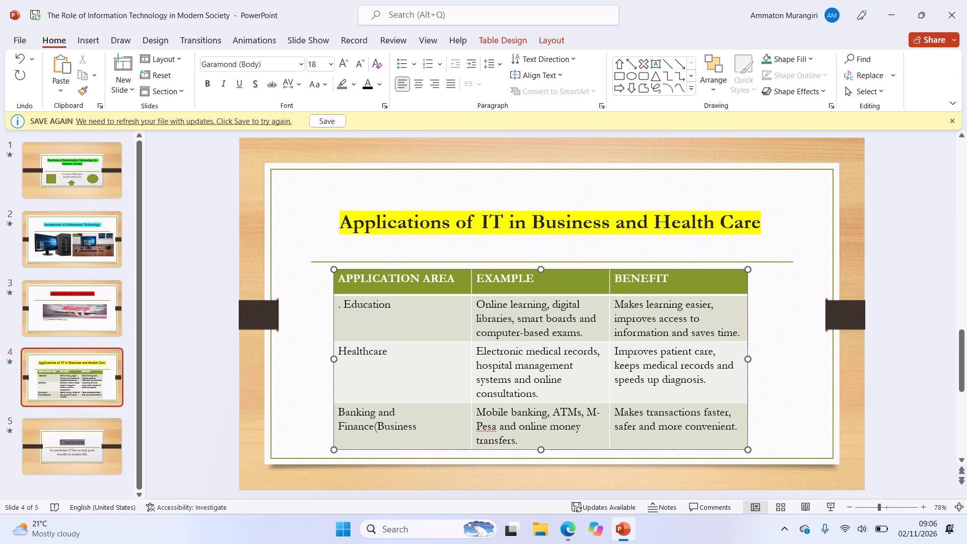
pyautogui.hotkey('shift', ')')
pyautogui.press('Return')
# Close the presentation, saving the table edit.
pyautogui.click(944, 14)
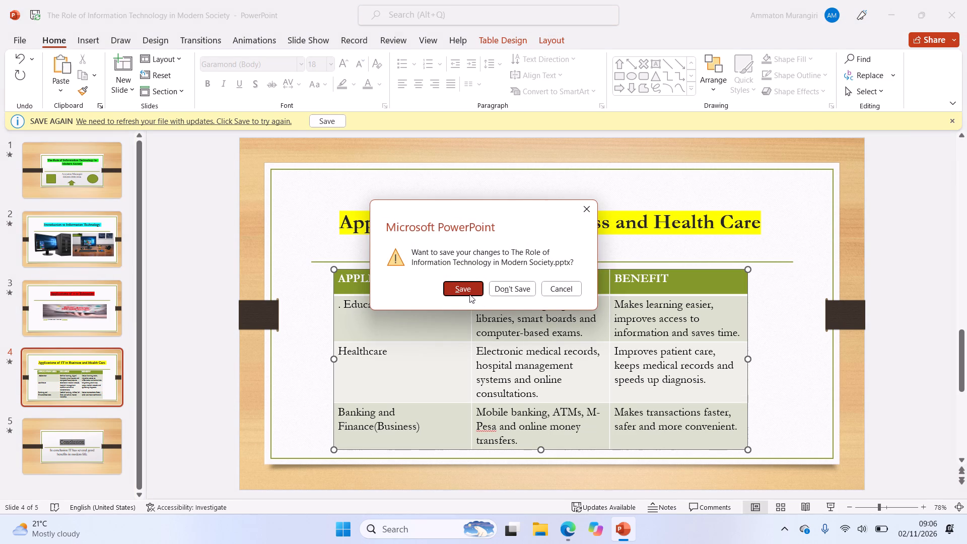
pyautogui.click(467, 288)
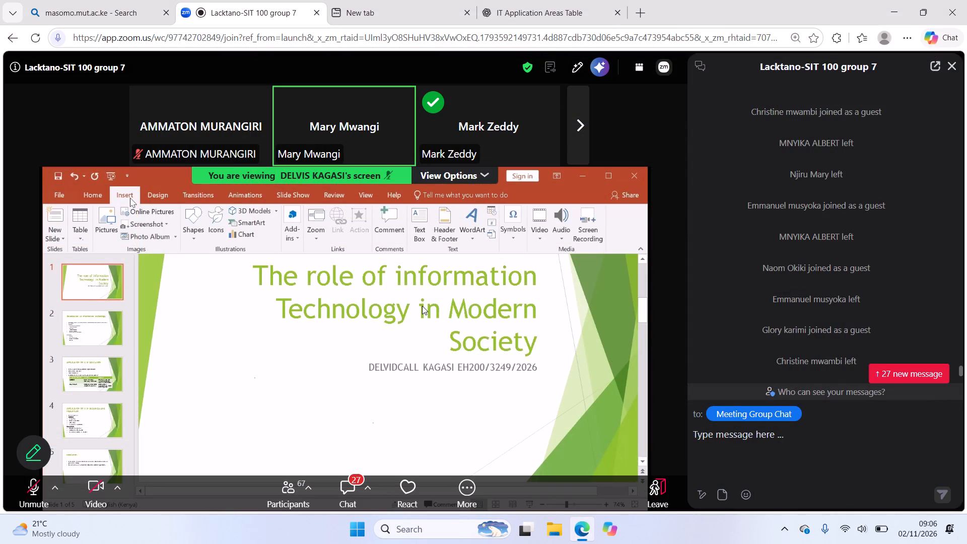
# Open the Zoom meeting's participant list and look through who is attending.
pyautogui.click(292, 497)
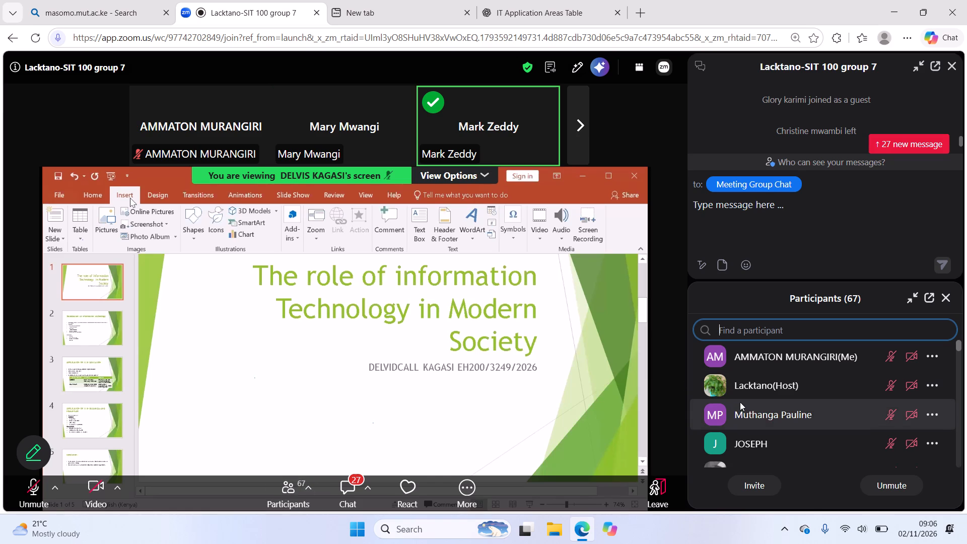
pyautogui.scroll(-2, 766, 399)
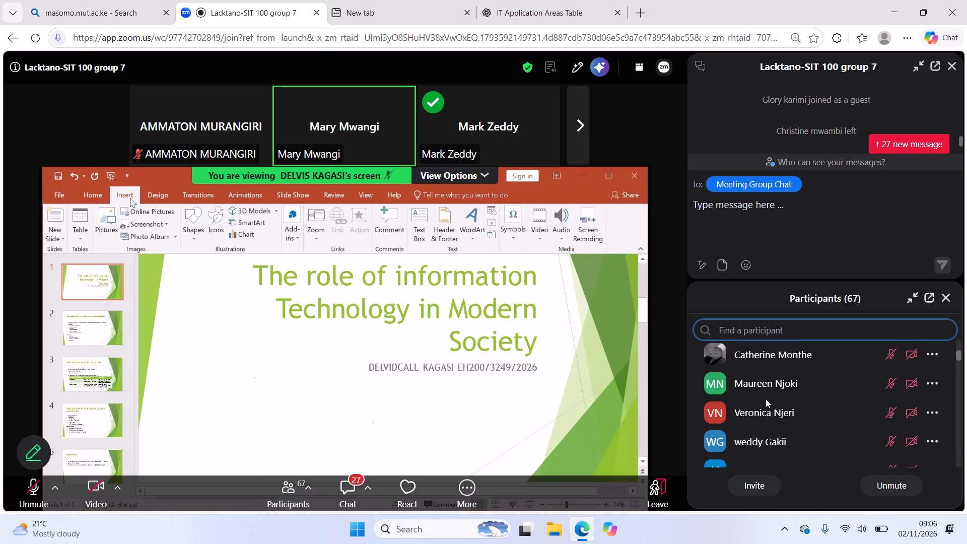
pyautogui.scroll(-3, 766, 399)
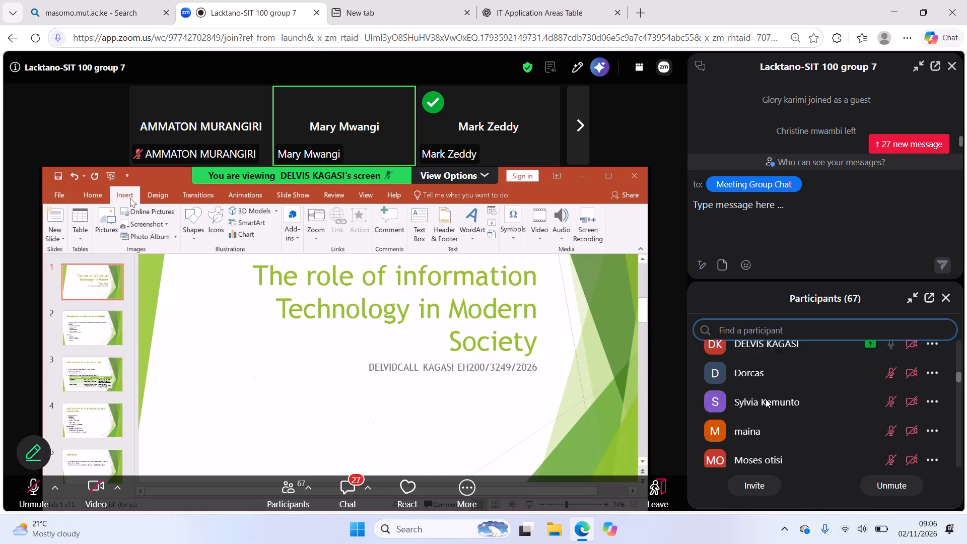
pyautogui.scroll(-1, 766, 399)
pyautogui.scroll(1, 766, 399)
pyautogui.hscroll(1, 766, 399)
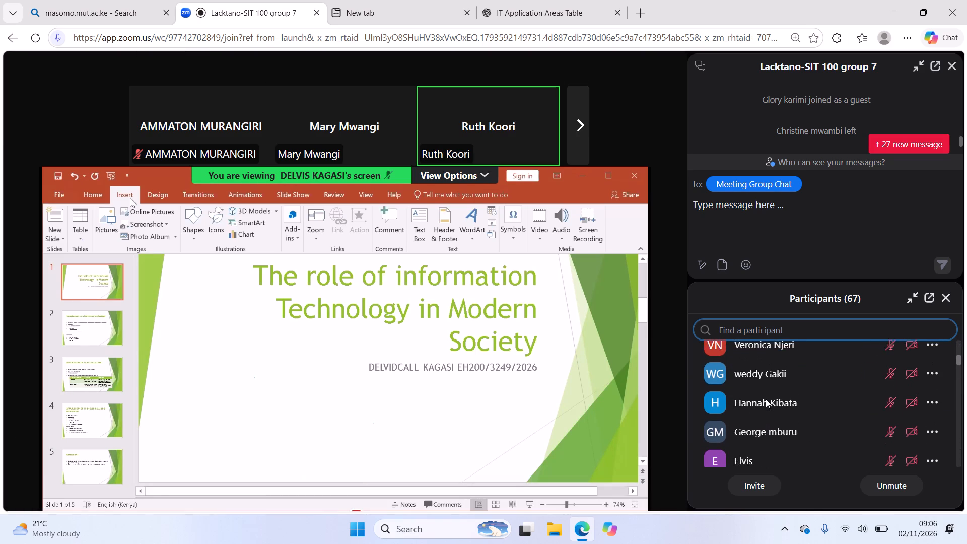
pyautogui.hscroll(1, 766, 399)
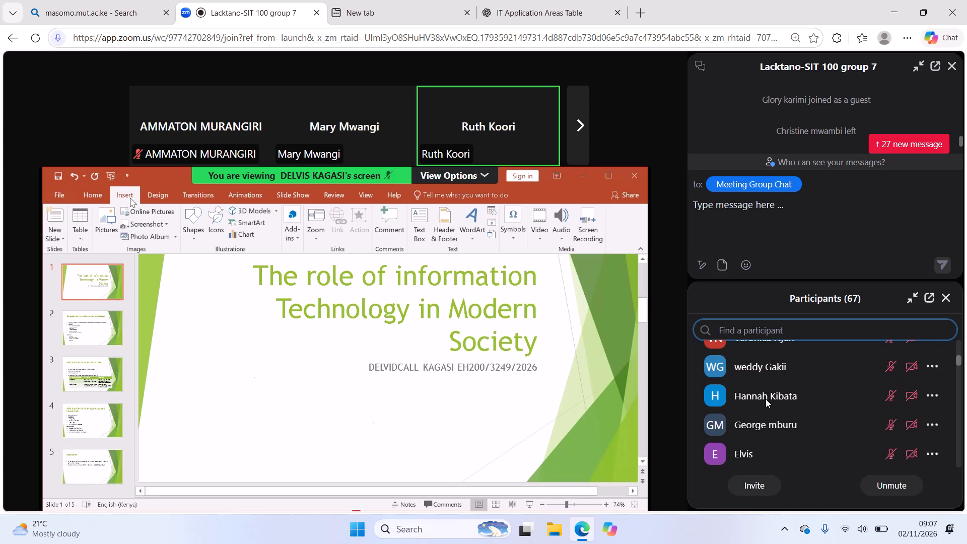
pyautogui.hscroll(1, 766, 399)
pyautogui.scroll(-4, 766, 399)
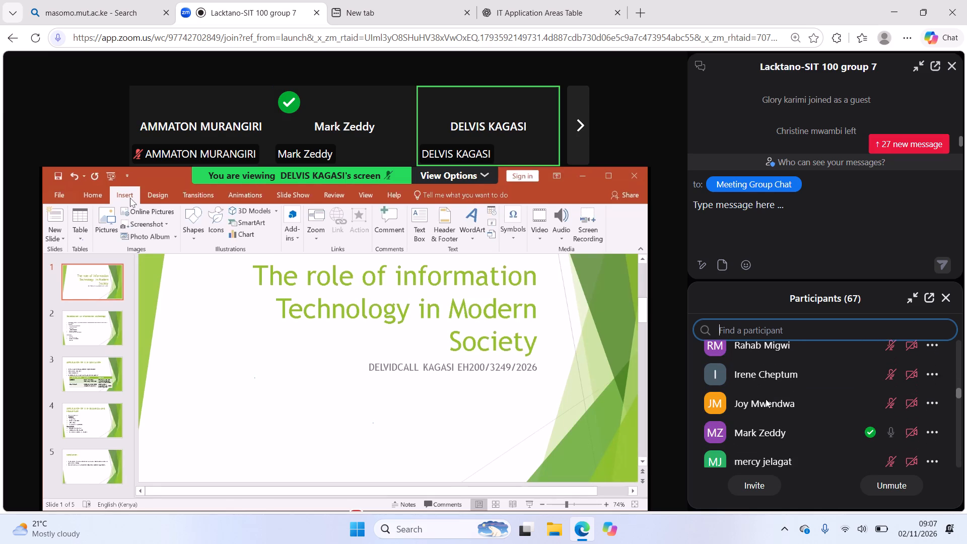
pyautogui.scroll(-4, 766, 399)
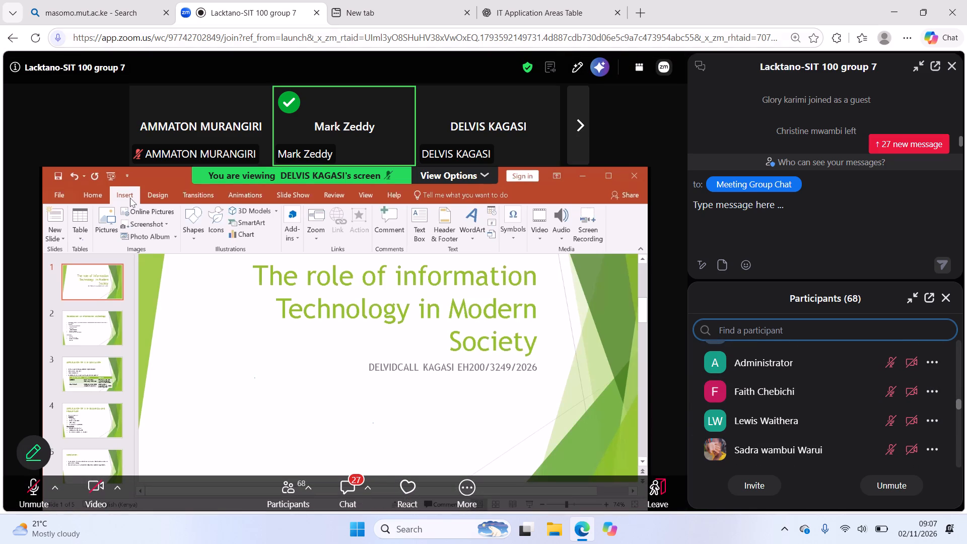
# Minimize the Zoom meeting's browser window and launch the Kuro app from the desktop.
pyautogui.click(889, 0)
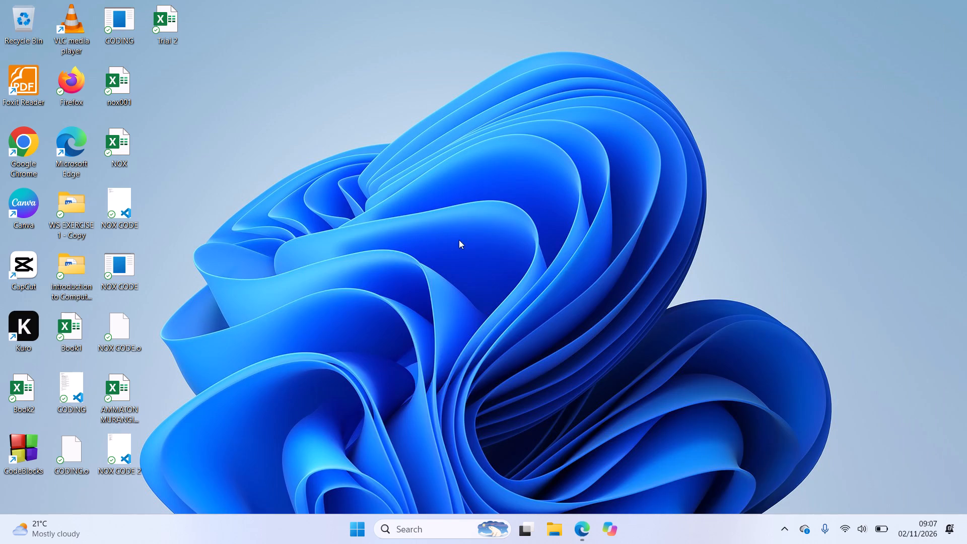
pyautogui.doubleClick(27, 318)
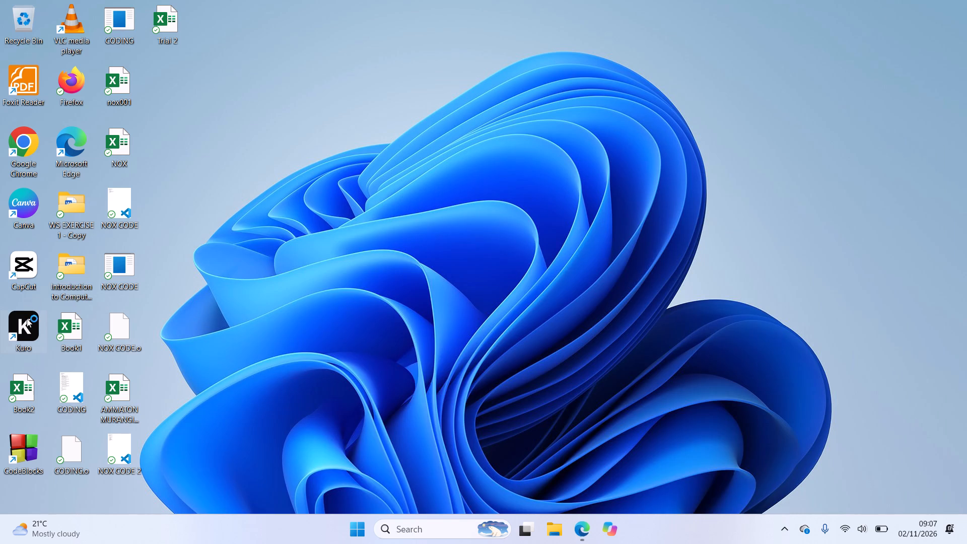
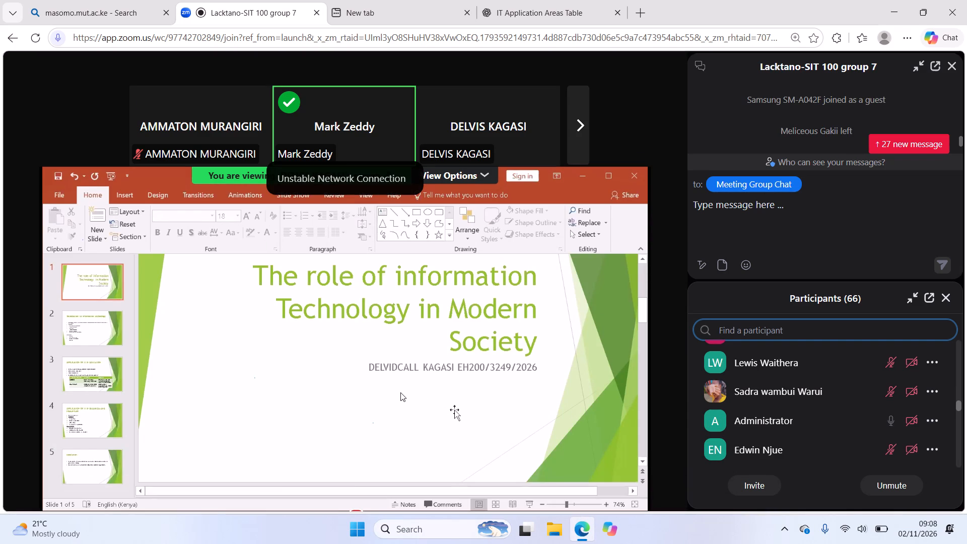
# Close the Zoom meeting's participant list, leaving the group chat open.
pyautogui.scroll(-1, 400, 392)
pyautogui.click(284, 487)
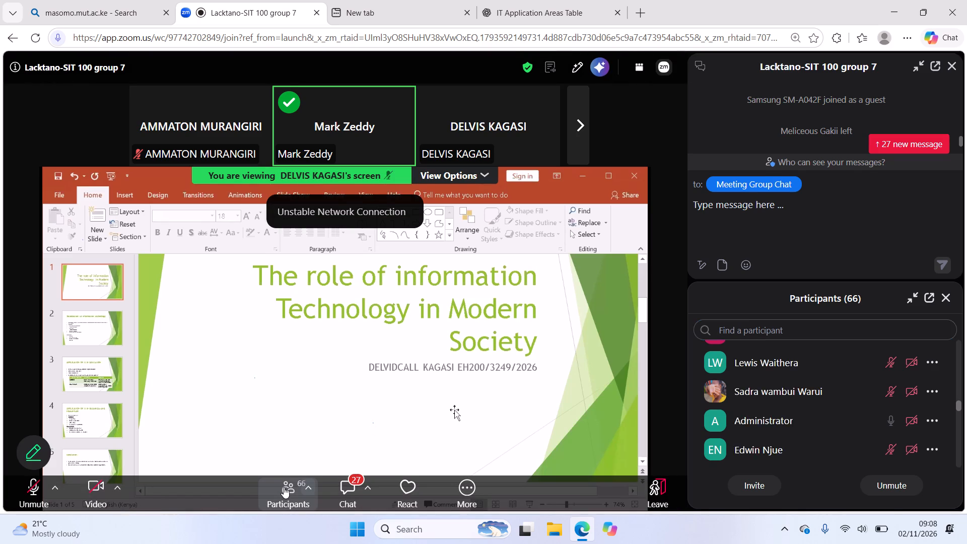
# Look through the latest entries in the Zoom meeting's group chat.
pyautogui.scroll(-4, 777, 274)
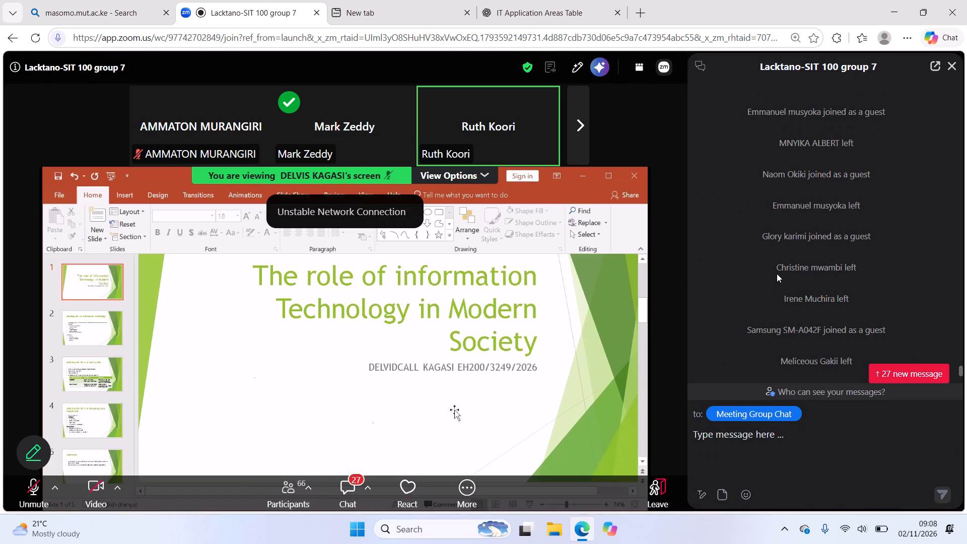
pyautogui.hscroll(1, 777, 274)
pyautogui.scroll(-3, 777, 274)
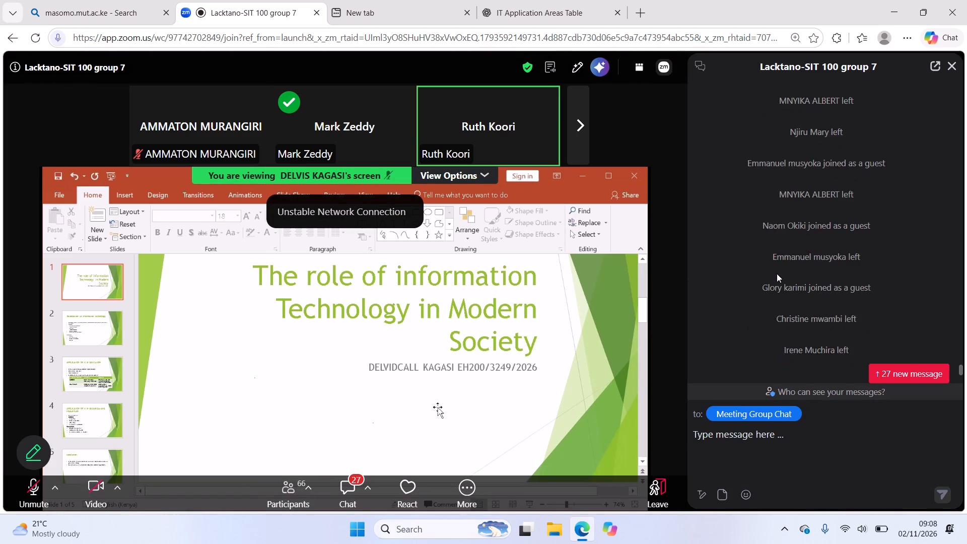
pyautogui.scroll(-1, 777, 274)
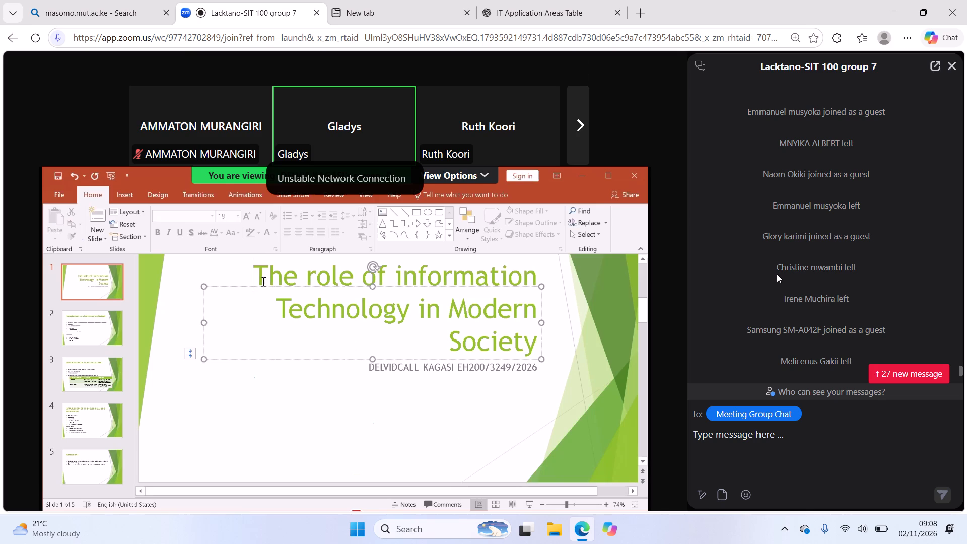
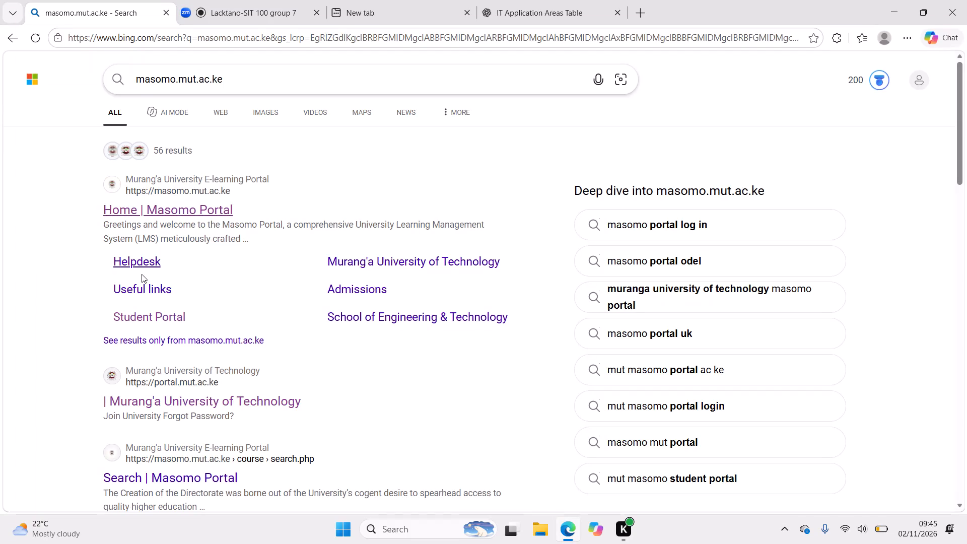
# Open the Masomo Portal home page from the search results for masomo.mut.ac.ke.
pyautogui.click(154, 210)
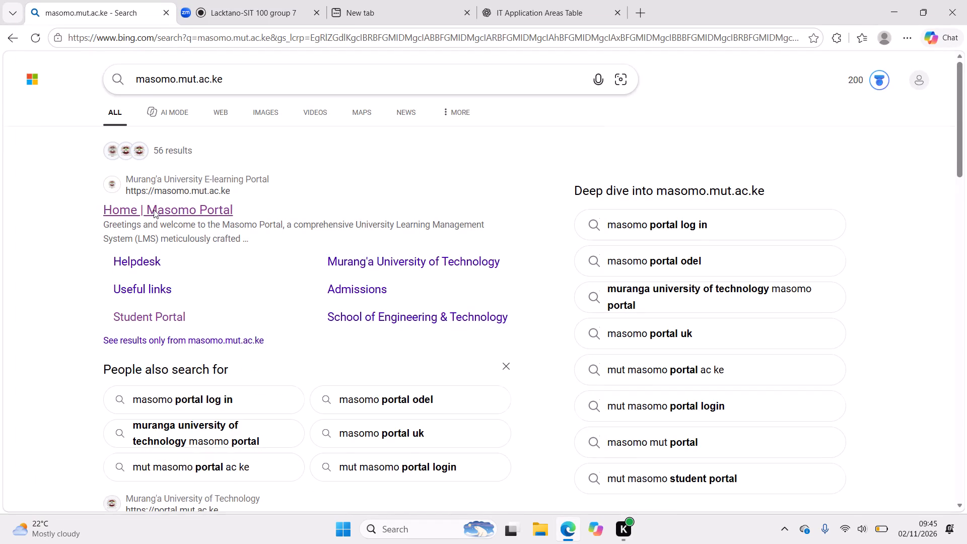
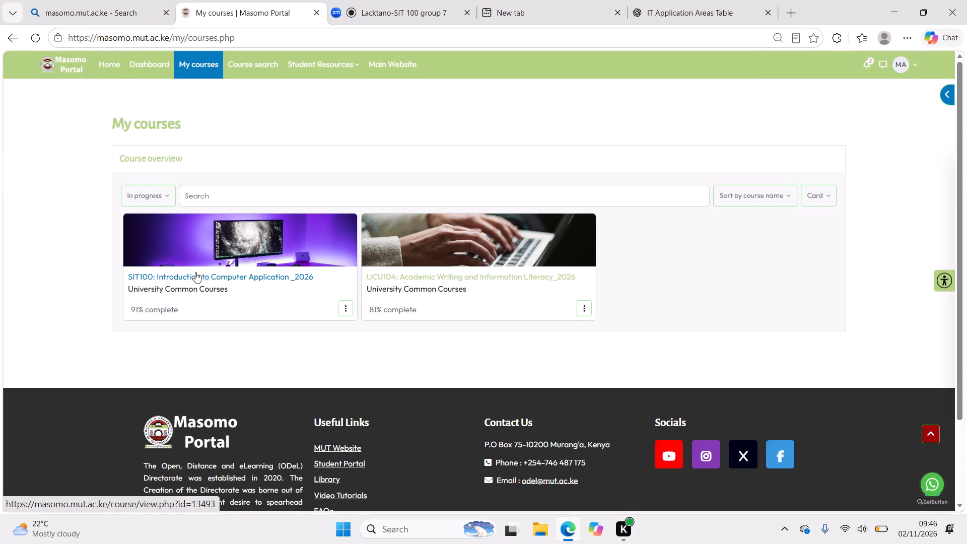
# Open the SIT100: Introduction to Computer Application _2026 course and look through its list of sessions.
pyautogui.click(195, 273)
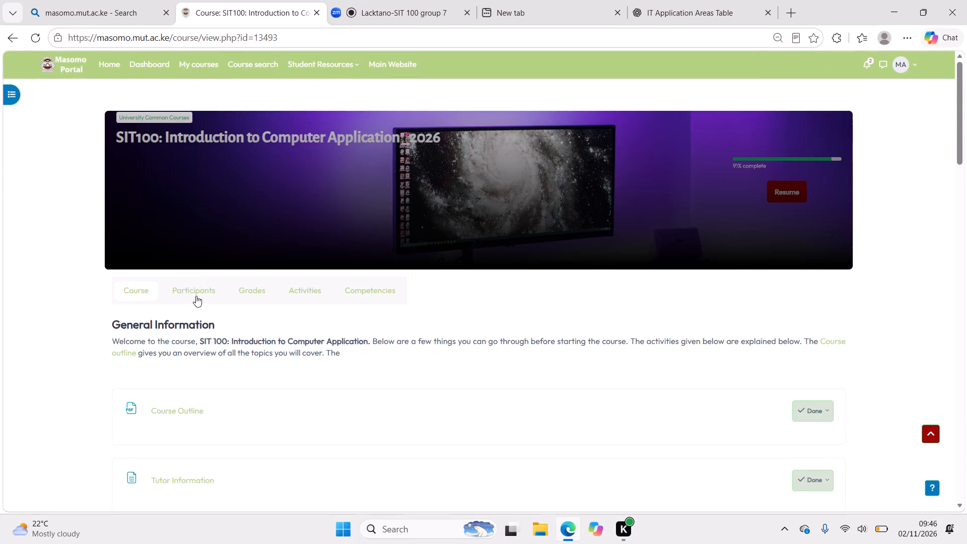
pyautogui.scroll(-11, 196, 301)
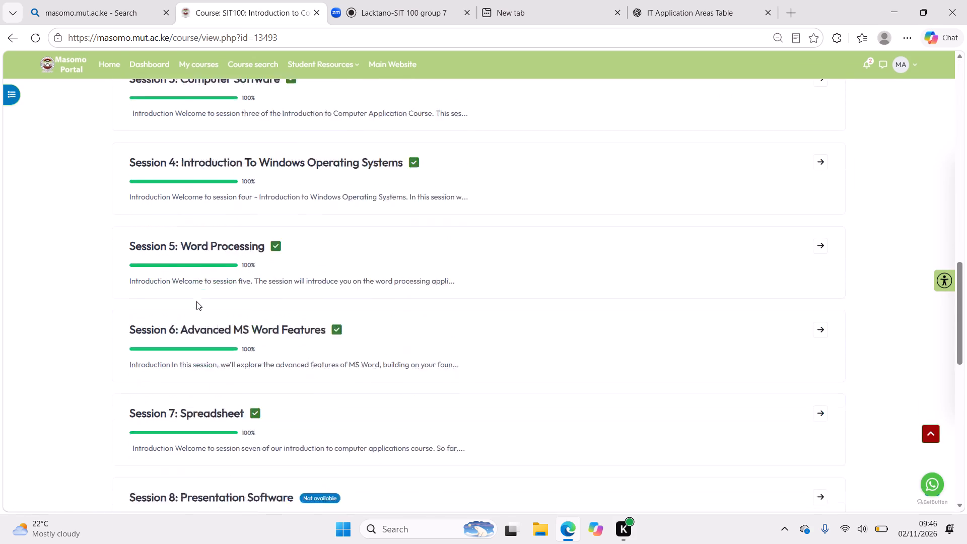
pyautogui.scroll(-2, 196, 301)
pyautogui.scroll(1, 196, 301)
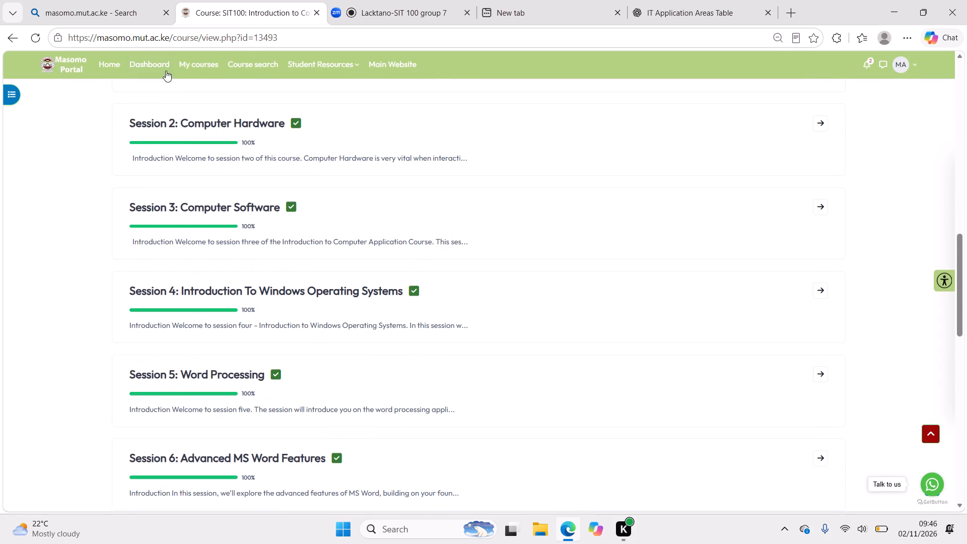
# Open the portal dashboard and look over the November 2026 calendar of course events.
pyautogui.click(162, 67)
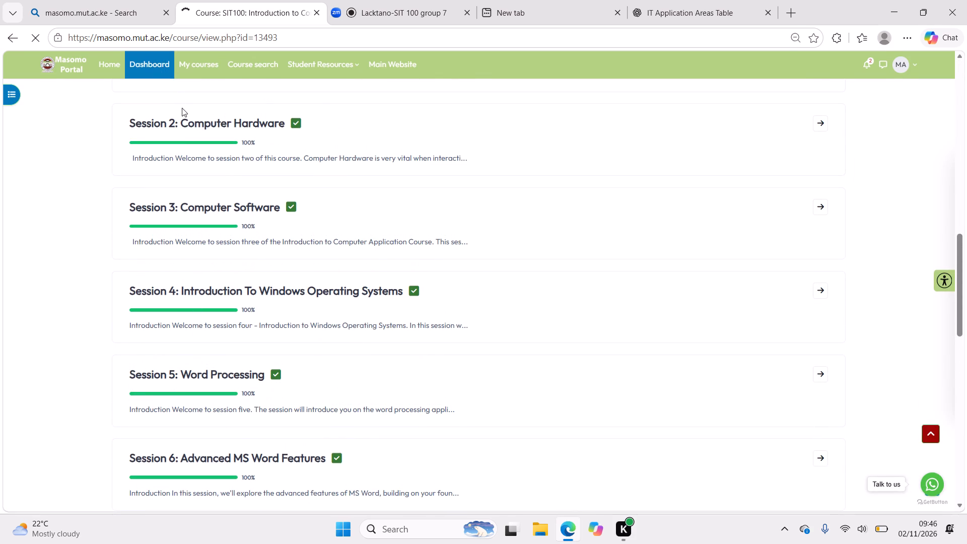
pyautogui.scroll(-4, 190, 222)
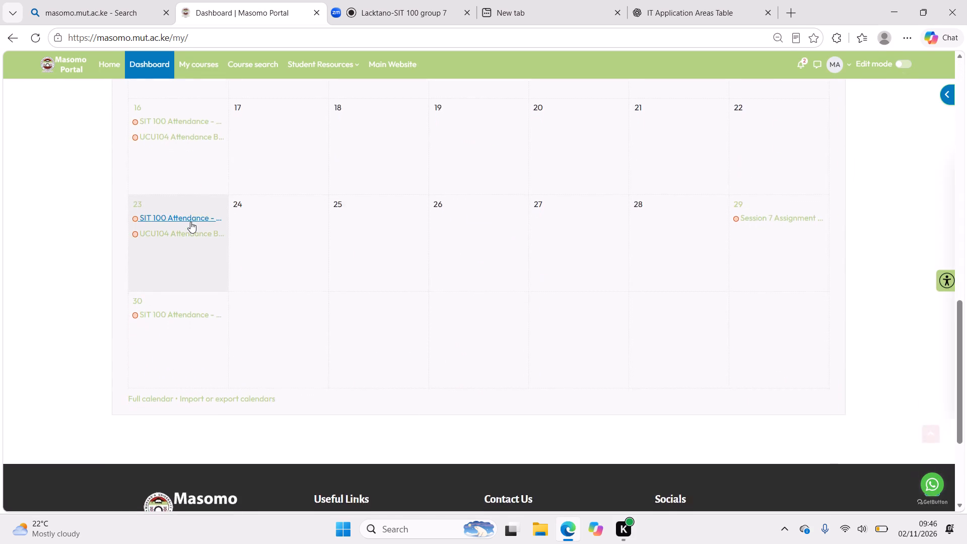
pyautogui.scroll(-4, 190, 222)
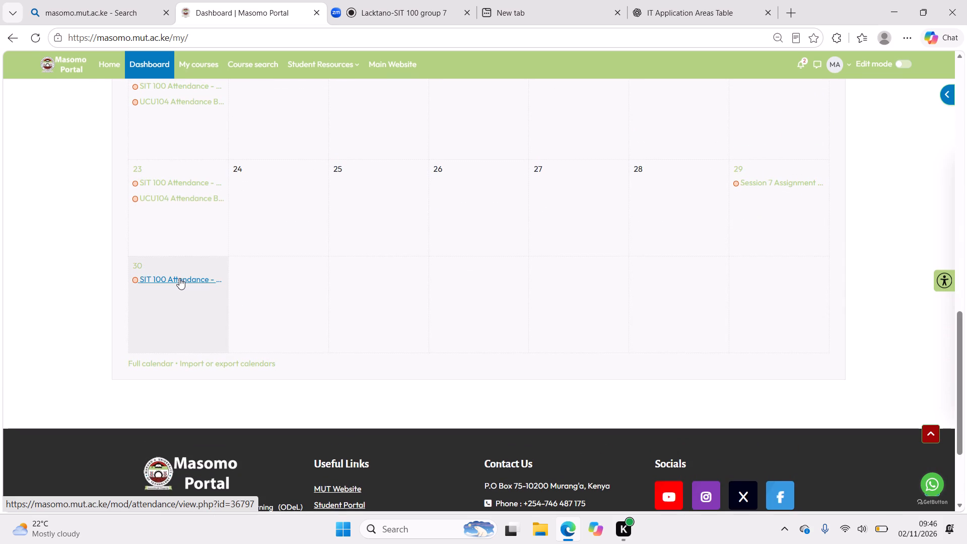
pyautogui.scroll(4, 376, 223)
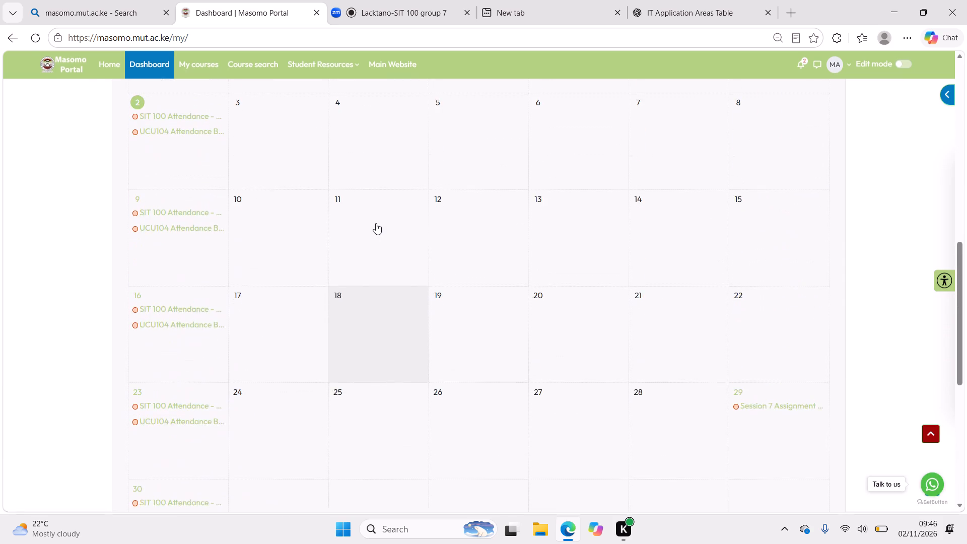
pyautogui.scroll(3, 376, 223)
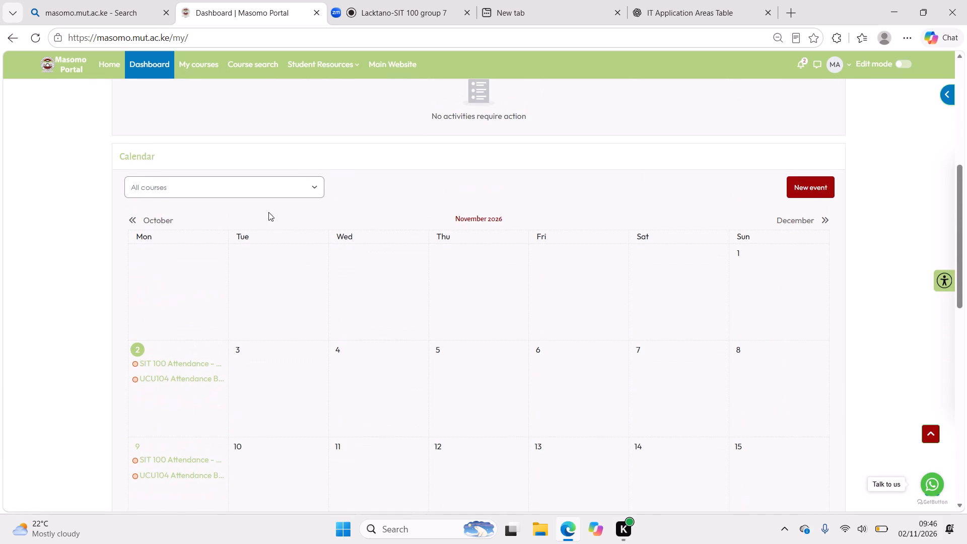
# Check the December 2026 calendar for scheduled events and return to November.
pyautogui.click(823, 220)
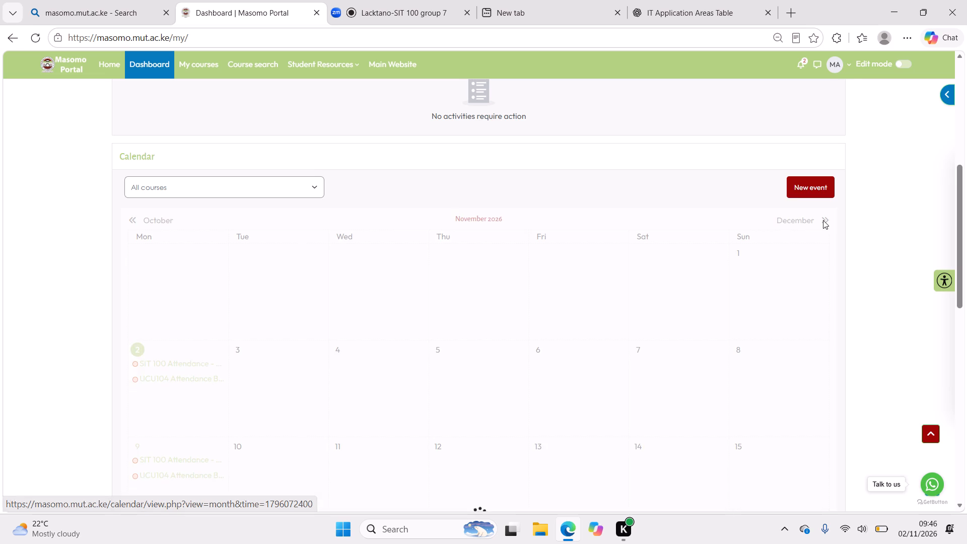
pyautogui.scroll(-1, 493, 294)
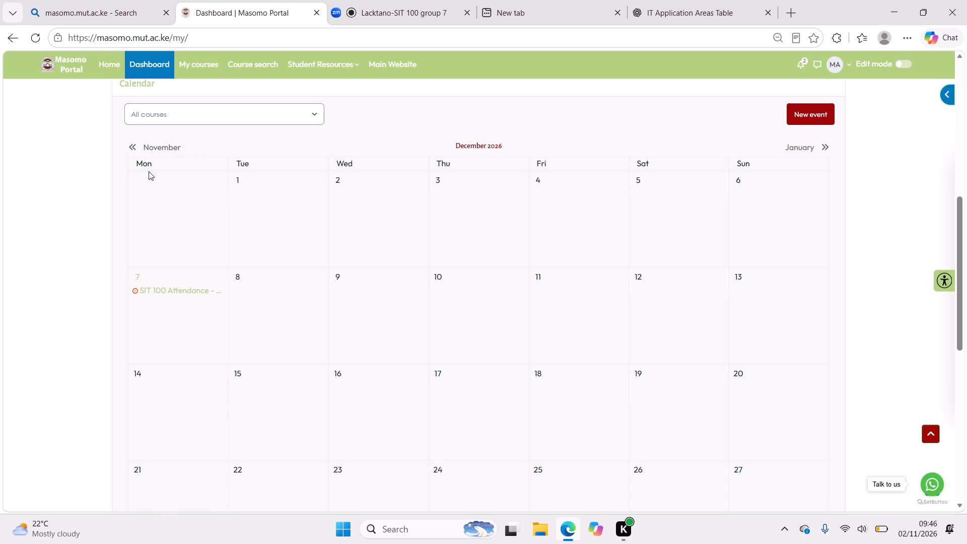
pyautogui.click(133, 147)
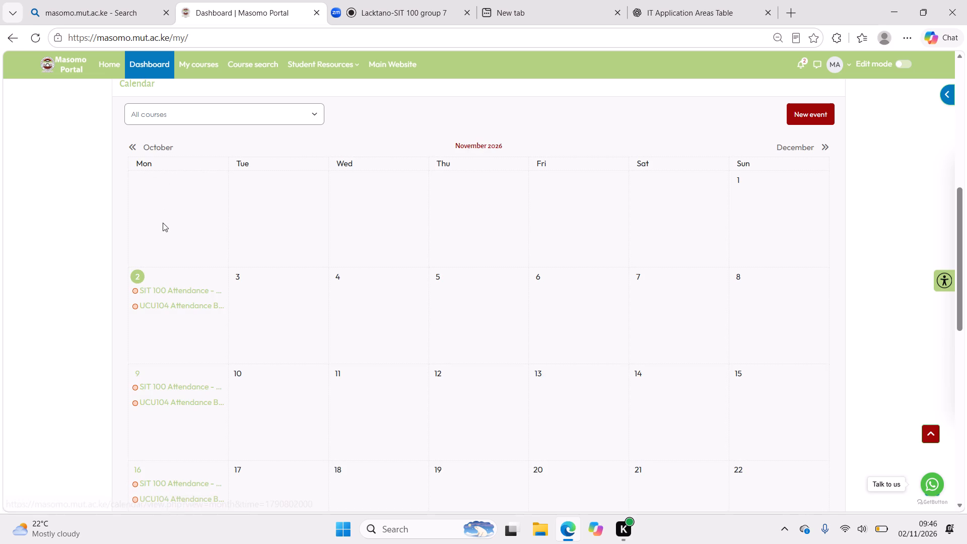
# Open the SIT 100 Group 7 attendance activity from the 2 November calendar entry and submit attendance as Present.
pyautogui.click(155, 291)
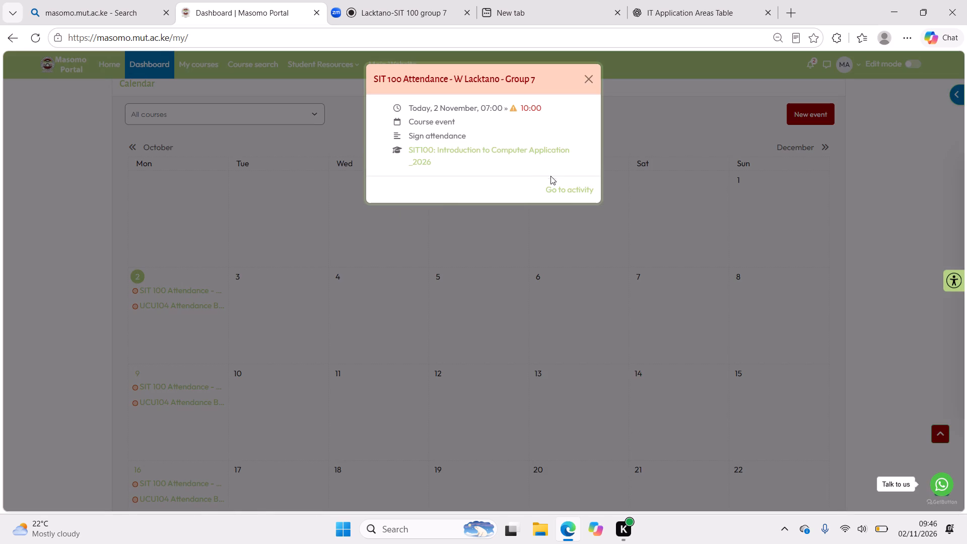
pyautogui.click(555, 185)
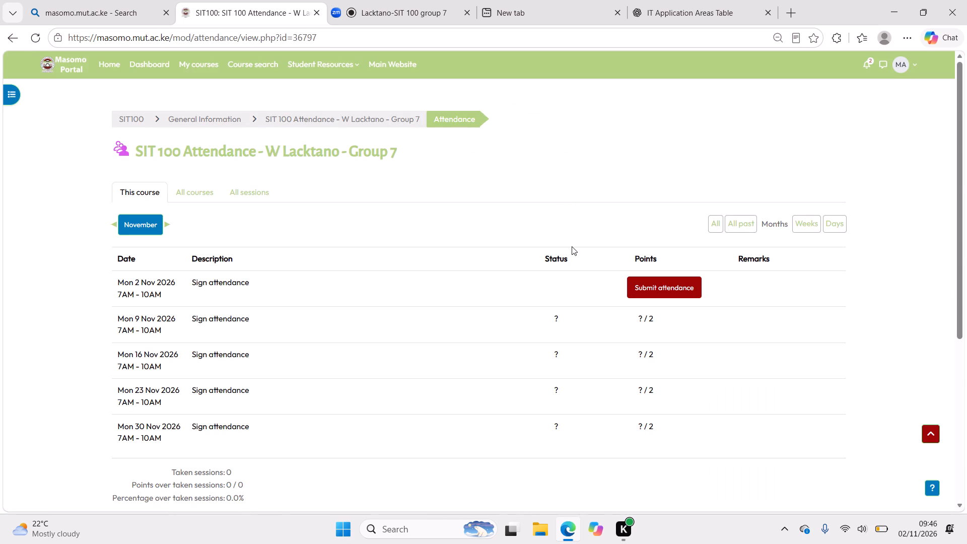
pyautogui.click(645, 293)
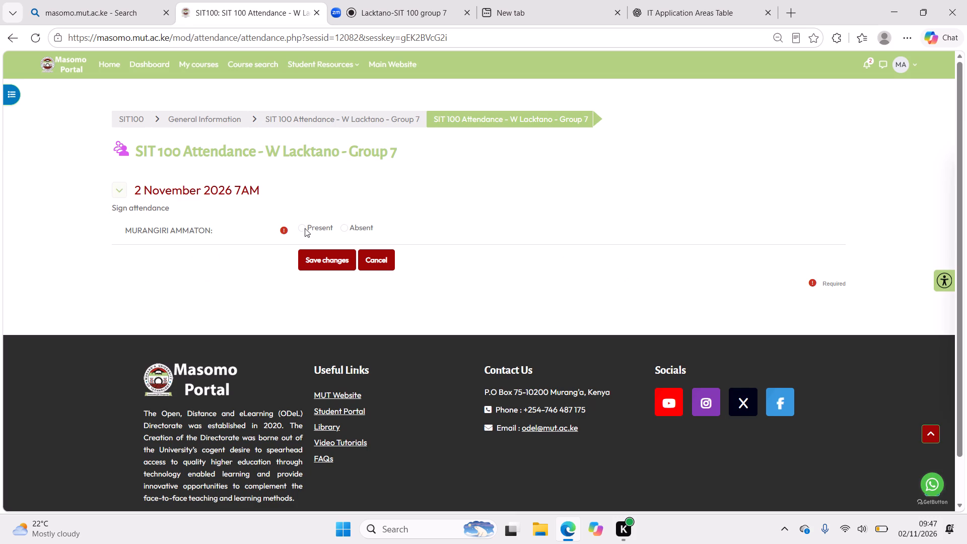
pyautogui.click(305, 228)
pyautogui.click(307, 253)
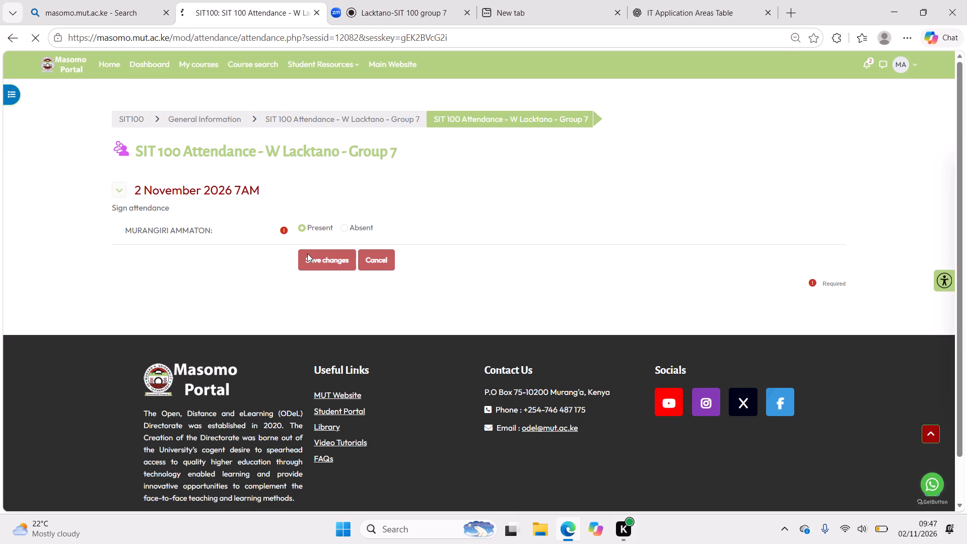
# Review the November attendance record and summary for SIT 100 Group 7.
pyautogui.scroll(-1, 243, 303)
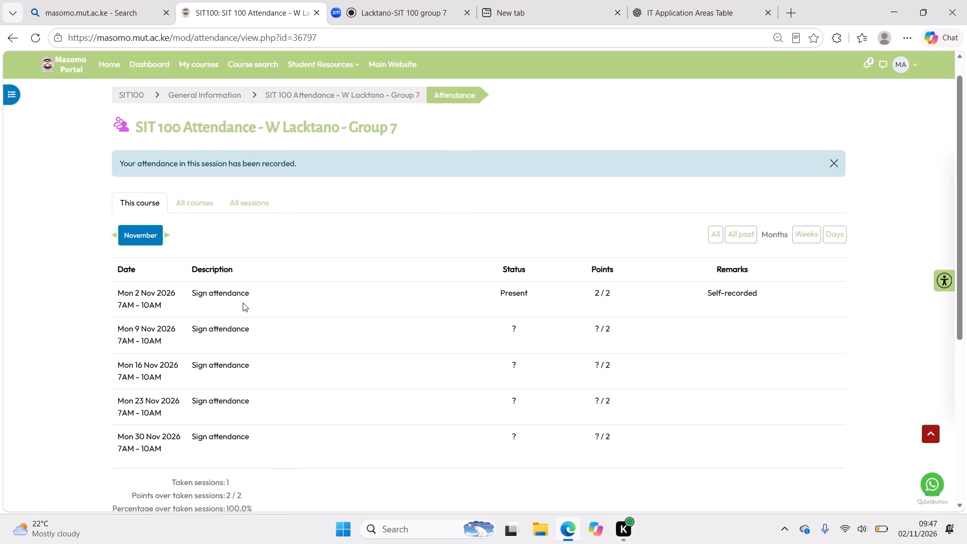
pyautogui.scroll(-2, 243, 303)
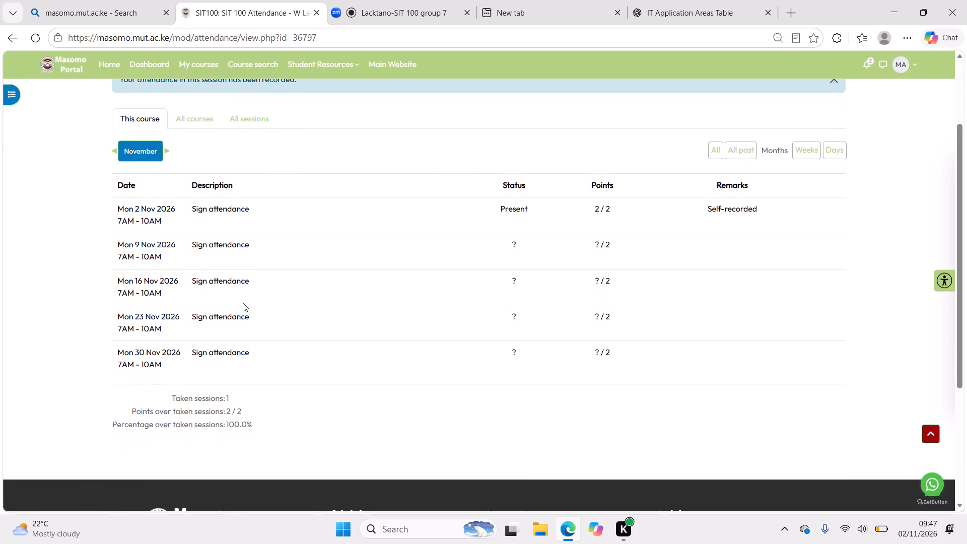
pyautogui.scroll(-3, 243, 303)
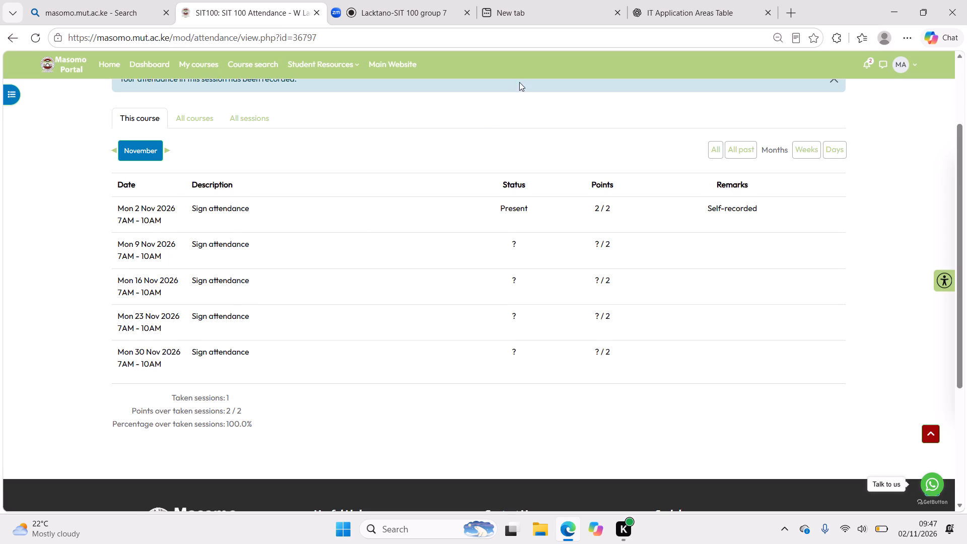
# Close the masomo.mut.ac.ke search page and switch to the SIT 100 group 7 Zoom meeting.
pyautogui.click(164, 10)
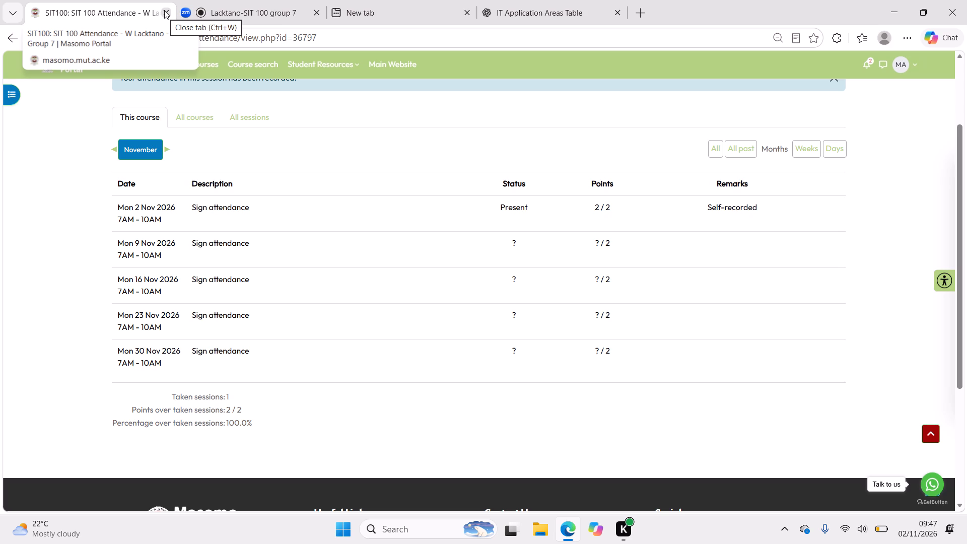
pyautogui.click(226, 5)
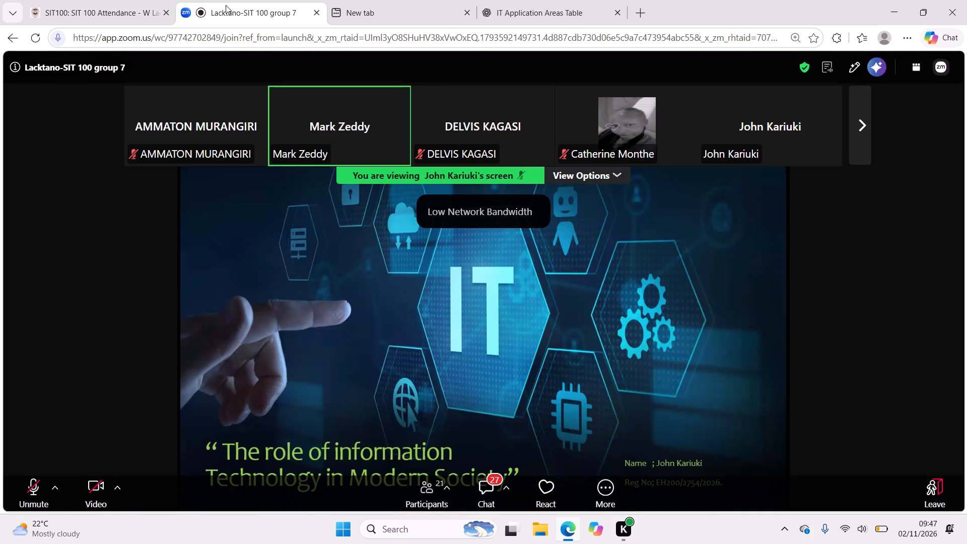
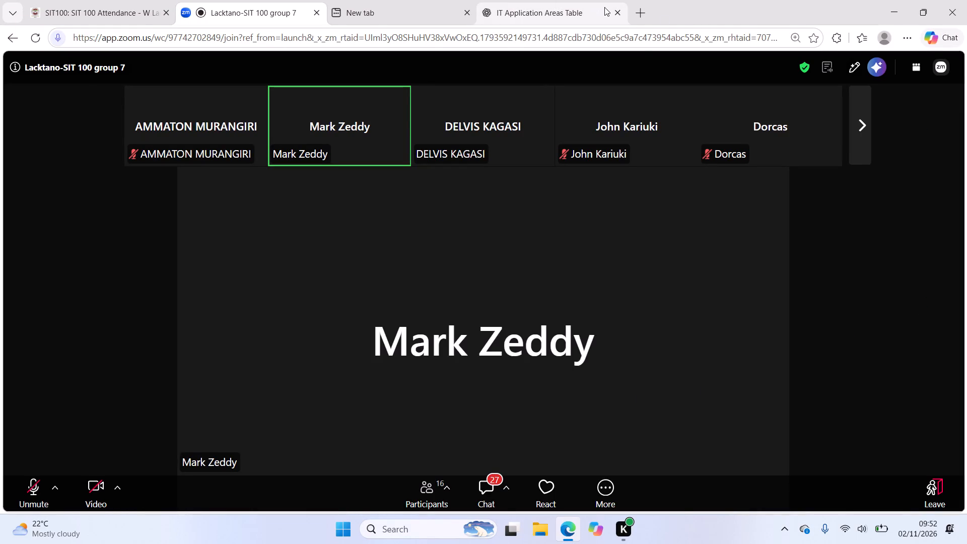
# Close the IT Application Areas Table page and keep the Zoom meeting window maximized.
pyautogui.doubleClick(620, 10)
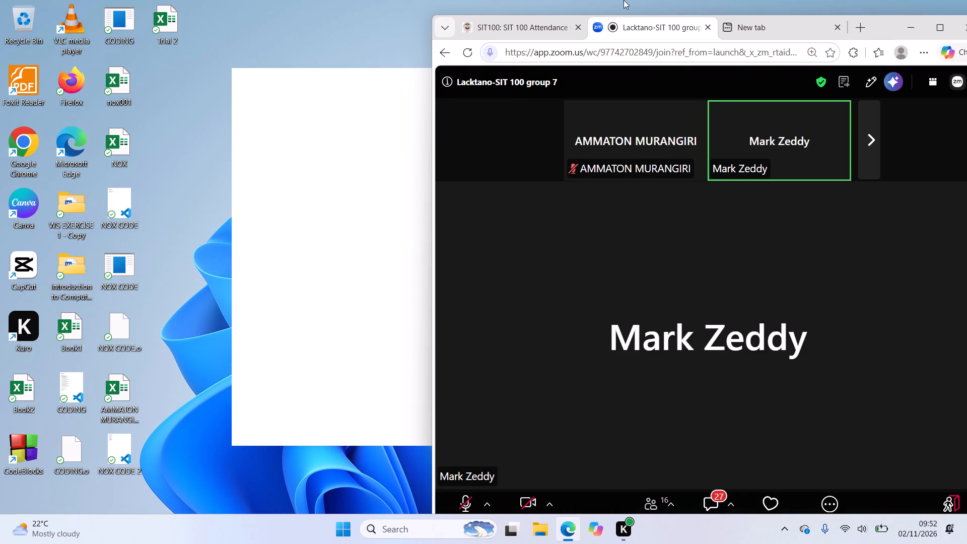
pyautogui.click(938, 24)
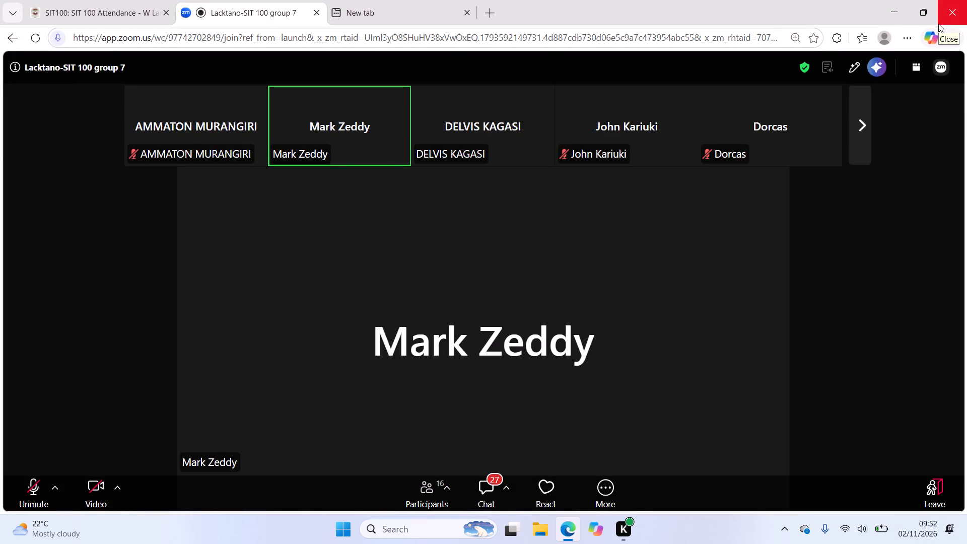
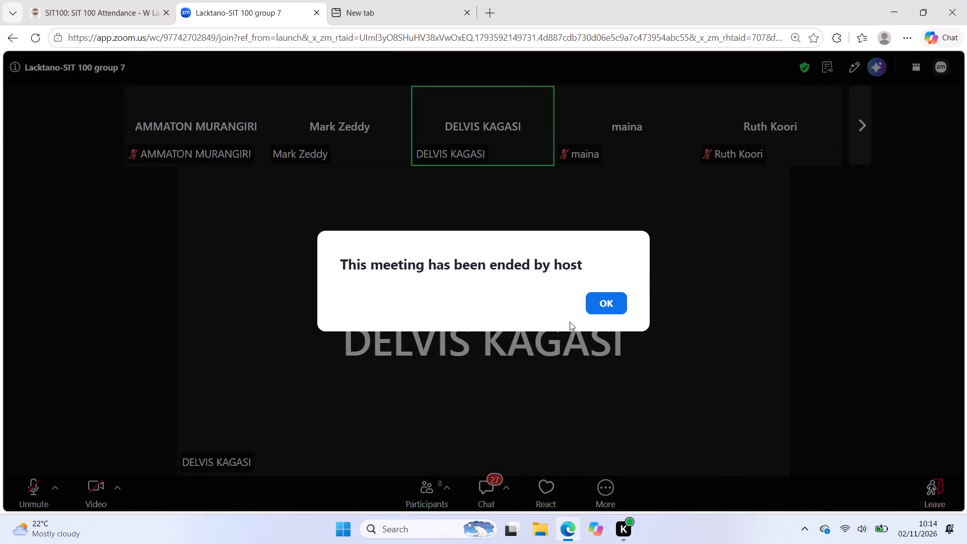
# Acknowledge and dismiss the notice that the host has ended the Zoom meeting.
pyautogui.click(607, 305)
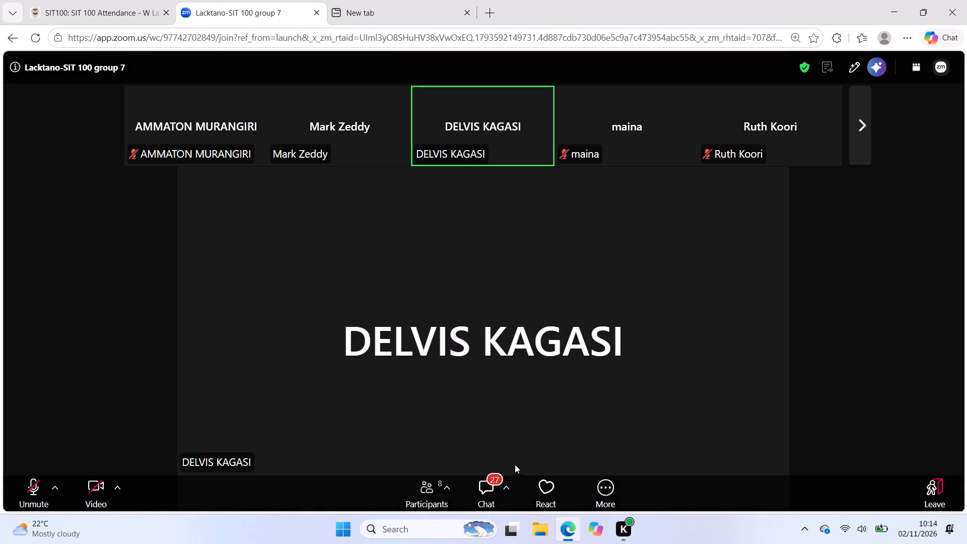